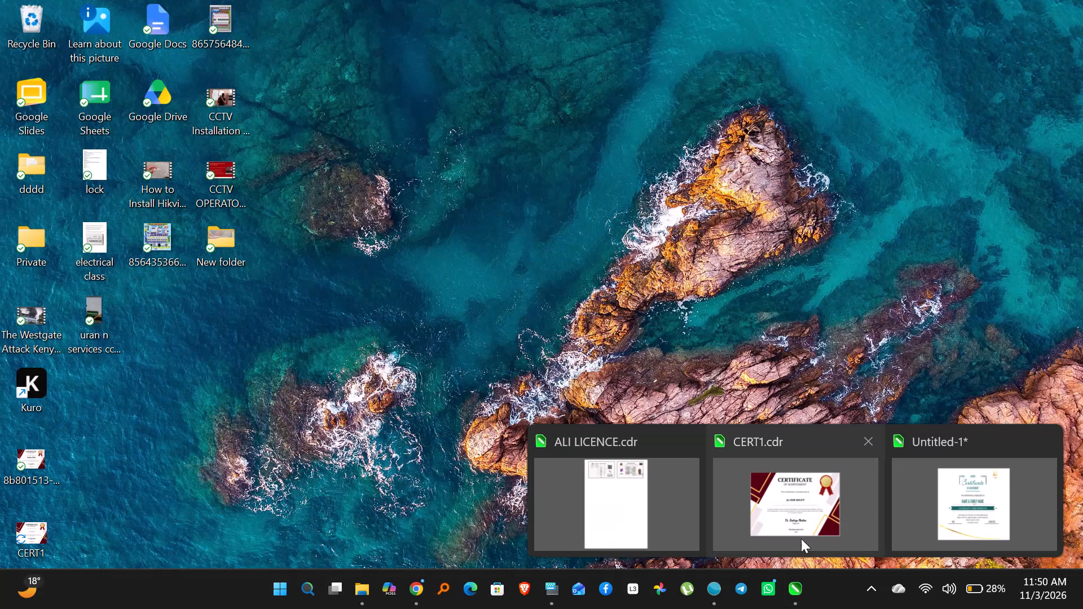
# Switch to the CERT1.cdr document in CorelDRAW and select the certificate's background bitmap with the Pick tool.
pyautogui.click(808, 517)
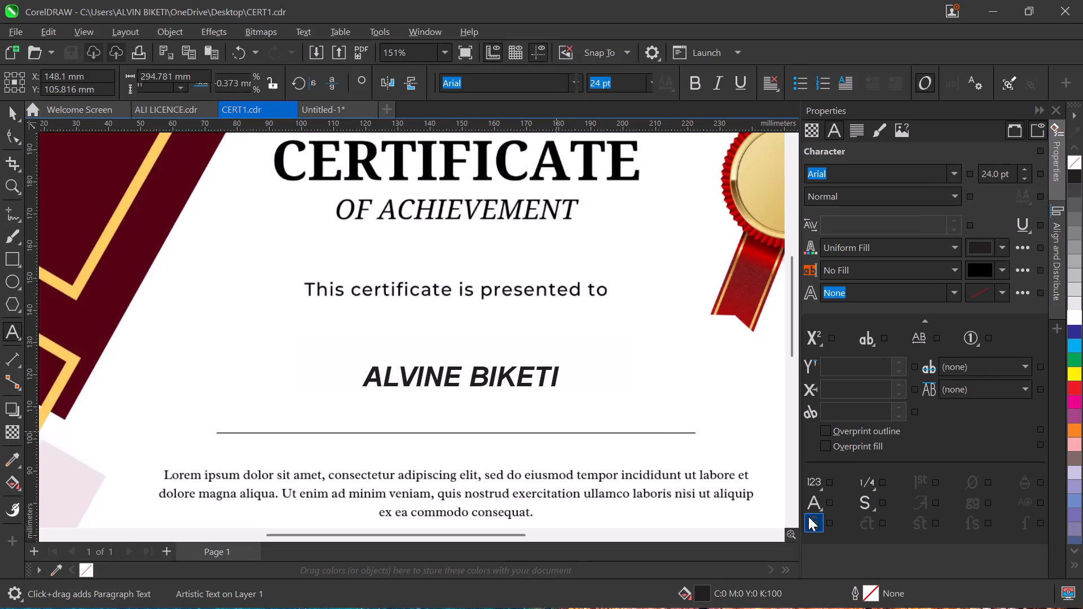
pyautogui.keyDown('ctrl'); pyautogui.scroll(-4, 618, 401); pyautogui.keyUp('ctrl')
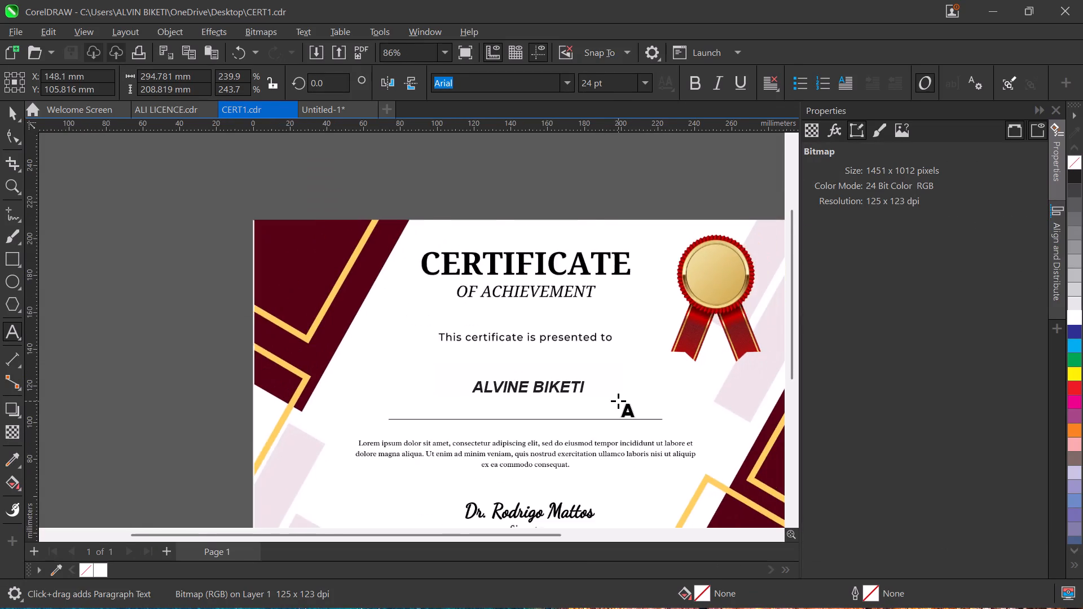
pyautogui.keyDown('ctrl'); pyautogui.scroll(-2, 618, 401); pyautogui.keyUp('ctrl')
pyautogui.click(684, 316)
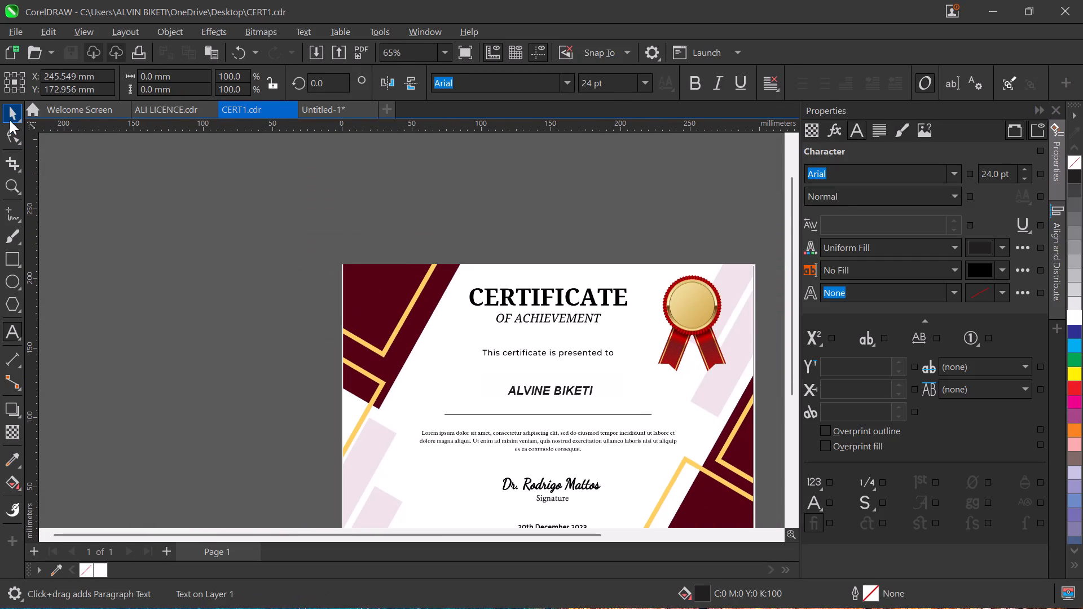
pyautogui.click(10, 120)
pyautogui.click(693, 312)
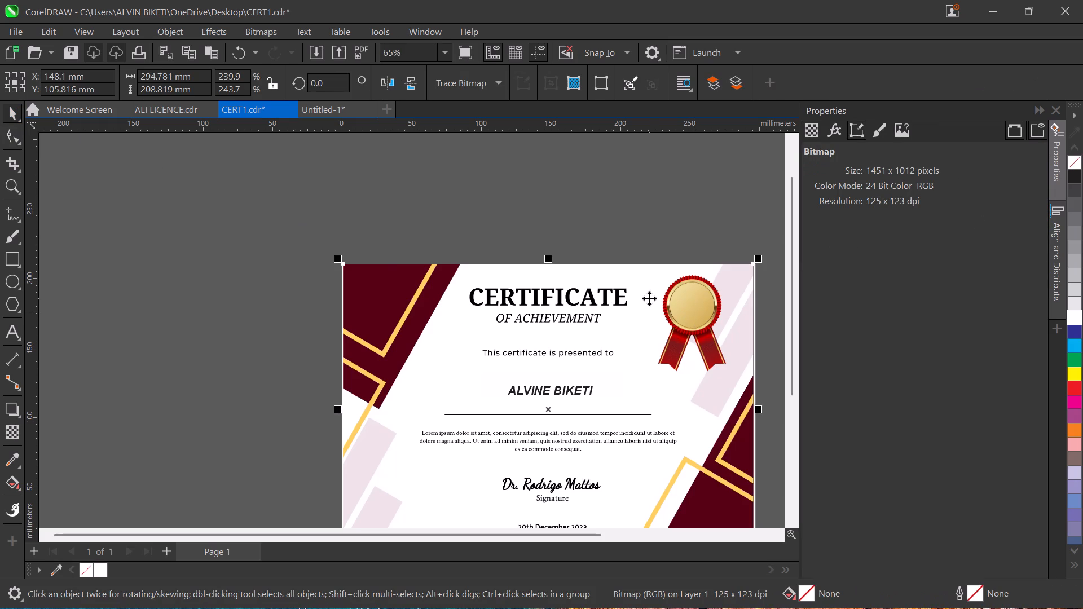
pyautogui.scroll(-2, 645, 372)
pyautogui.scroll(1, 645, 372)
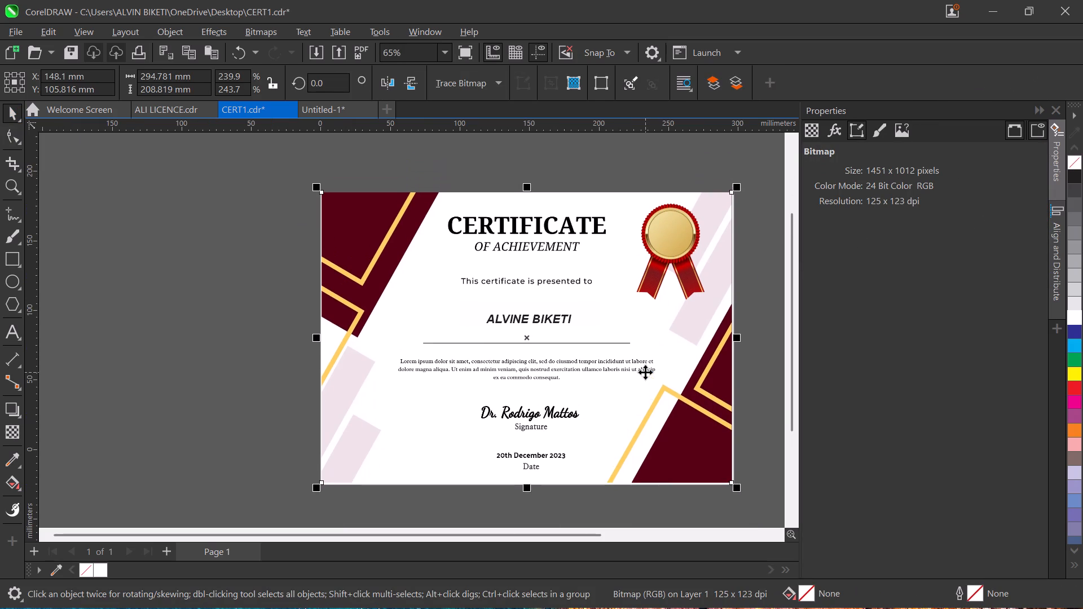
pyautogui.scroll(1, 645, 372)
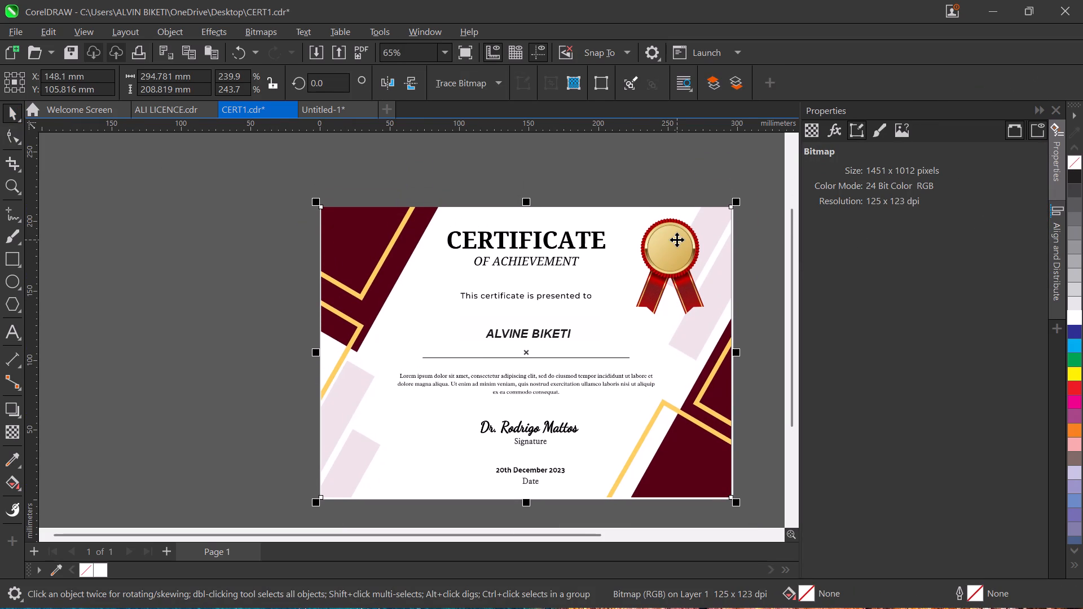
pyautogui.click(677, 240)
pyautogui.click(677, 240)
pyautogui.click(684, 257)
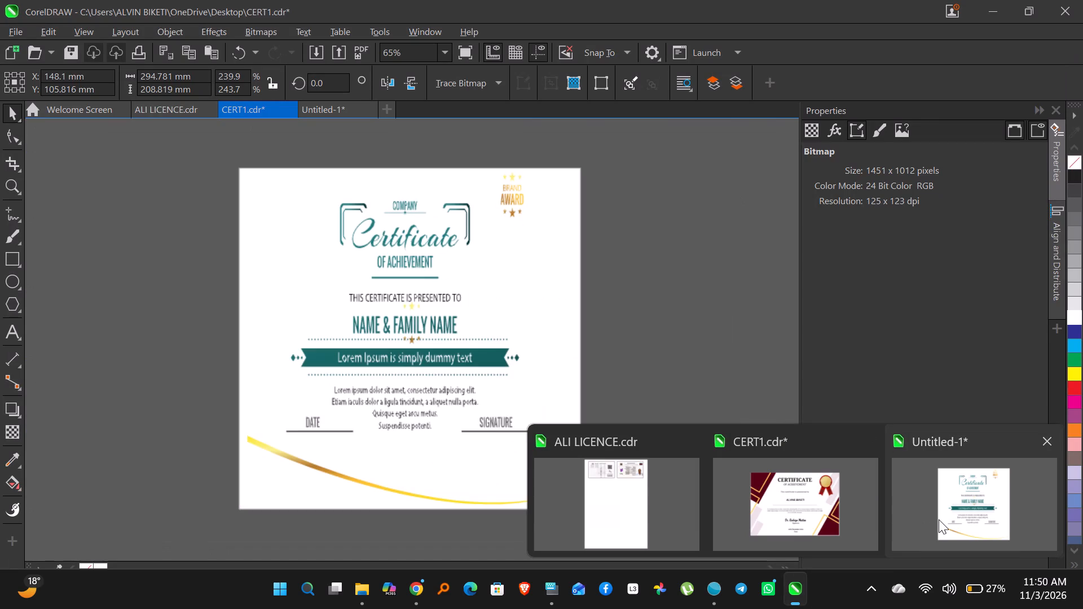
# Close the Untitled-1 document without saving its changes, and close ALI LICENCE.cdr.
pyautogui.click(939, 519)
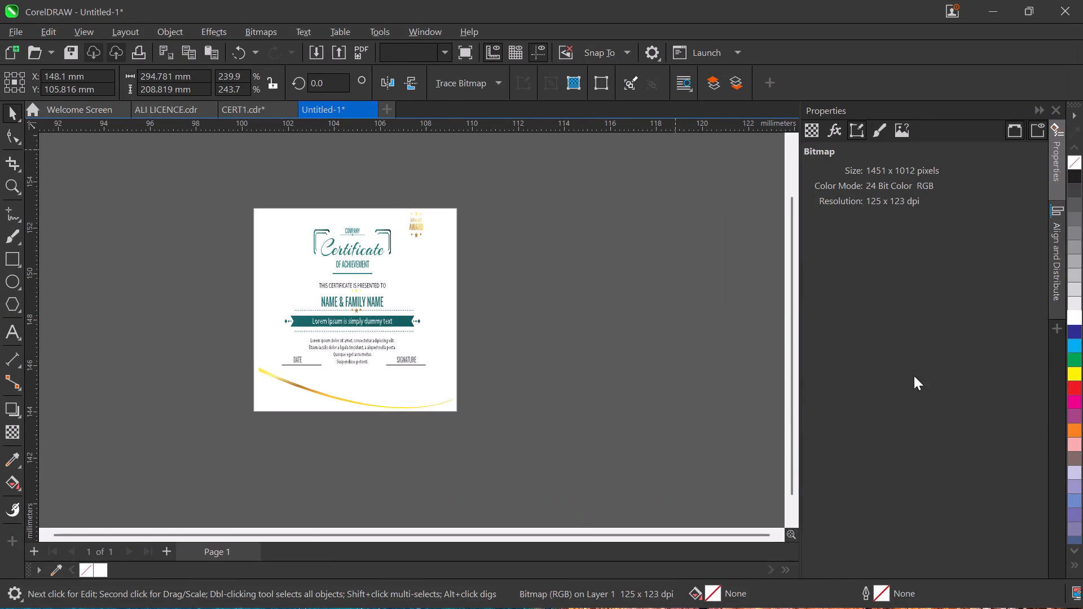
pyautogui.click(373, 107)
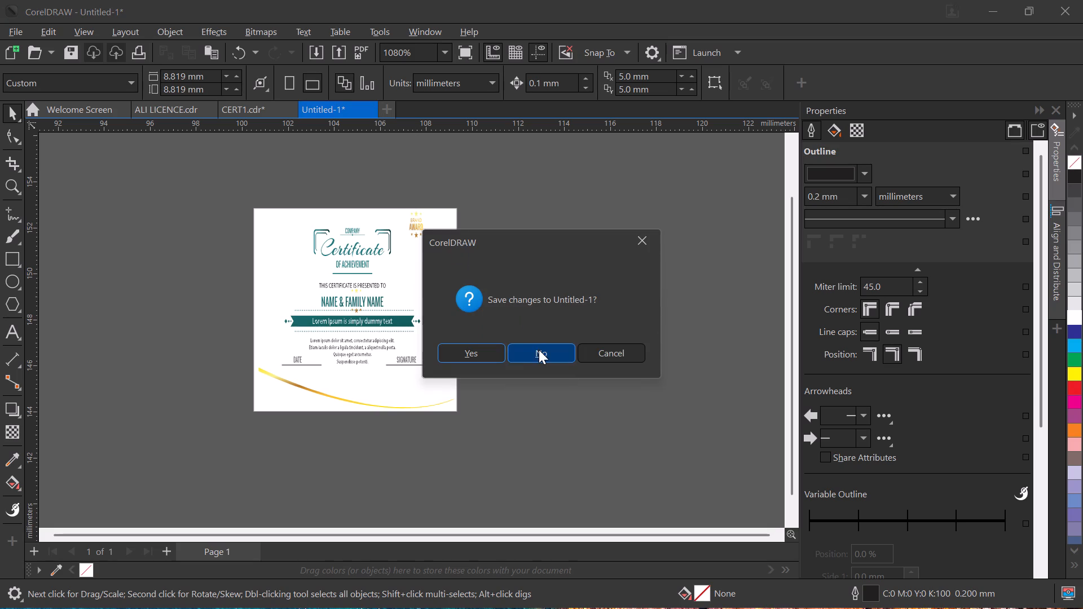
pyautogui.click(539, 350)
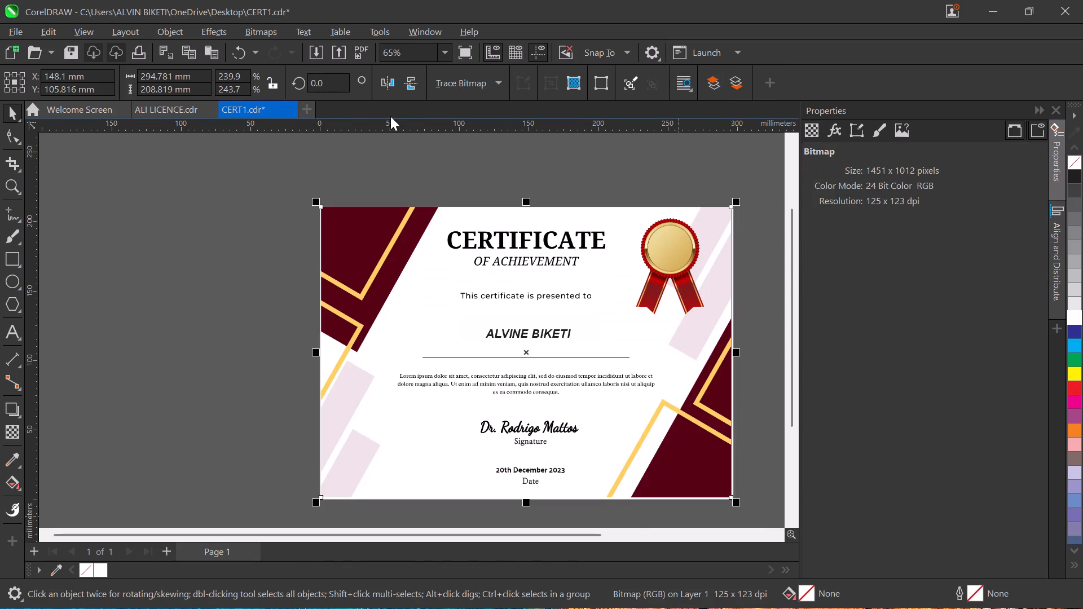
pyautogui.click(209, 108)
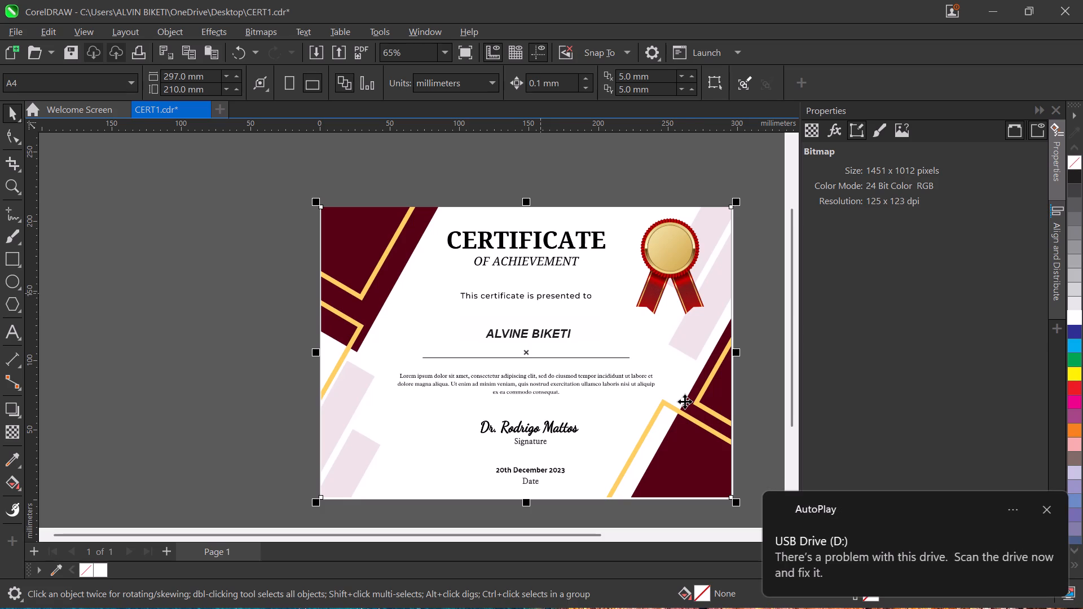
# Scan and repair the inserted USB Drive (D:) with the Windows error checker.
pyautogui.click(853, 545)
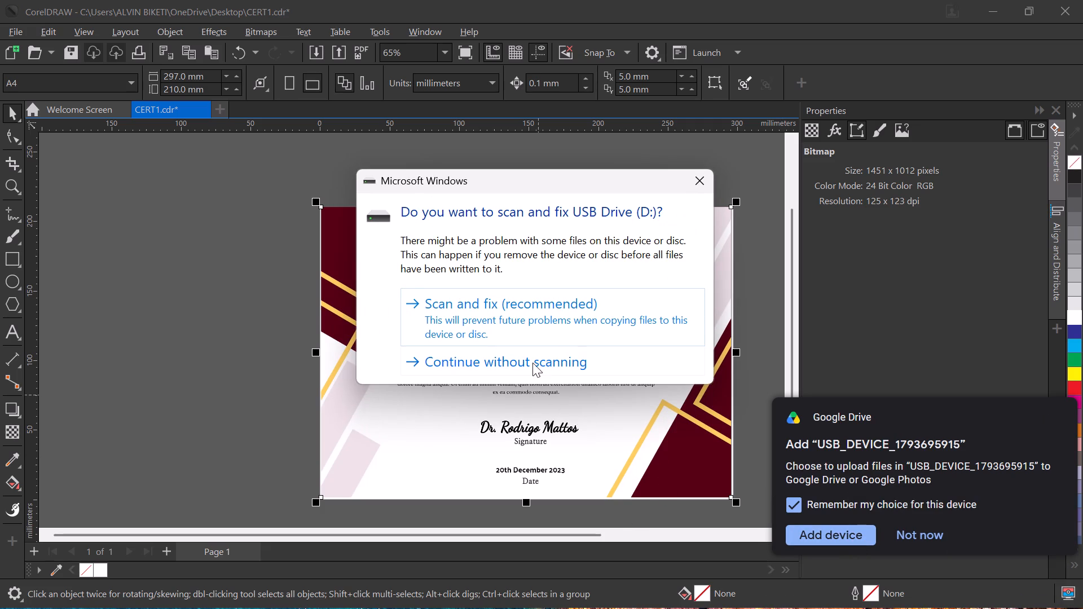
pyautogui.click(598, 318)
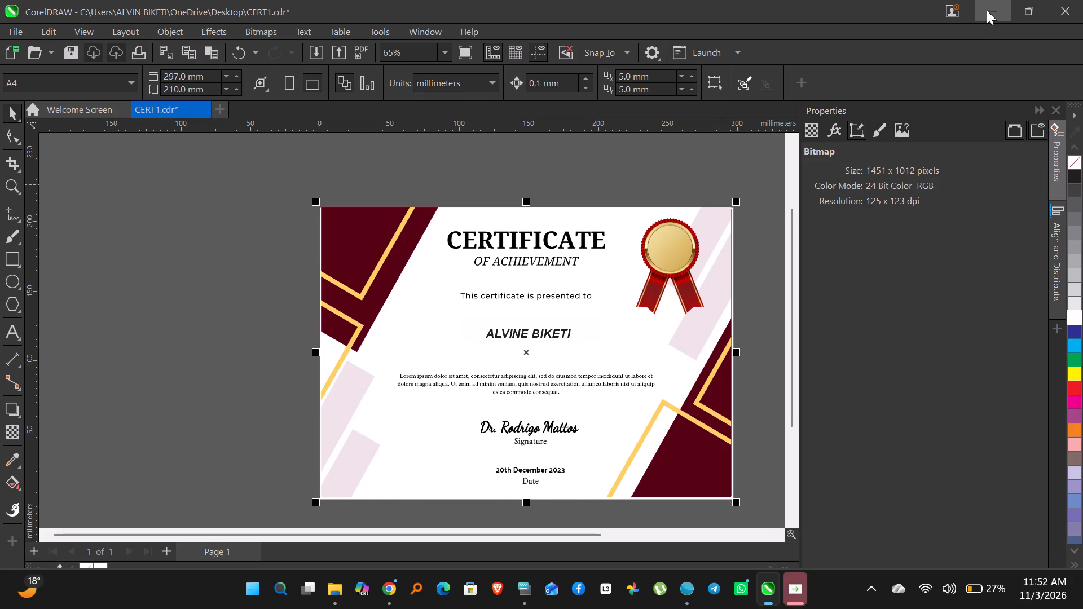
pyautogui.click(987, 10)
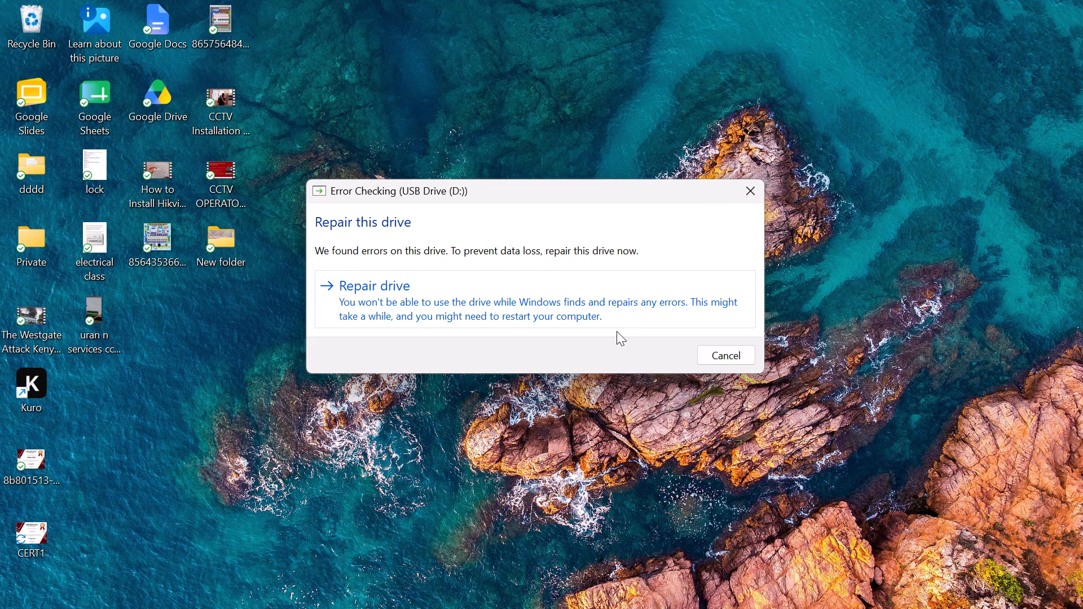
pyautogui.click(619, 309)
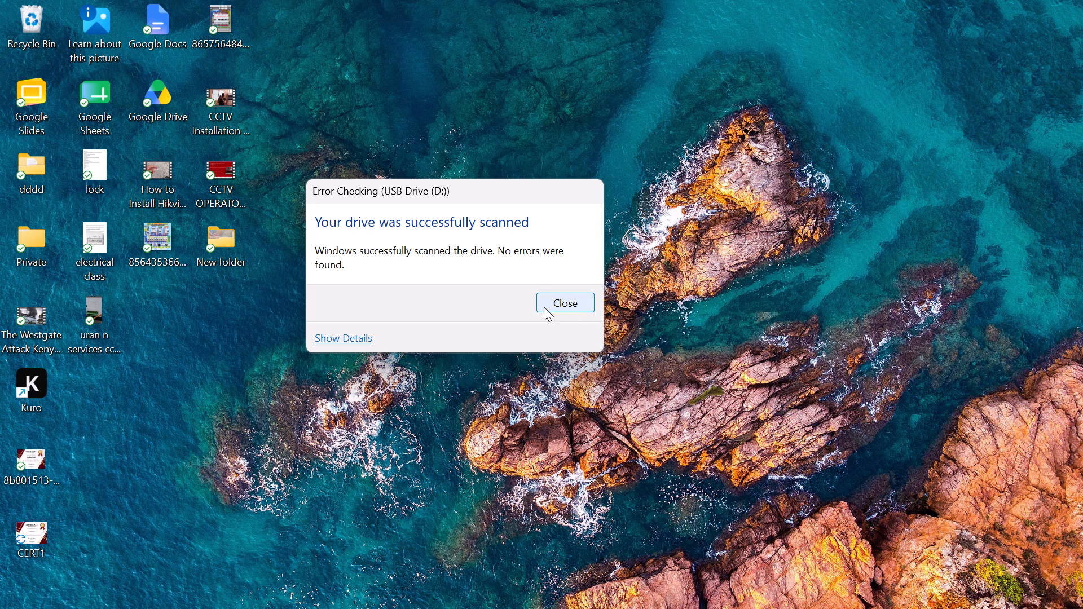
pyautogui.click(570, 302)
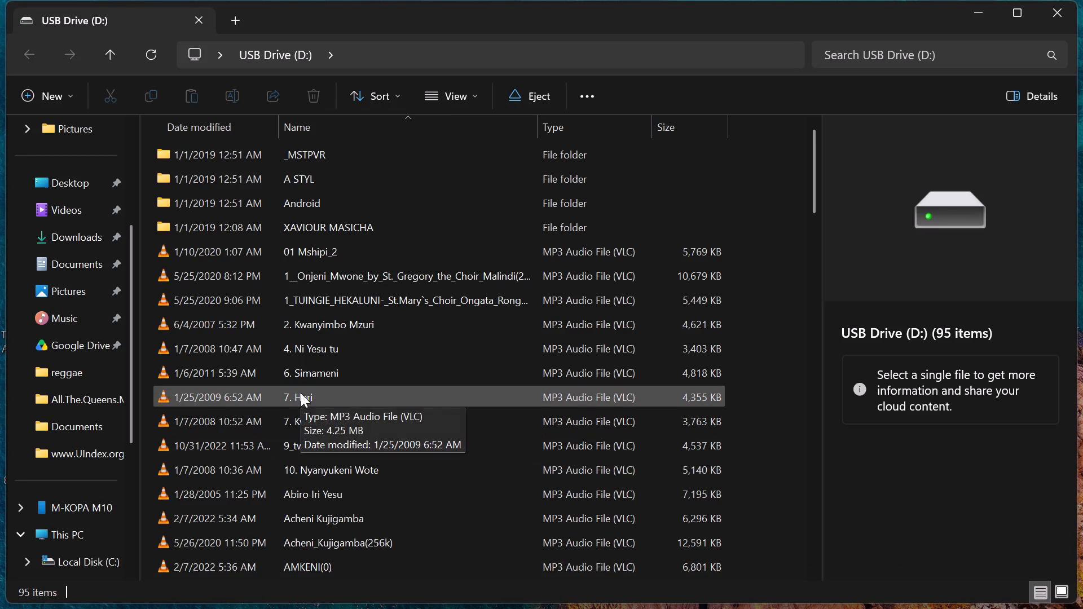
# Look through the files and folders on USB Drive (D:) and check the contents of Local Disk (C:).
pyautogui.scroll(-4, 260, 454)
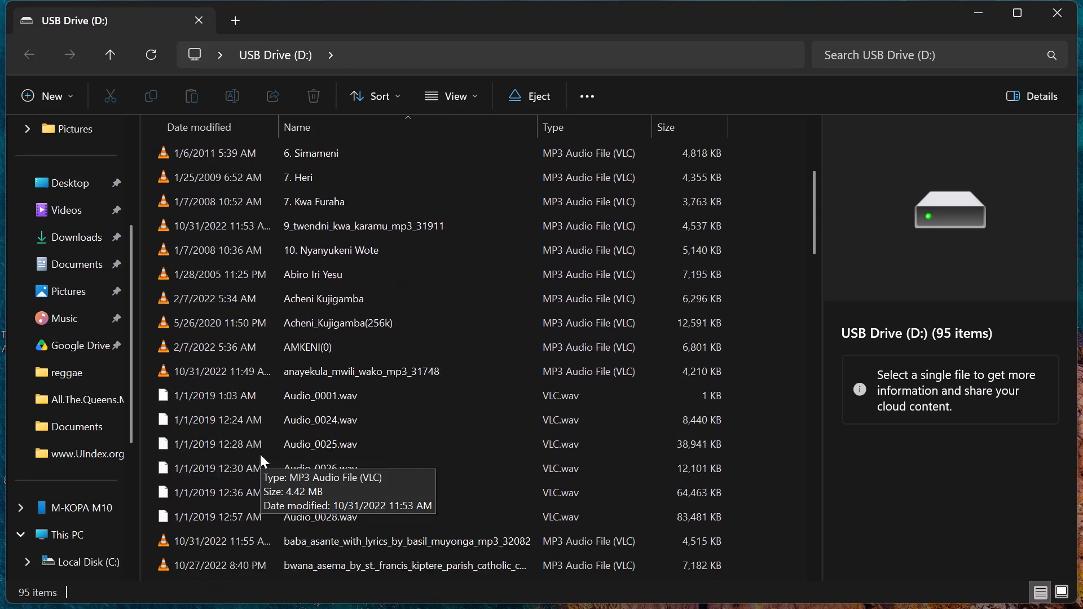
pyautogui.scroll(-6, 260, 454)
pyautogui.scroll(7, 260, 454)
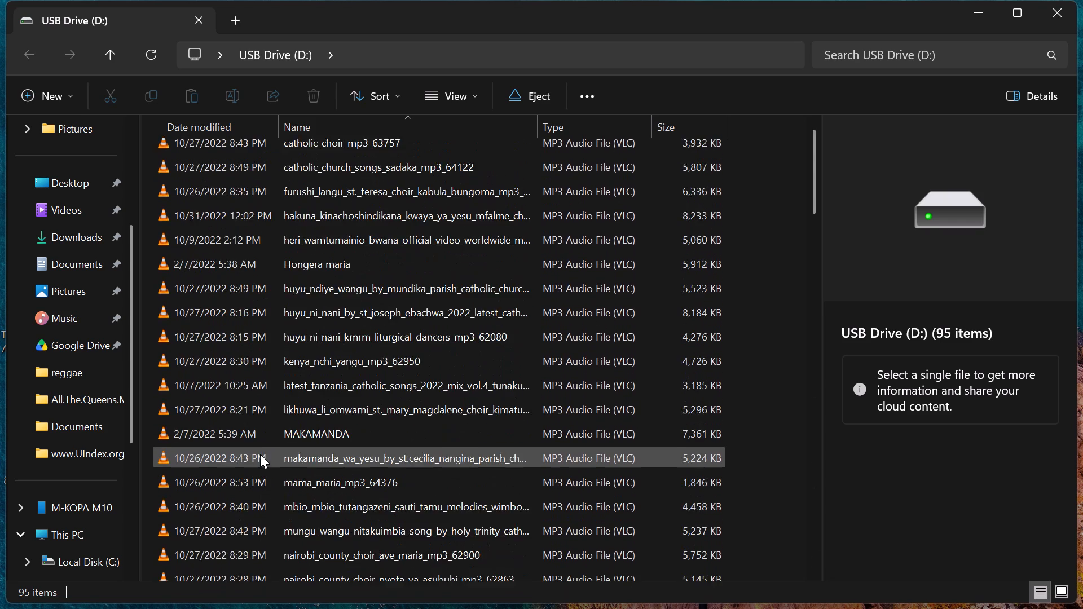
pyautogui.scroll(9, 260, 454)
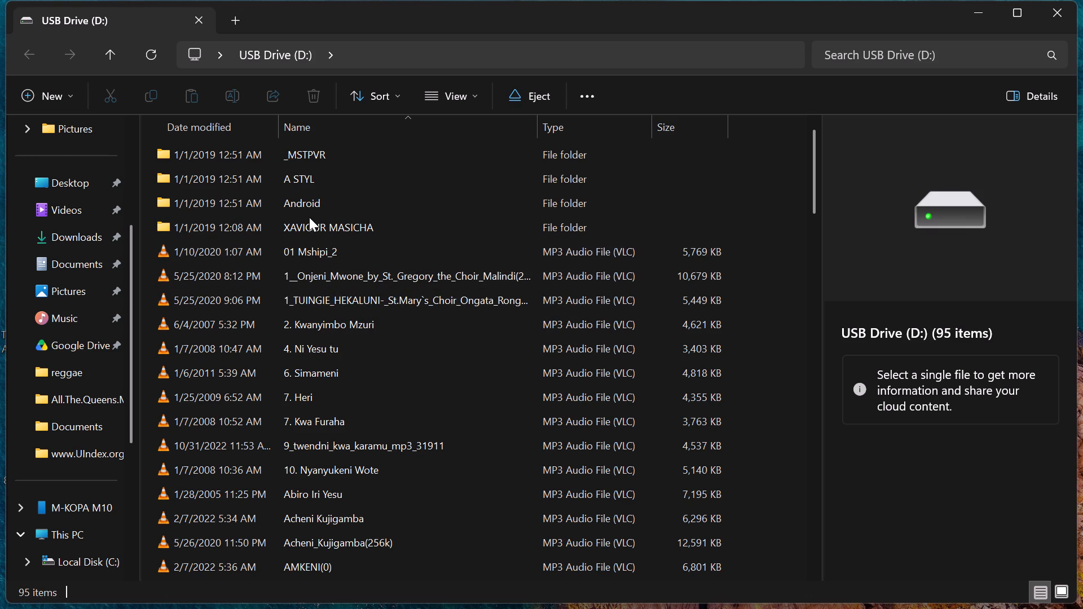
pyautogui.scroll(2, 254, 277)
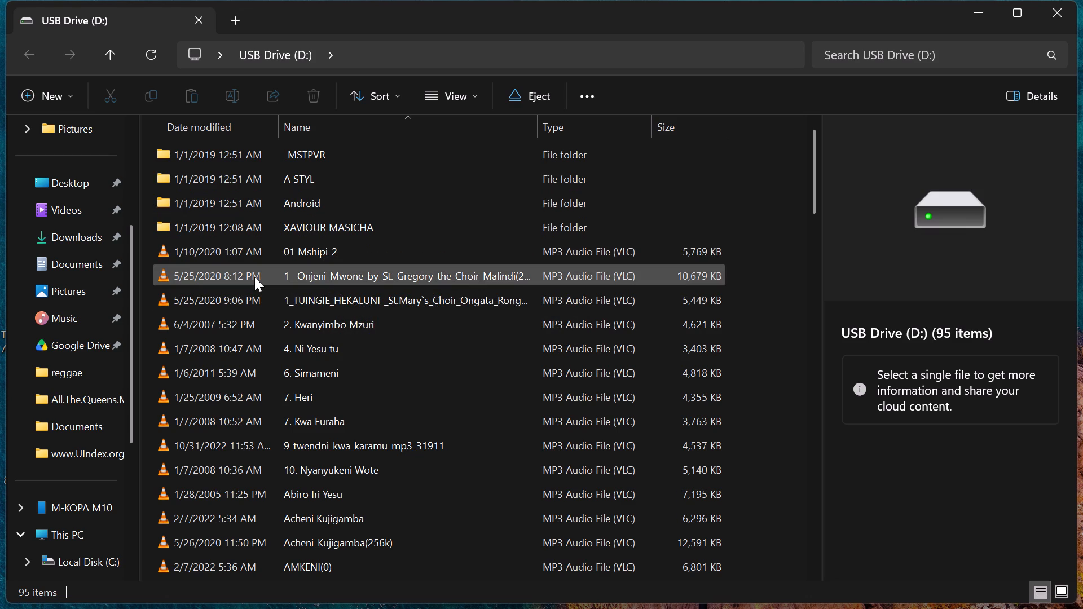
pyautogui.scroll(2, 254, 277)
pyautogui.scroll(-1, 270, 206)
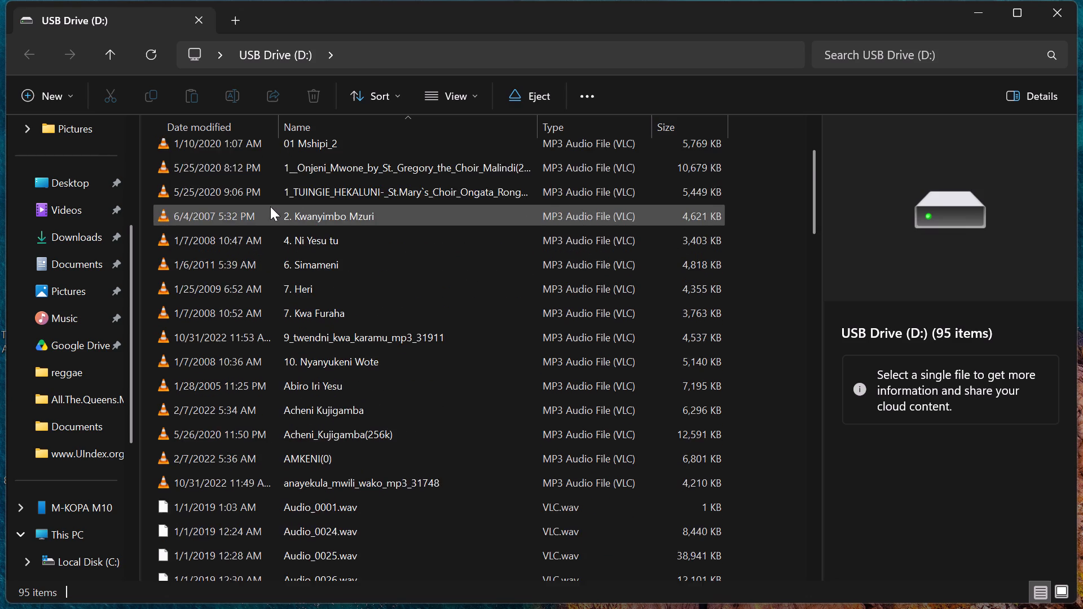
pyautogui.scroll(-6, 270, 206)
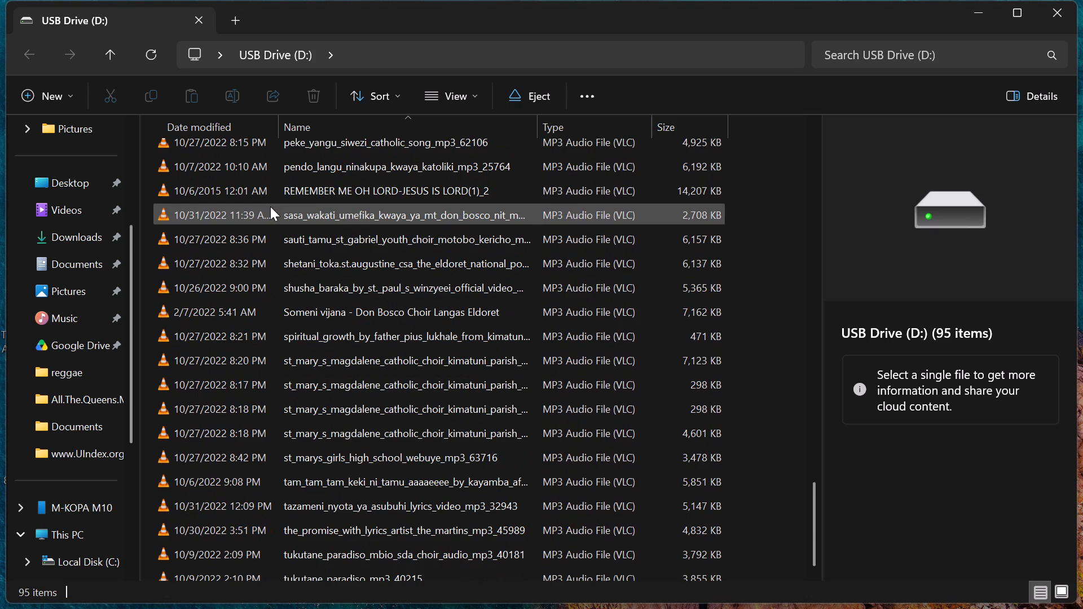
pyautogui.scroll(-2, 314, 314)
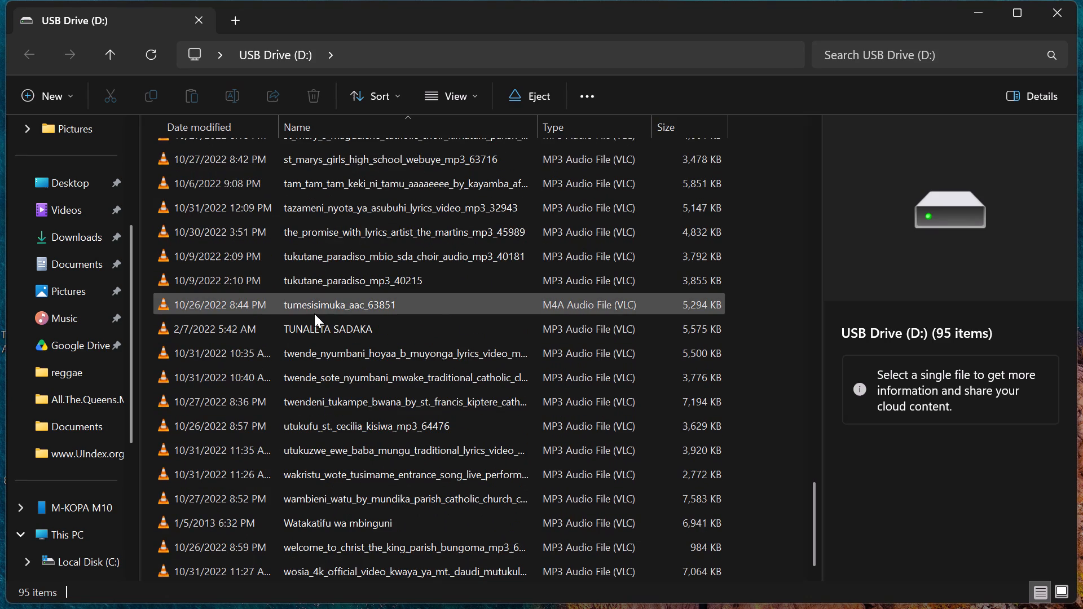
pyautogui.scroll(-1, 314, 314)
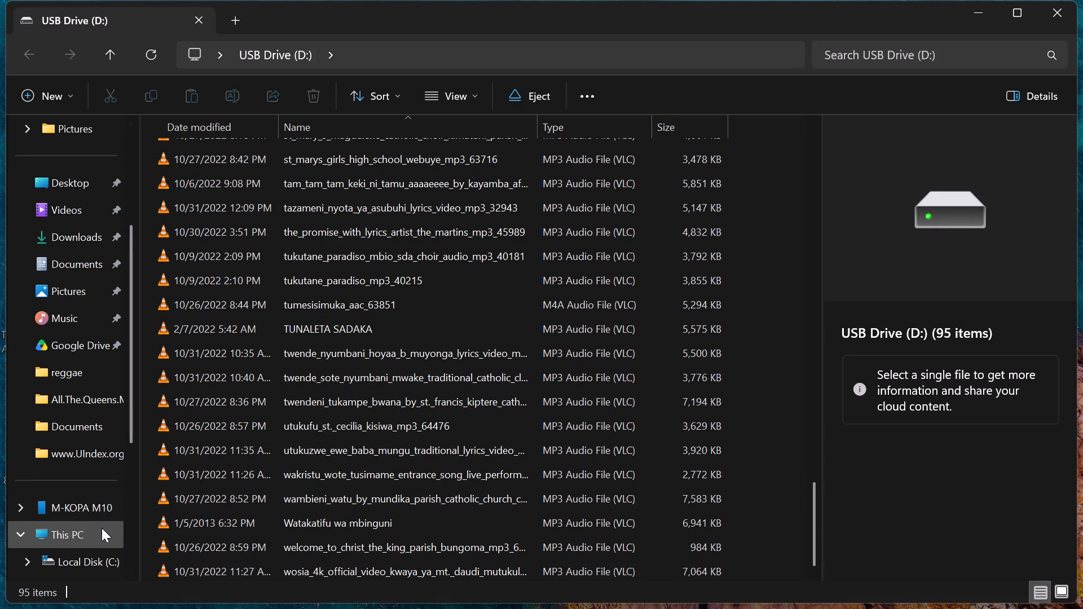
pyautogui.click(96, 566)
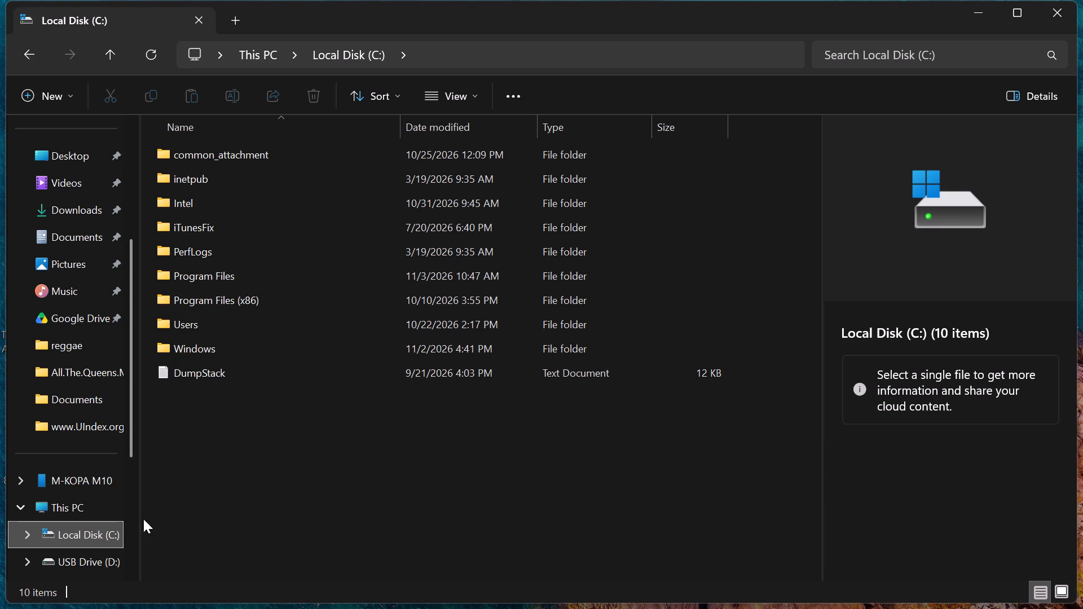
pyautogui.click(77, 566)
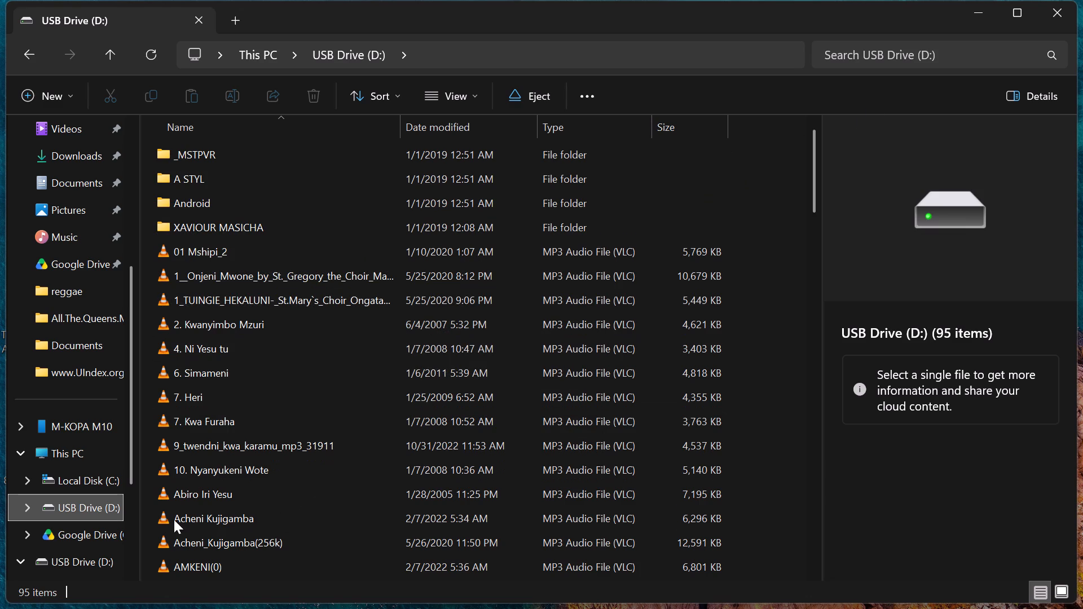
pyautogui.click(86, 575)
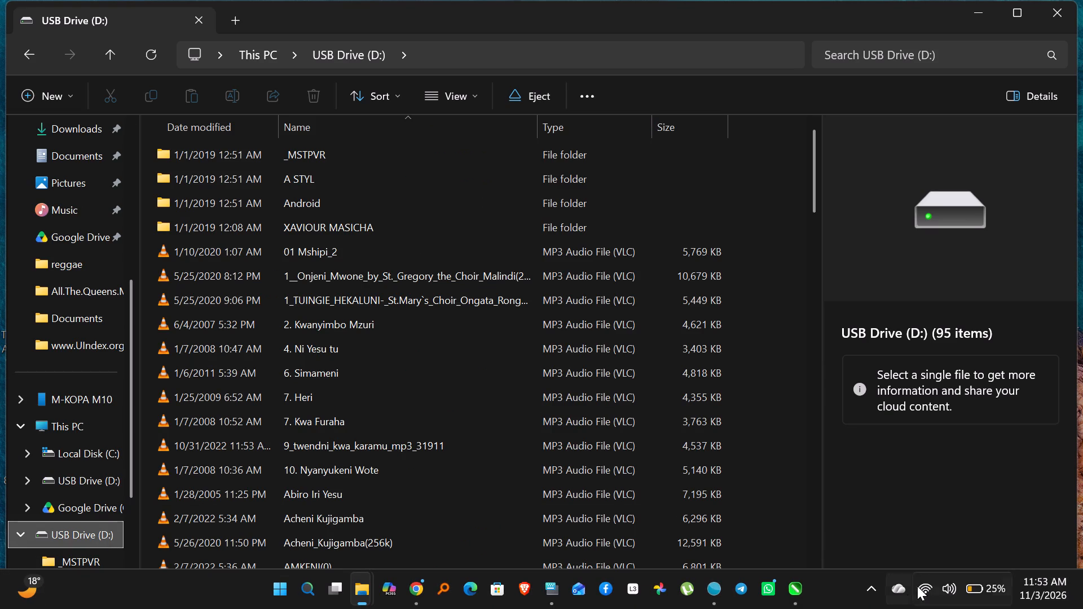
# Safely eject the UDisk USB drive from the computer.
pyautogui.click(872, 597)
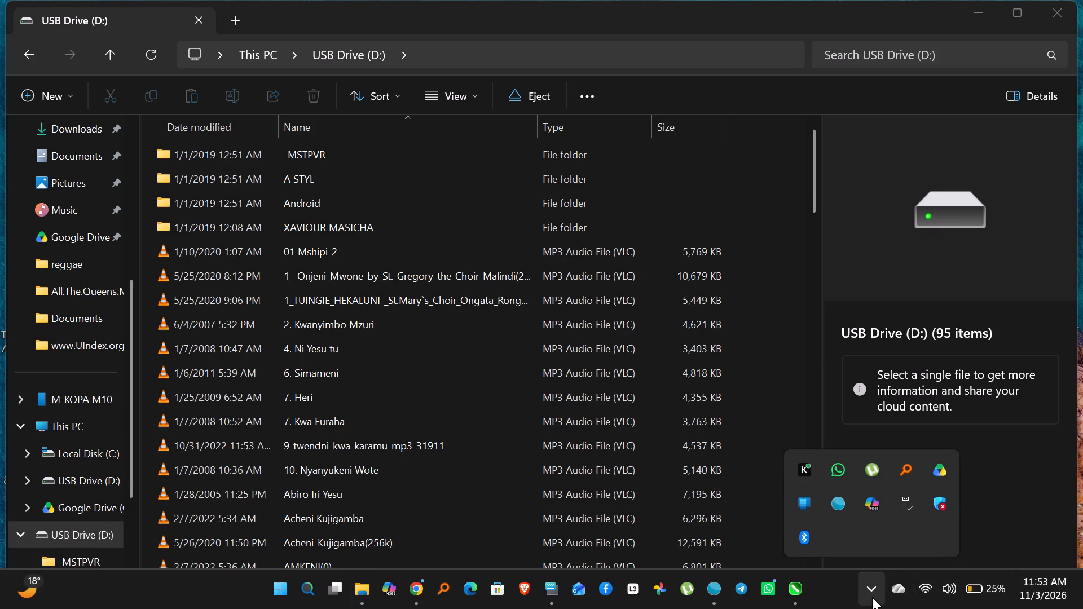
pyautogui.click(905, 500)
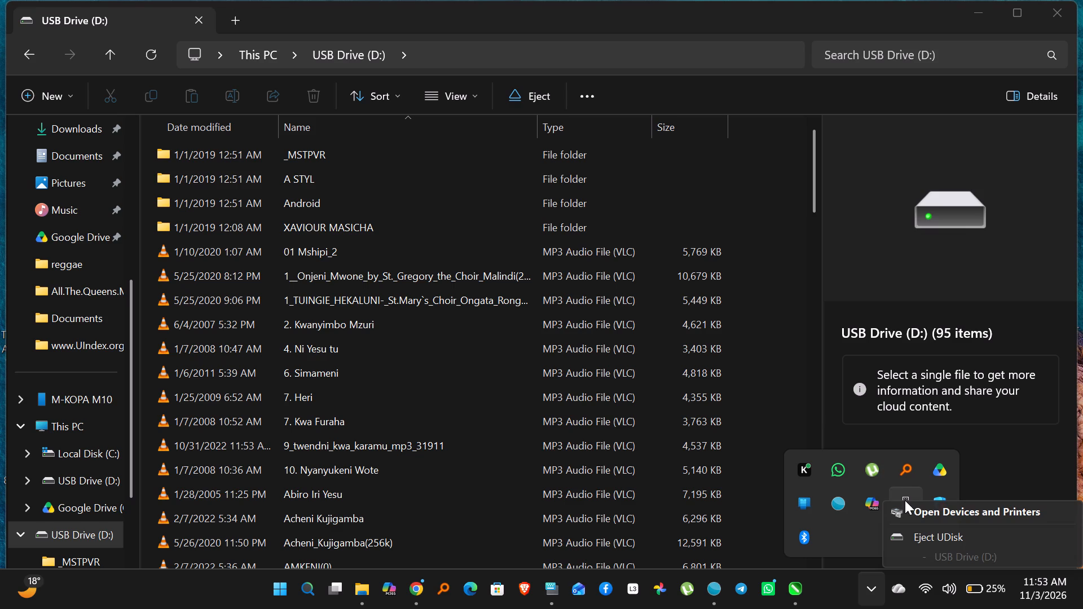
pyautogui.click(926, 537)
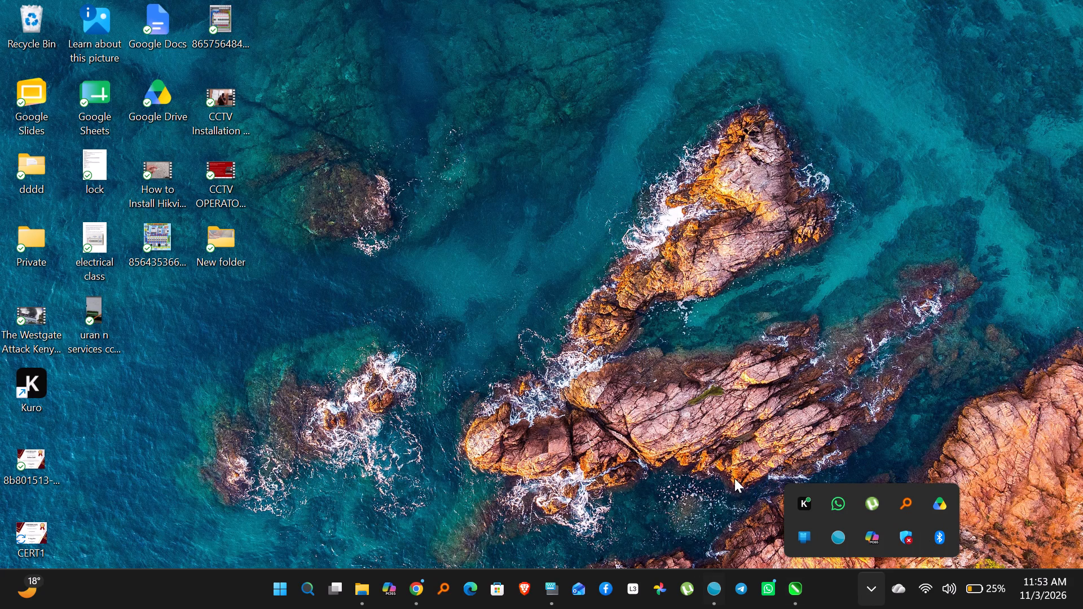
pyautogui.click(638, 340)
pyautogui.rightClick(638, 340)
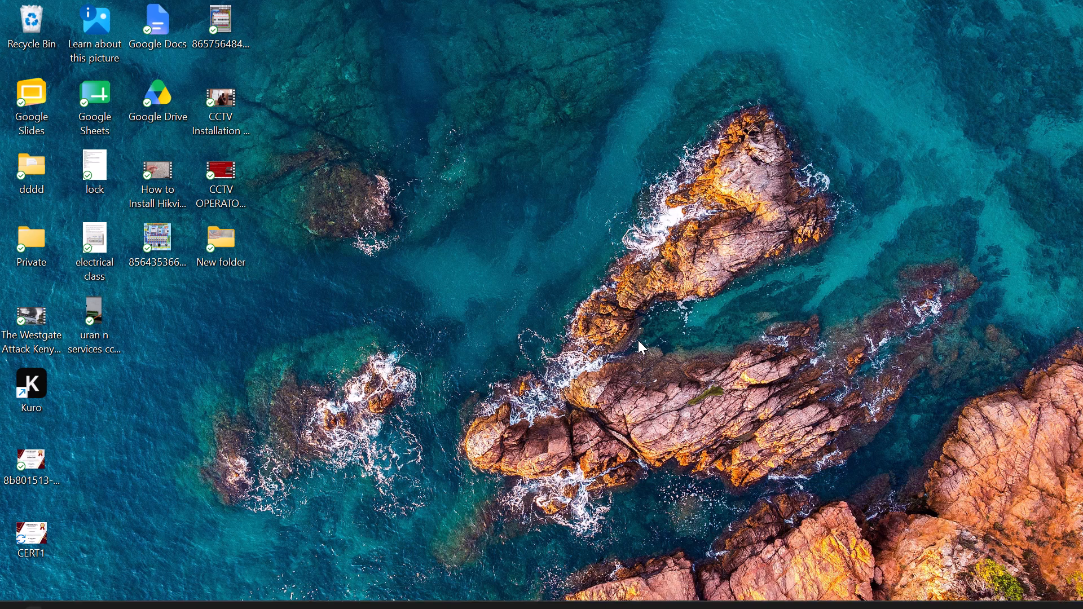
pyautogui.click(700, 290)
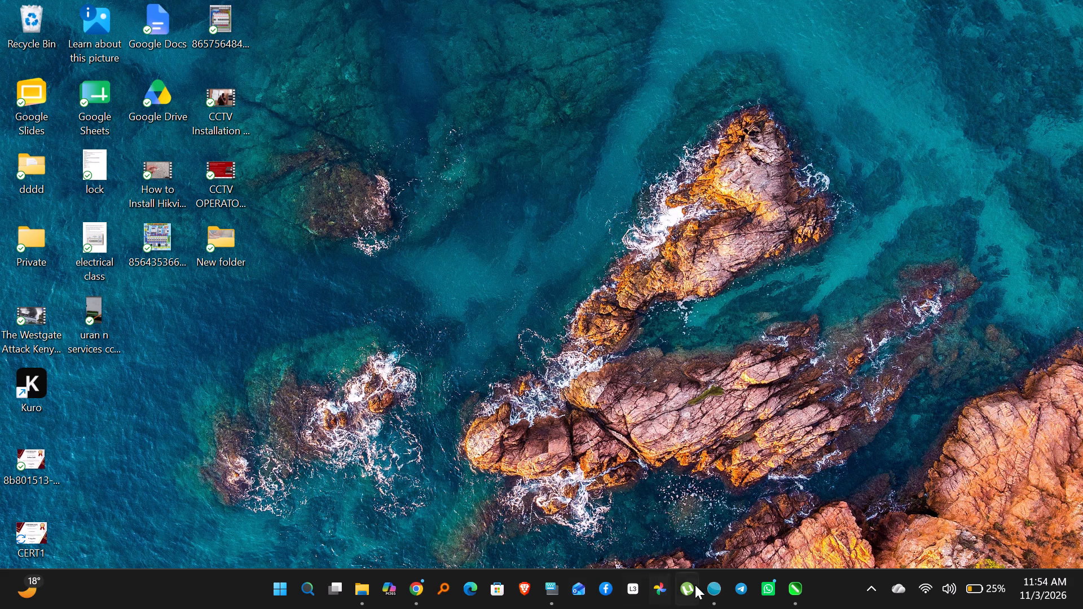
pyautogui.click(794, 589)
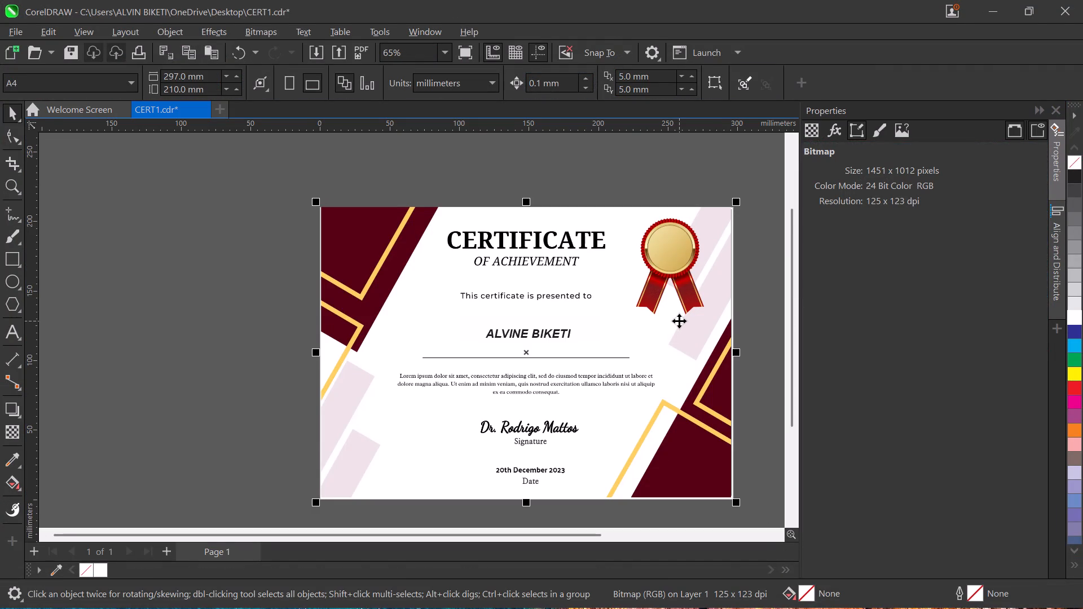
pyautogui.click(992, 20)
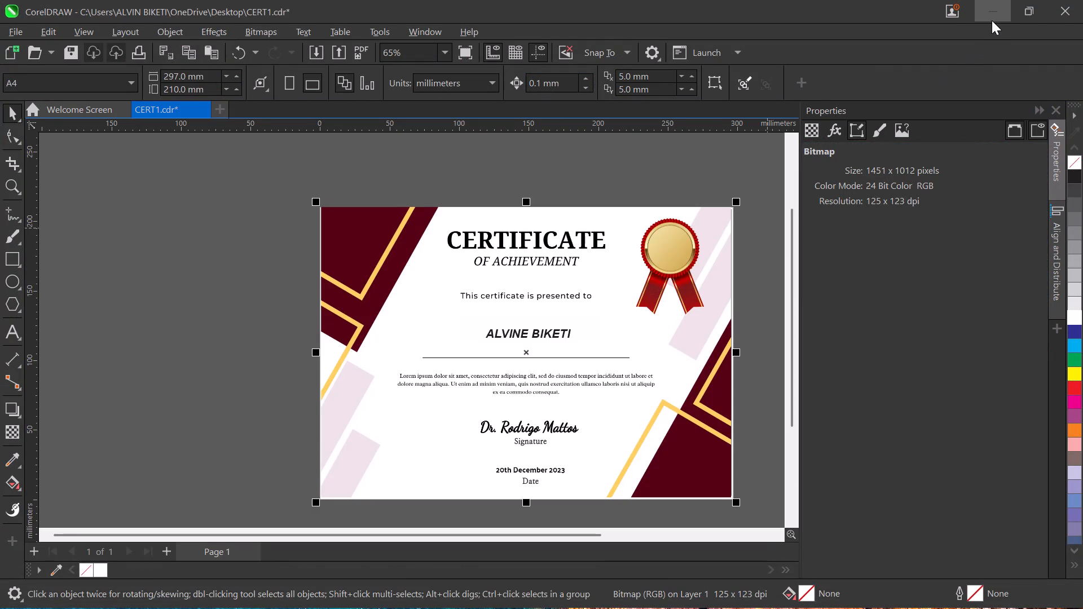
# Bring up the file actions for the certificate image whose name starts with 8b801513 on the desktop.
pyautogui.rightClick(30, 472)
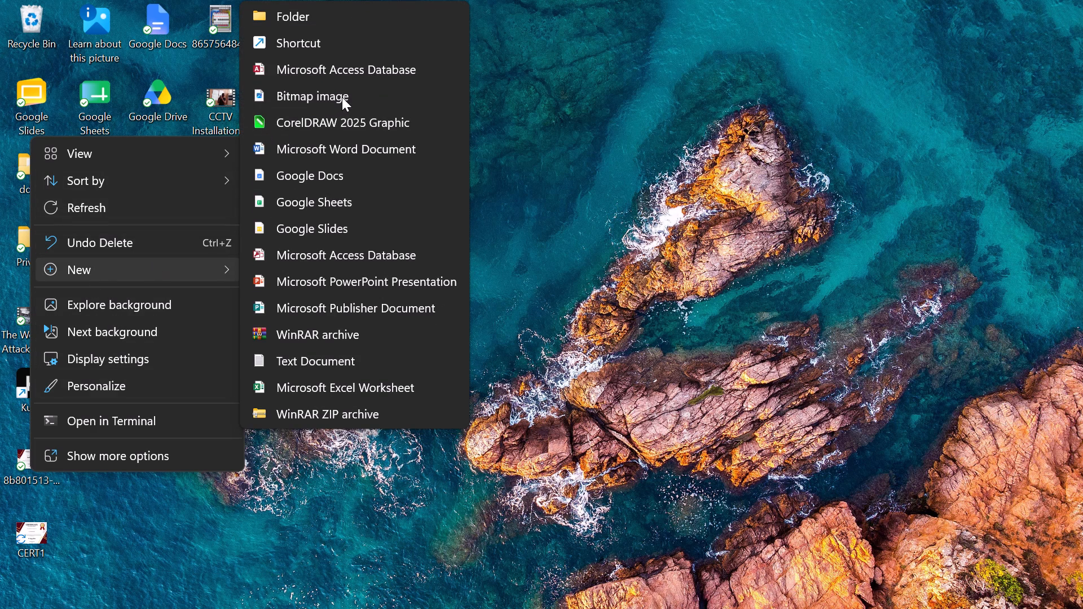
pyautogui.click(562, 91)
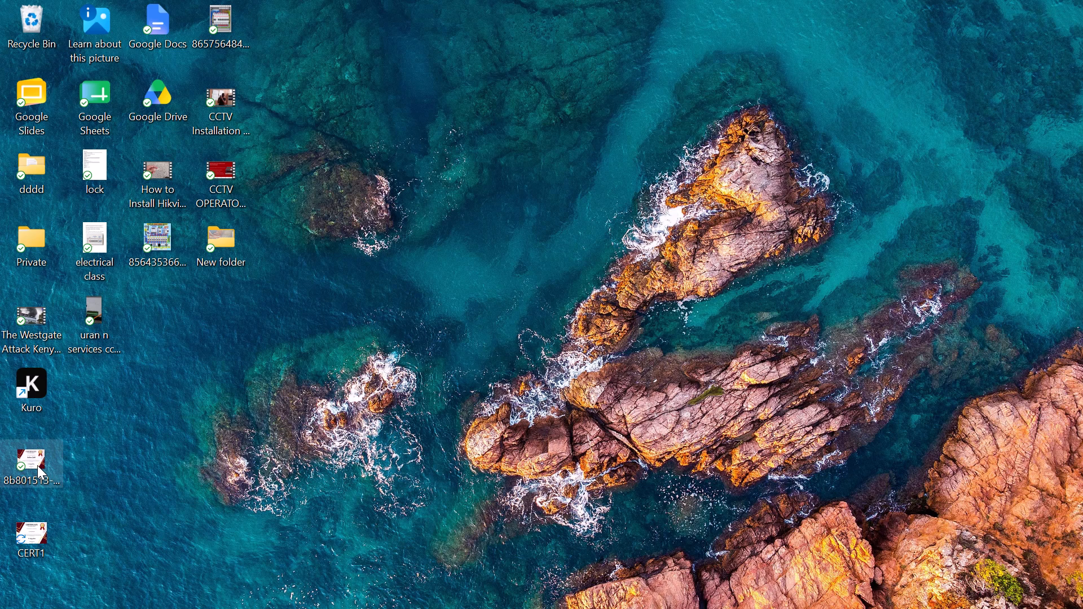
pyautogui.rightClick(37, 465)
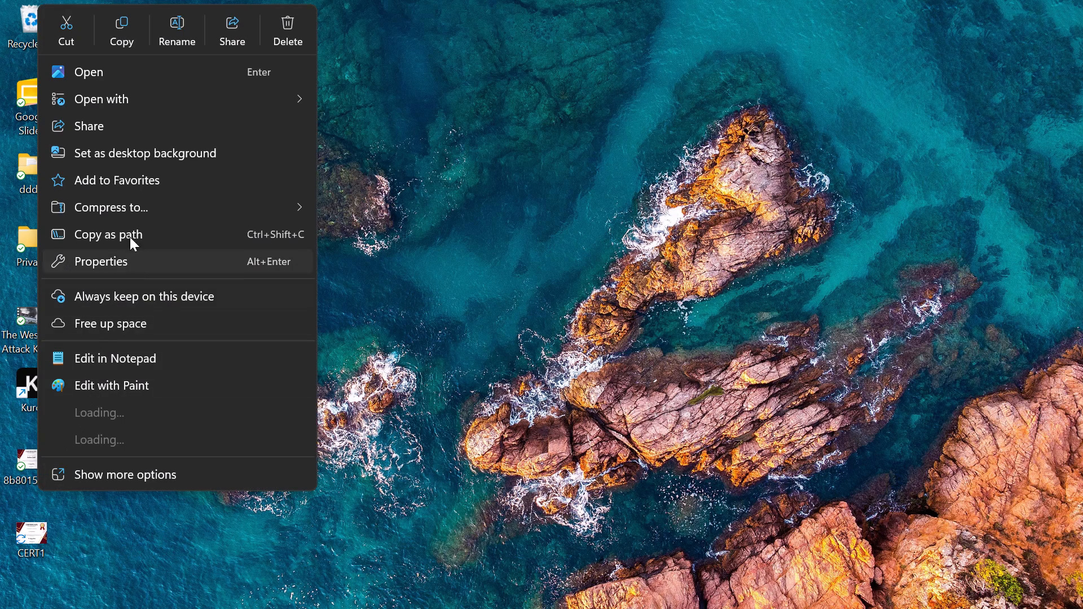
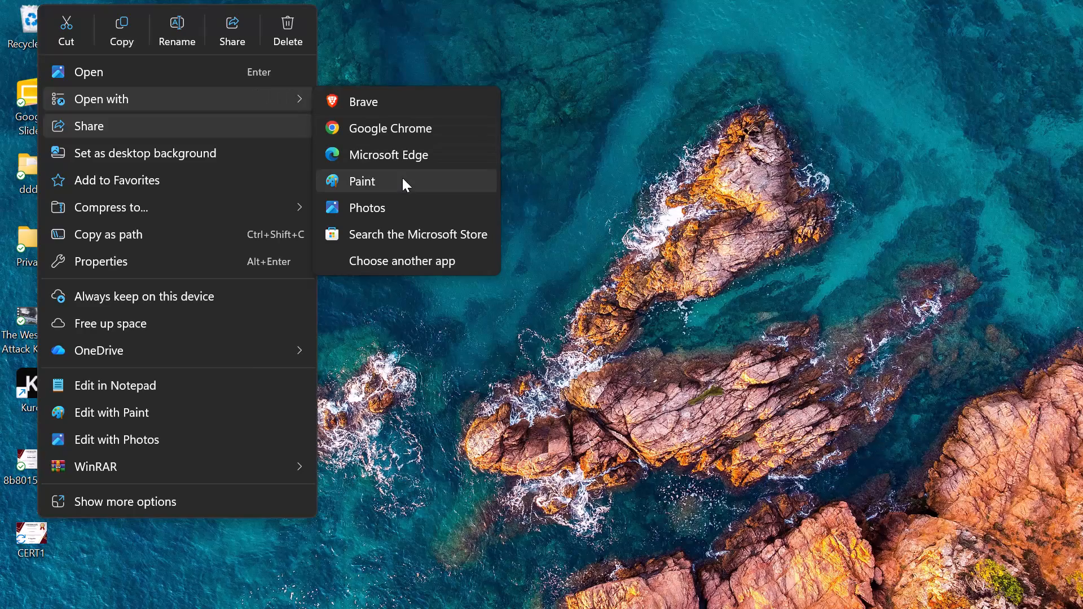
# Open the 8b801513 .webp certificate image with CorelDRAW 2025 (64-Bit), for this one time only.
pyautogui.click(406, 258)
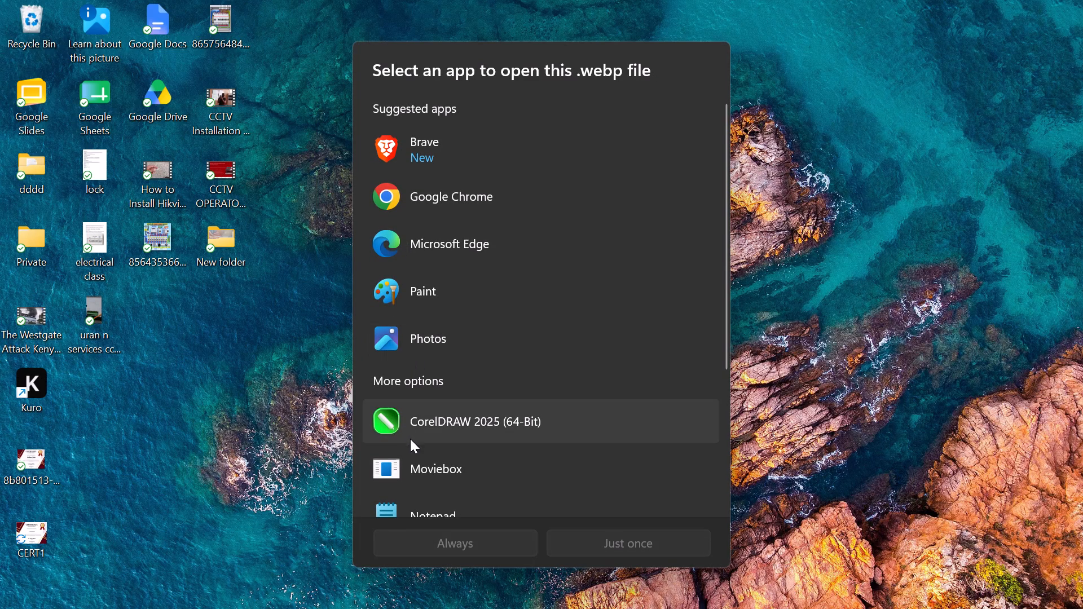
pyautogui.click(434, 413)
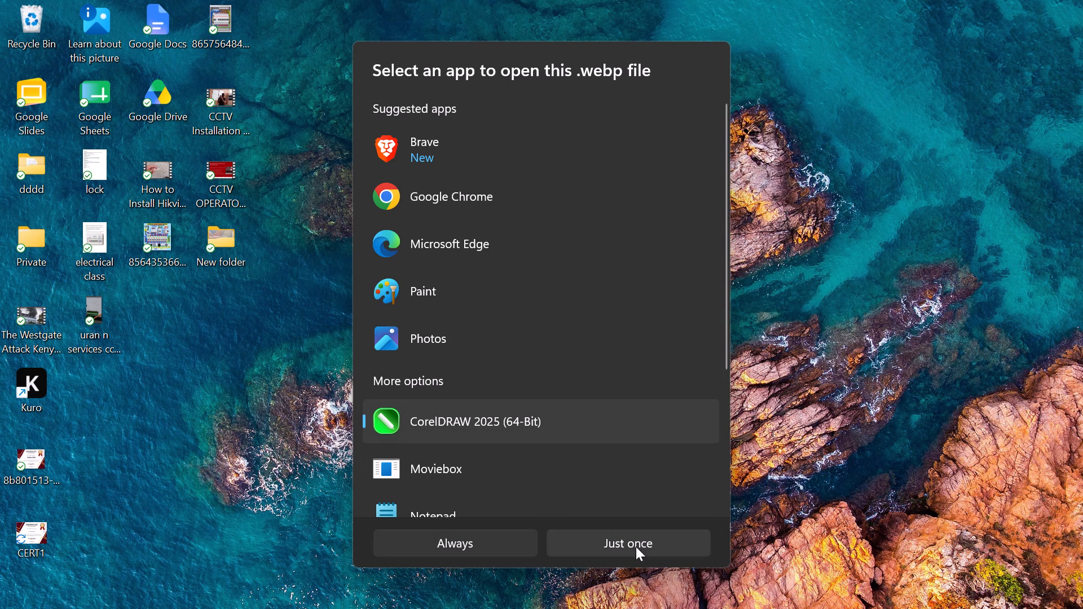
pyautogui.click(637, 548)
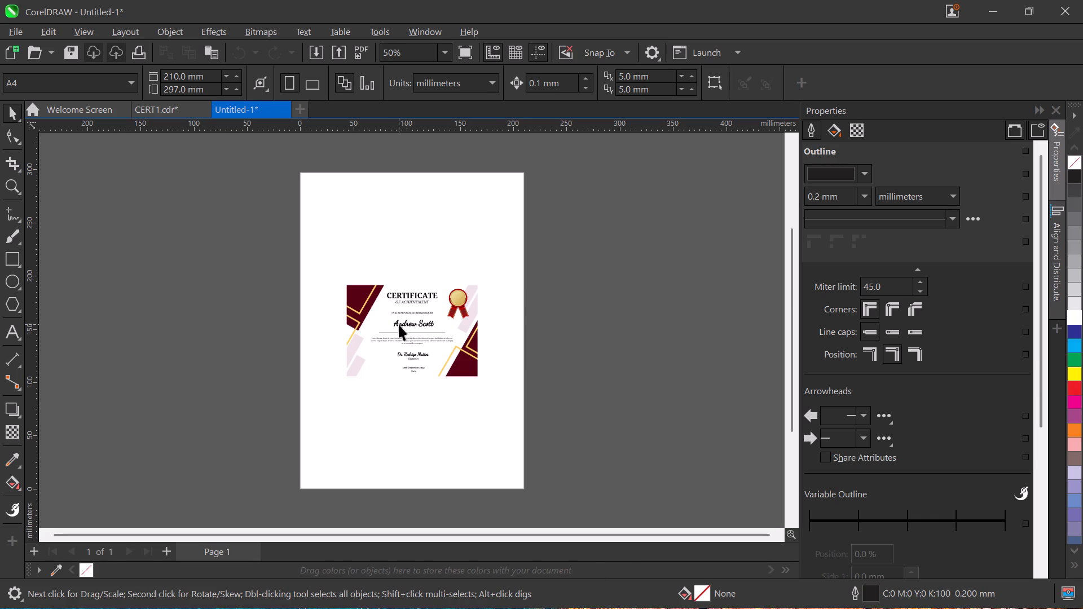
# Enlarge the imported certificate bitmap proportionally from its upper-right corner to about 216 × 150 mm.
pyautogui.scroll(-1, 433, 502)
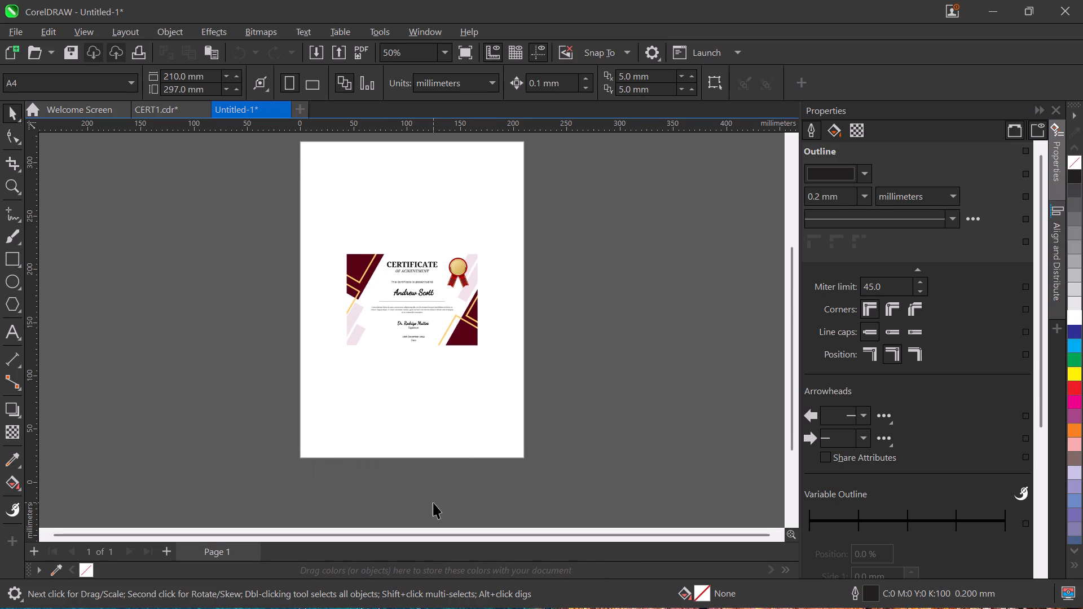
pyautogui.keyDown('ctrl'); pyautogui.scroll(2, 433, 502); pyautogui.keyUp('ctrl')
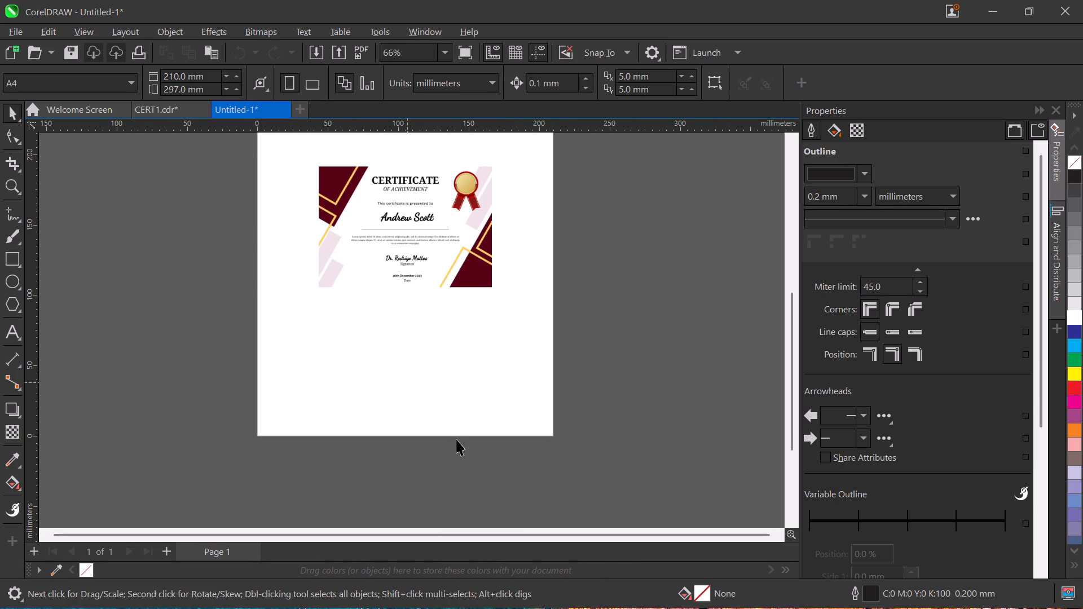
pyautogui.keyDown('ctrl'); pyautogui.scroll(-3, 442, 410); pyautogui.keyUp('ctrl')
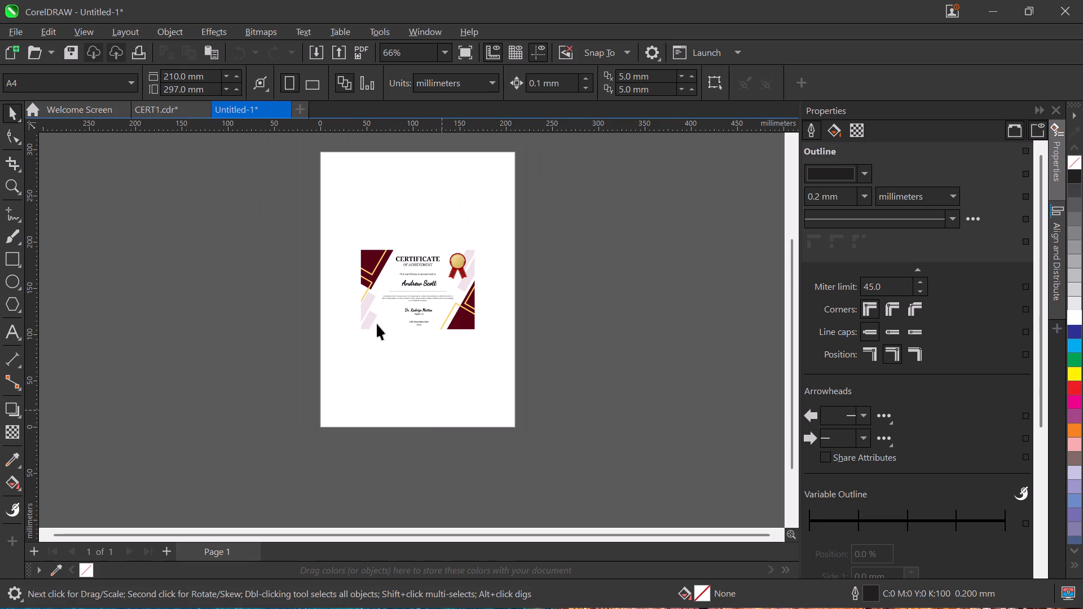
pyautogui.moveTo(342, 245); pyautogui.dragTo(504, 345)
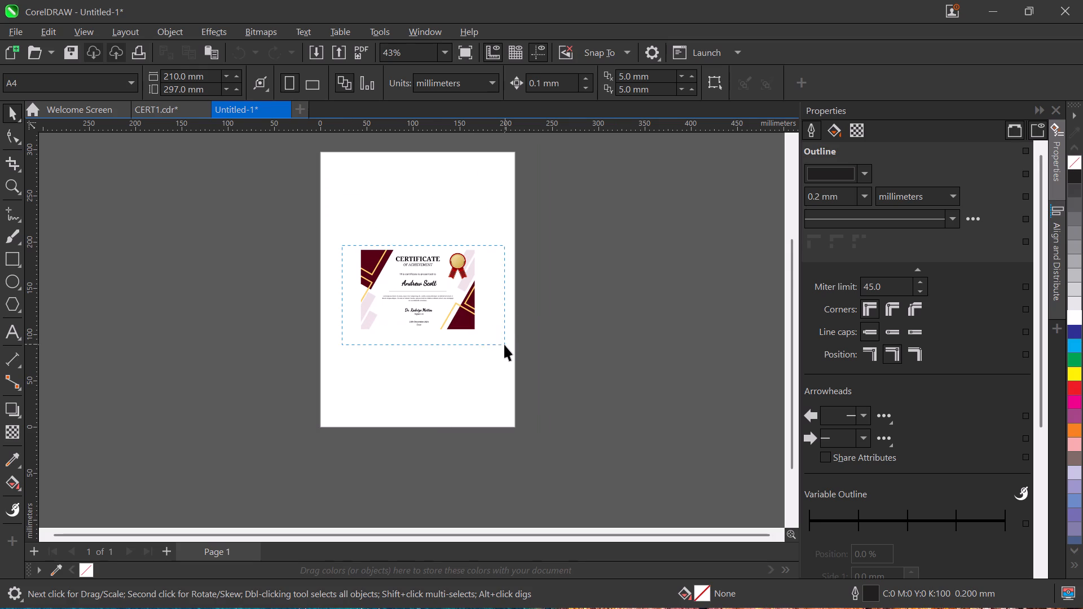
pyautogui.moveTo(504, 345); pyautogui.dragTo(504, 345)
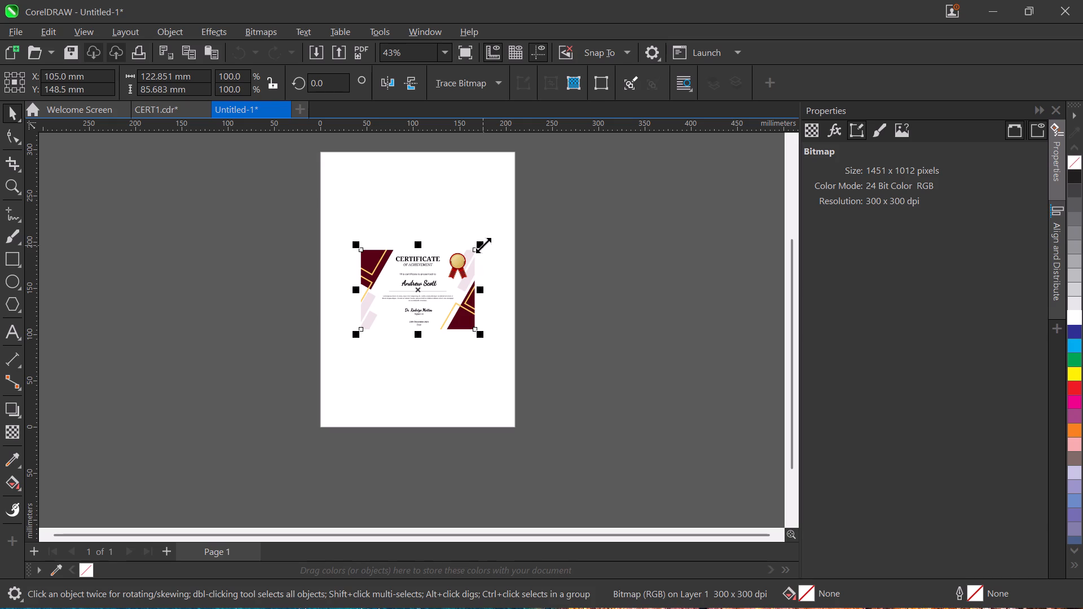
pyautogui.moveTo(482, 244); pyautogui.dragTo(567, 107)
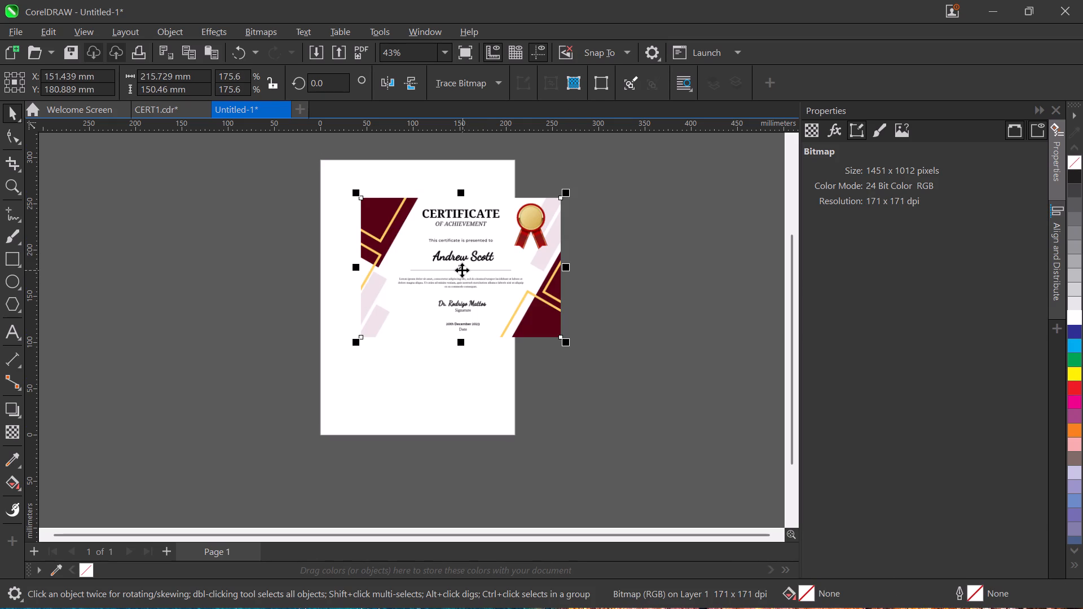
# Move the certificate bitmap over the page's upper-left corner, with its centre at about X 5 mm, Y 247 mm.
pyautogui.moveTo(462, 270); pyautogui.dragTo(632, 264)
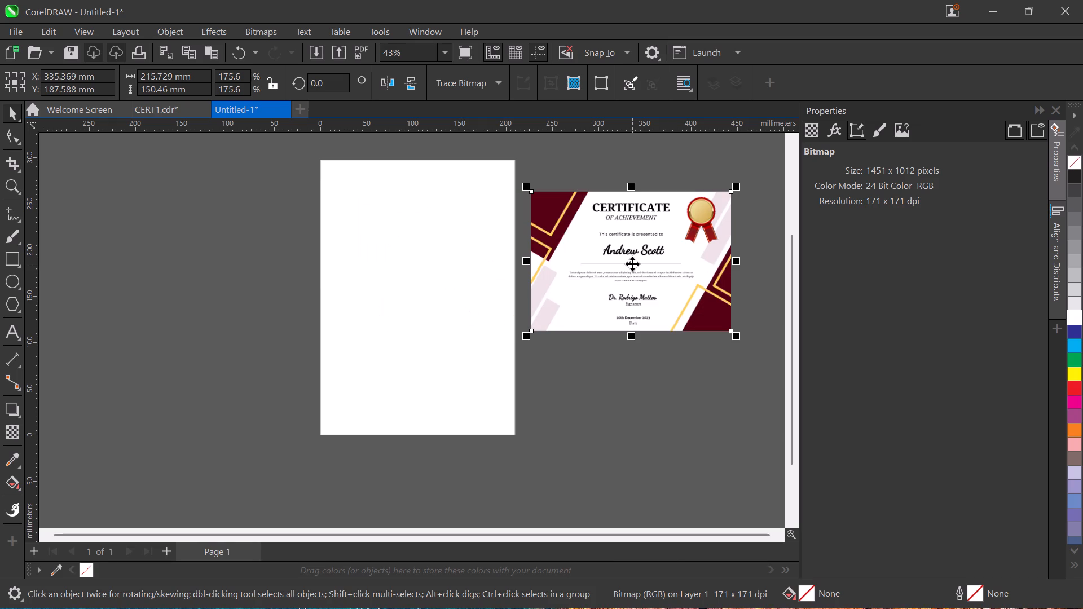
pyautogui.moveTo(632, 264); pyautogui.dragTo(327, 209)
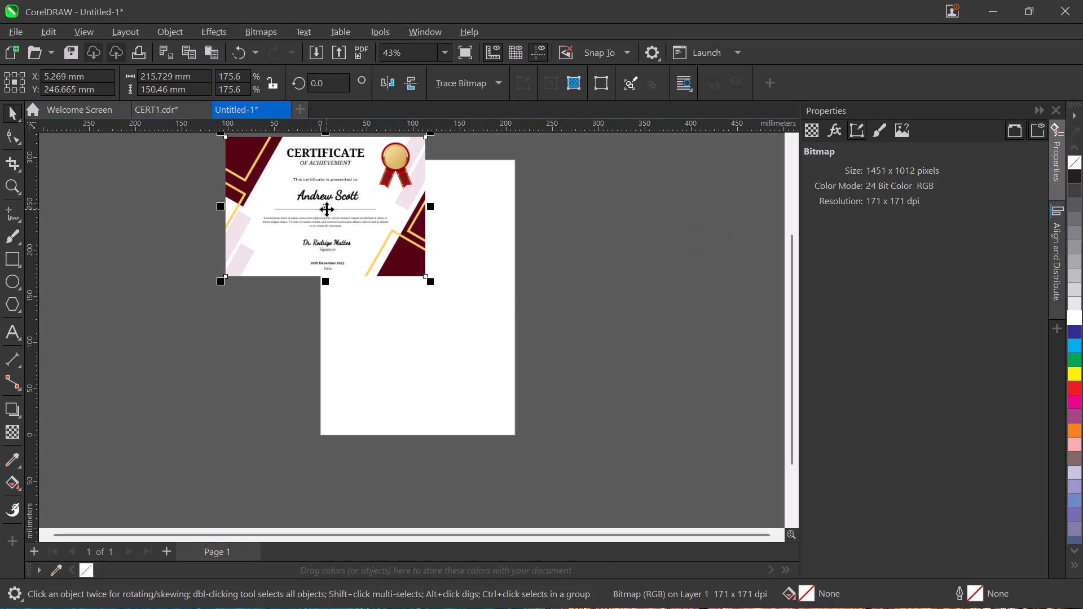
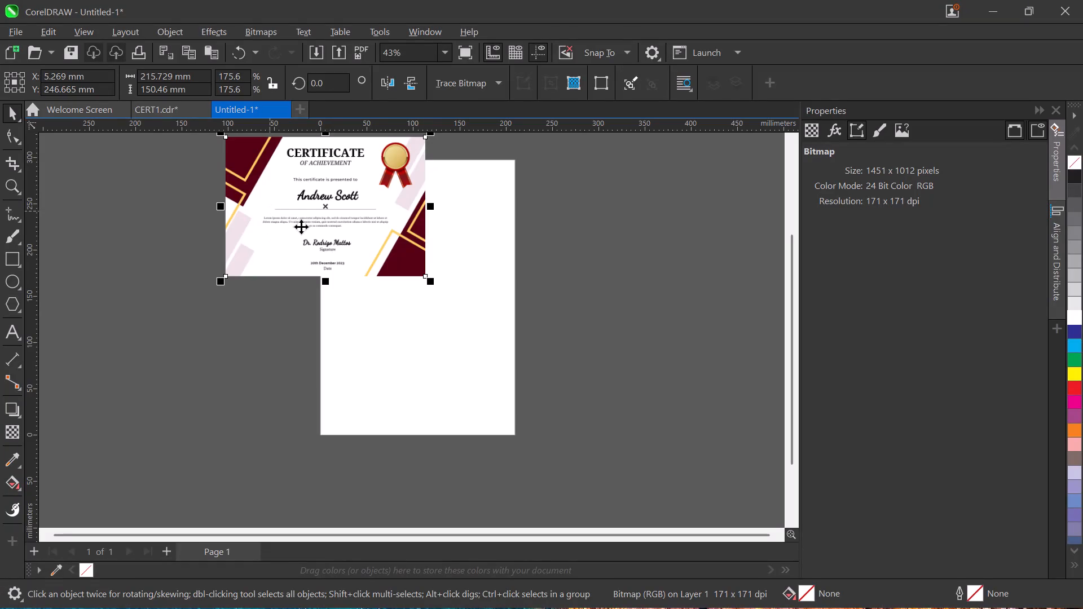
# Move the certificate bitmap off the page to the empty area beside it, with its centre at about X 347 mm, Y 185 mm.
pyautogui.moveTo(331, 198); pyautogui.dragTo(483, 245)
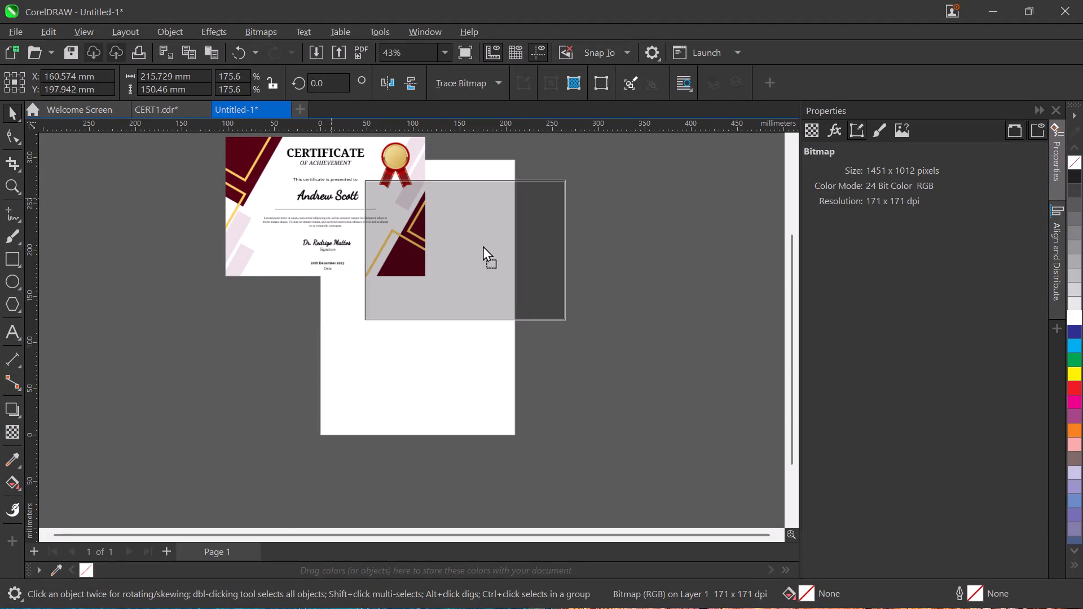
pyautogui.moveTo(483, 245); pyautogui.dragTo(650, 217)
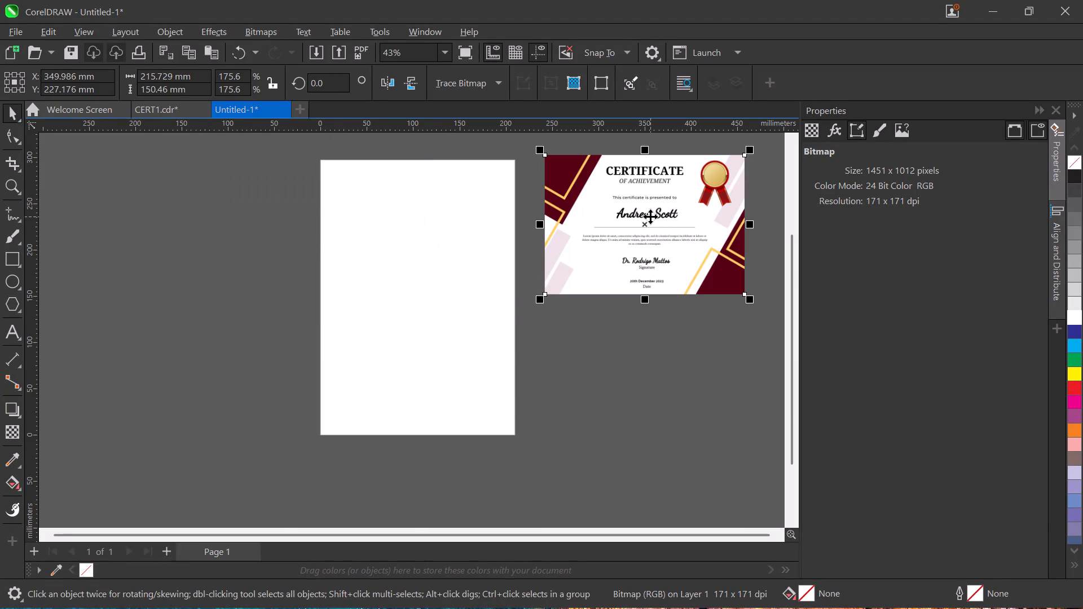
pyautogui.moveTo(650, 217); pyautogui.dragTo(648, 255)
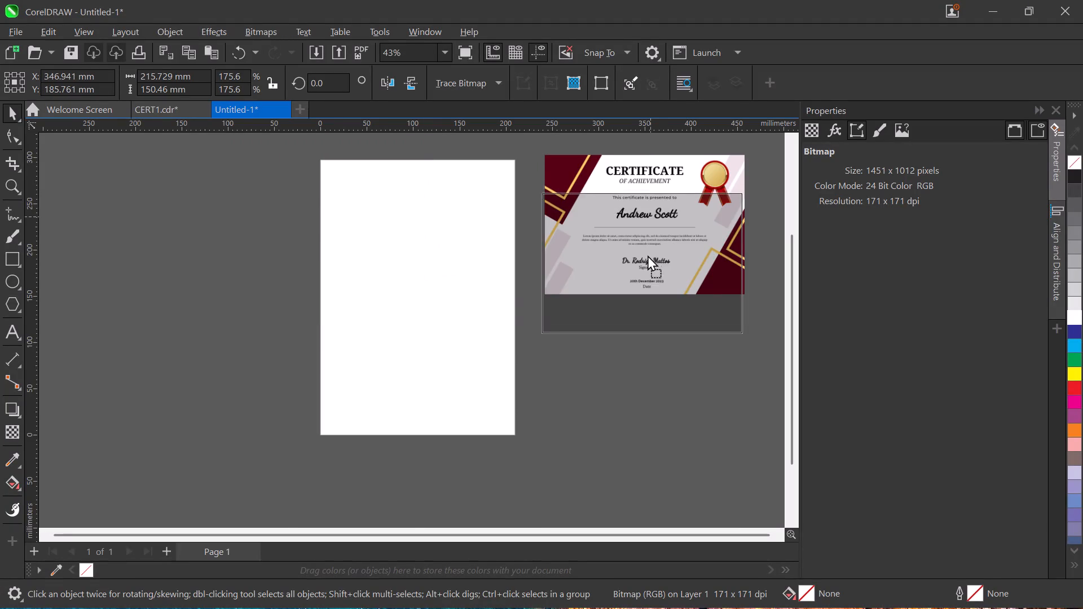
pyautogui.moveTo(648, 255); pyautogui.dragTo(648, 255)
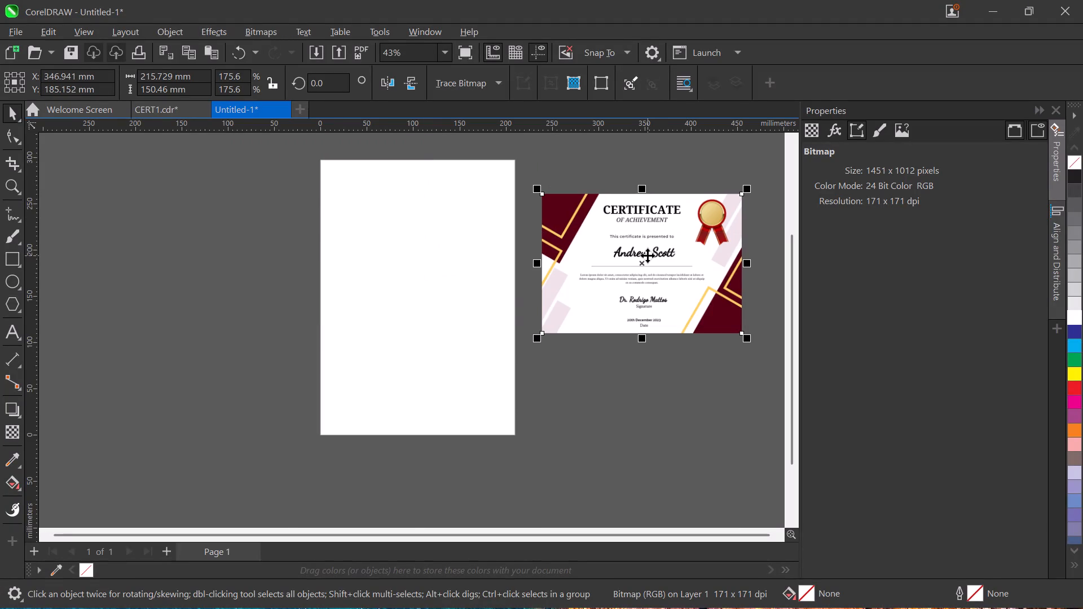
# Start a new artistic text object over the recipient's name on the certificate bitmap with the Text tool.
pyautogui.click(15, 333)
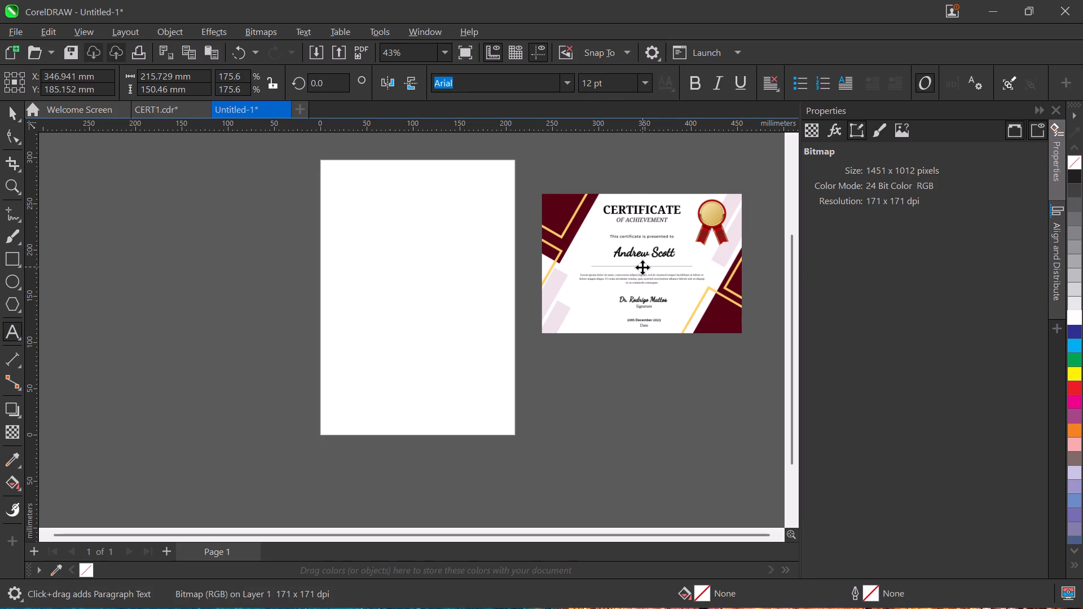
pyautogui.keyDown('ctrl'); pyautogui.scroll(2, 642, 268); pyautogui.keyUp('ctrl')
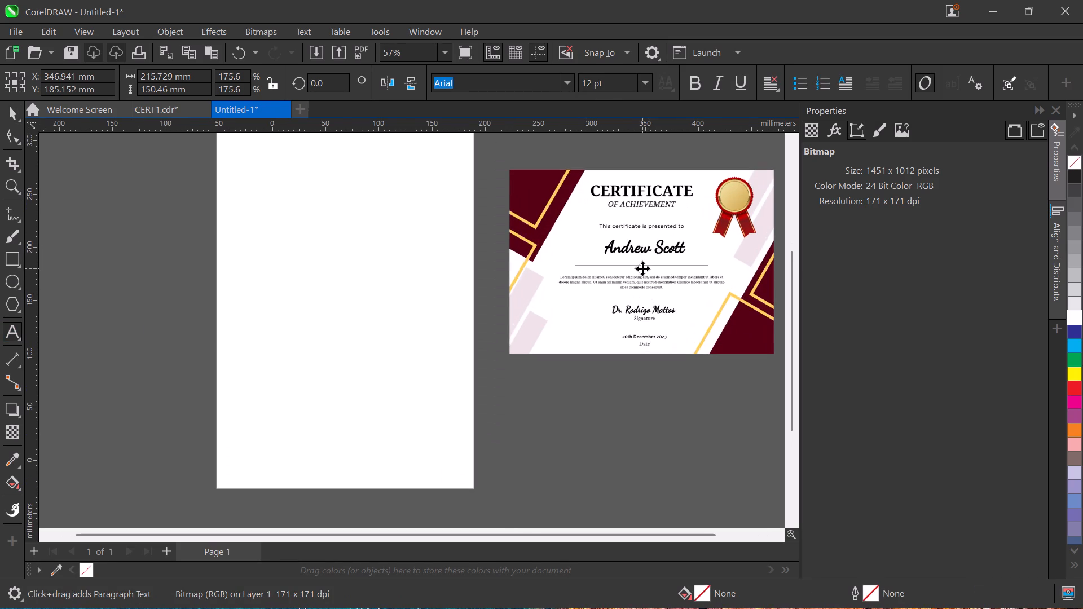
pyautogui.click(652, 253)
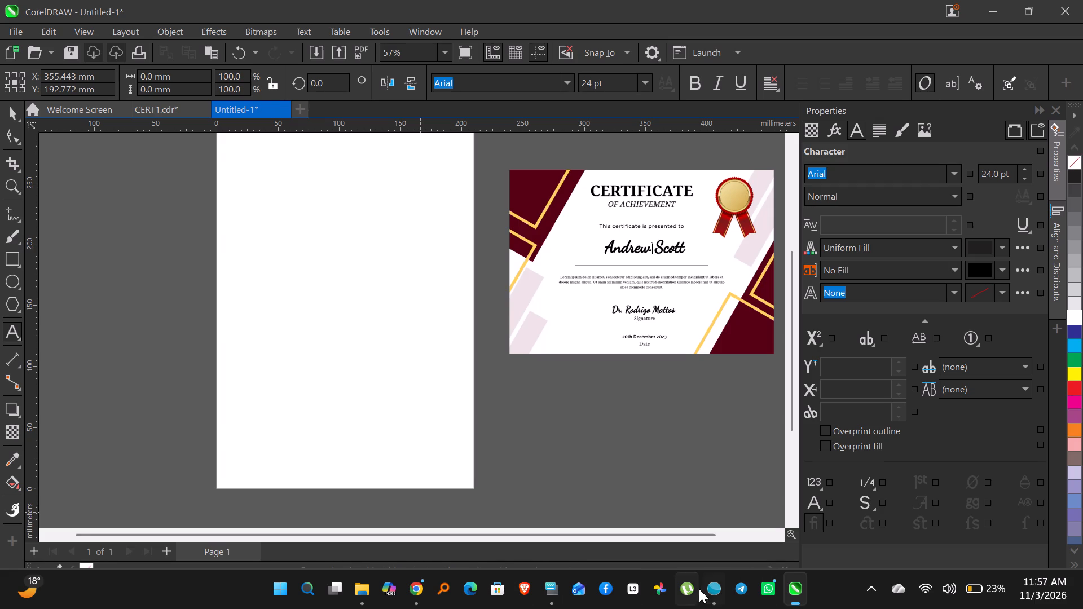
# Switch to the YouTube video in Chrome, reduce its volume to slightly above half and keep it playing.
pyautogui.click(1002, 6)
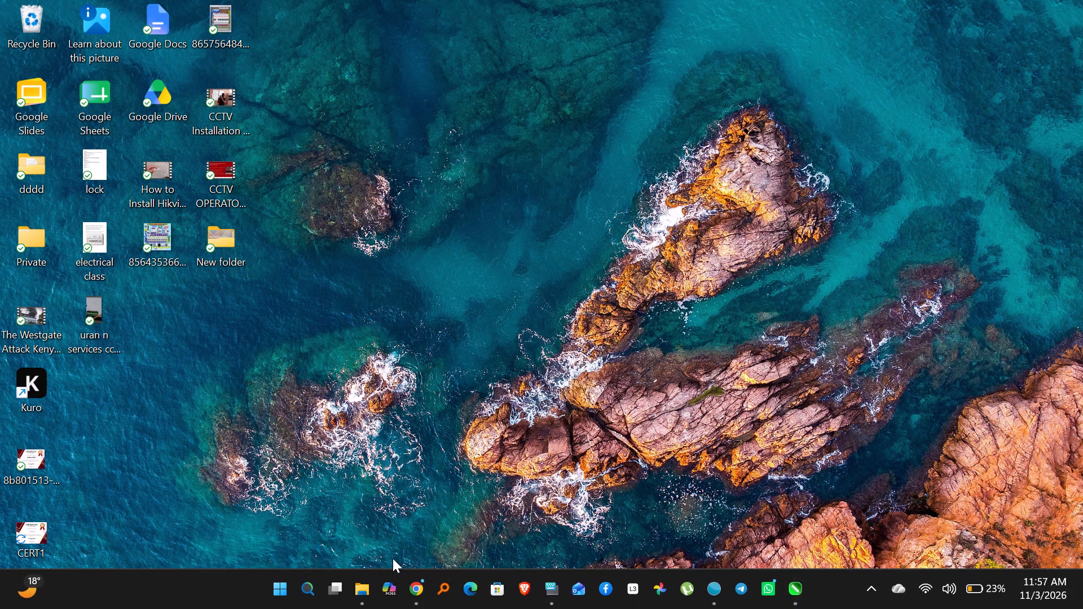
pyautogui.click(421, 596)
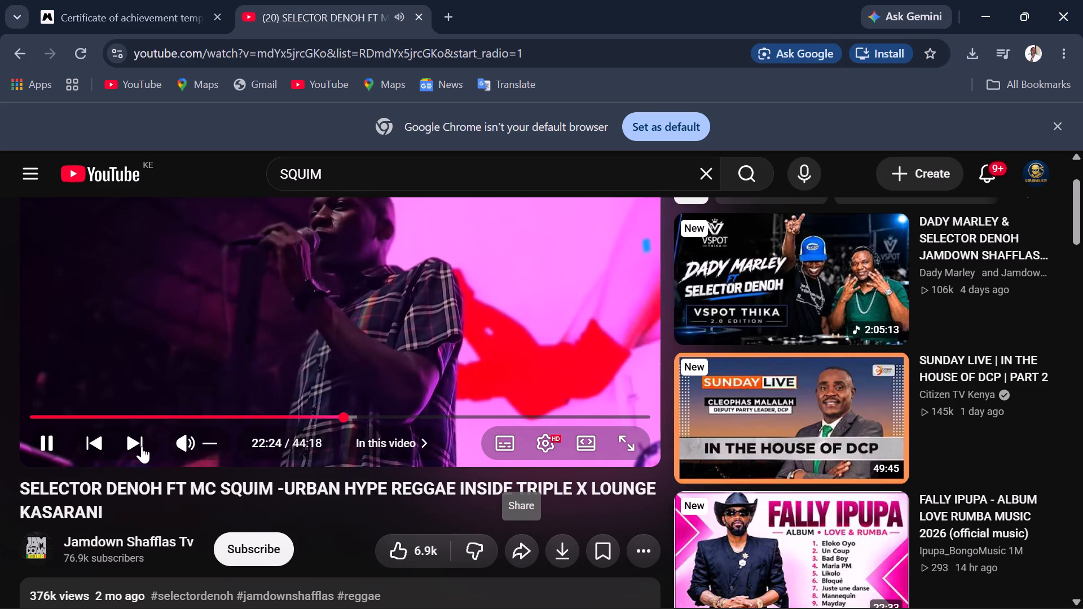
pyautogui.click(46, 440)
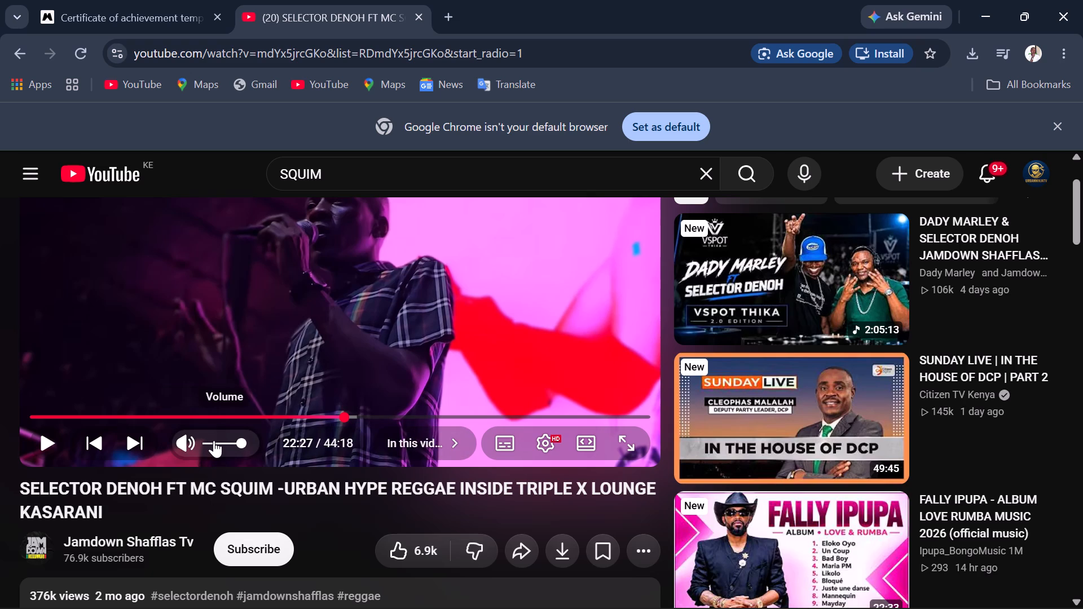
pyautogui.click(214, 447)
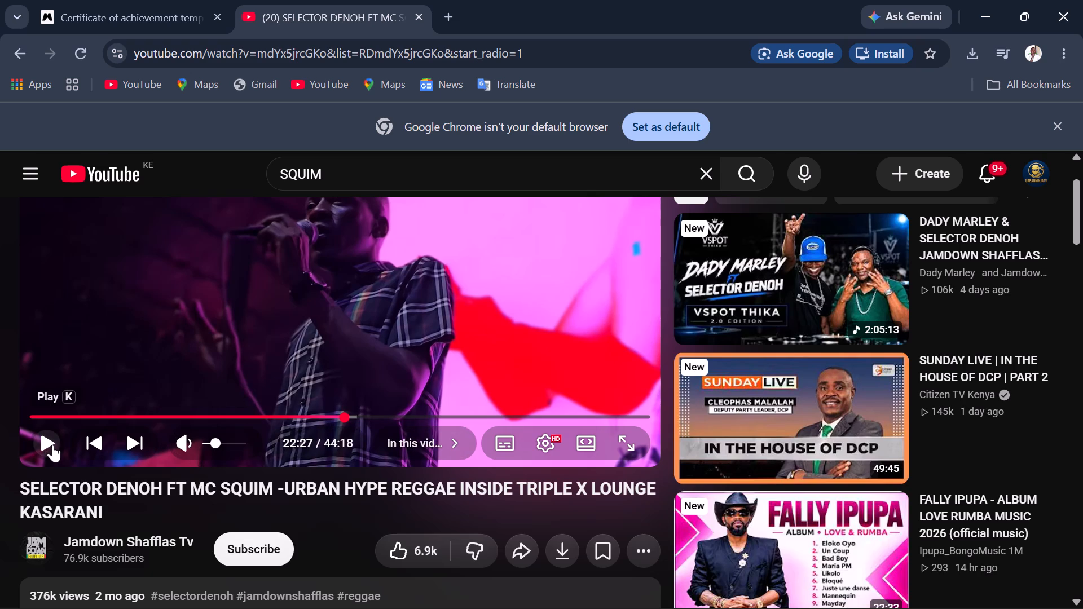
pyautogui.click(52, 445)
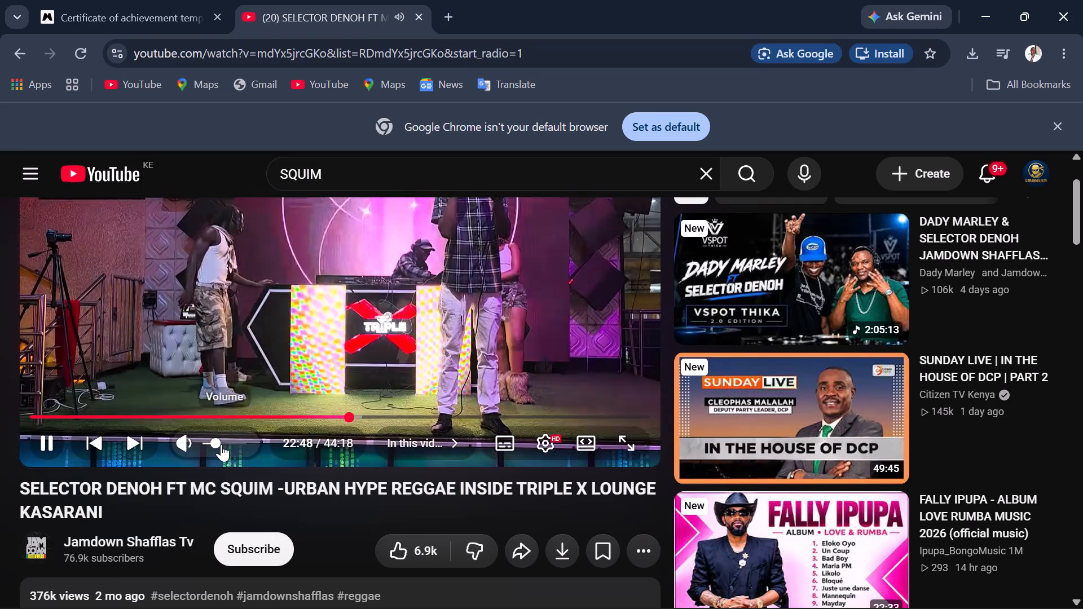
pyautogui.click(221, 444)
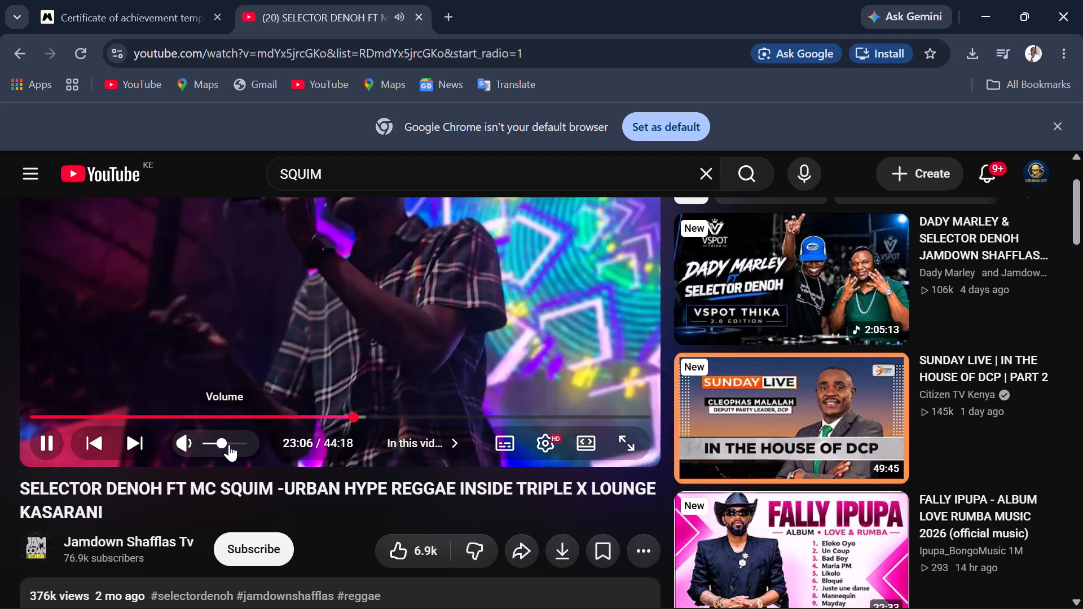
pyautogui.click(229, 444)
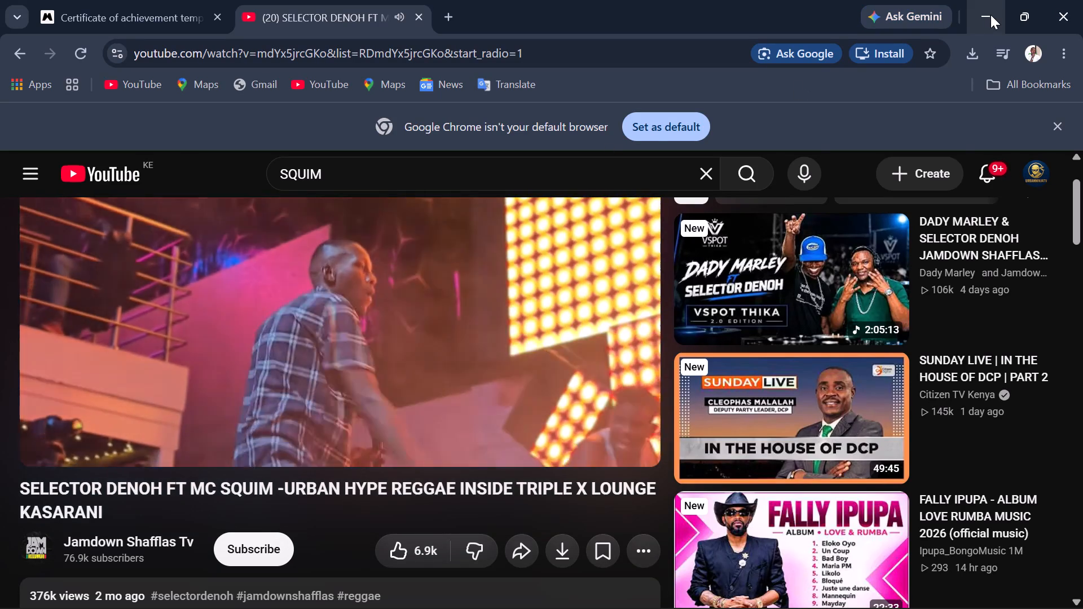
pyautogui.click(990, 15)
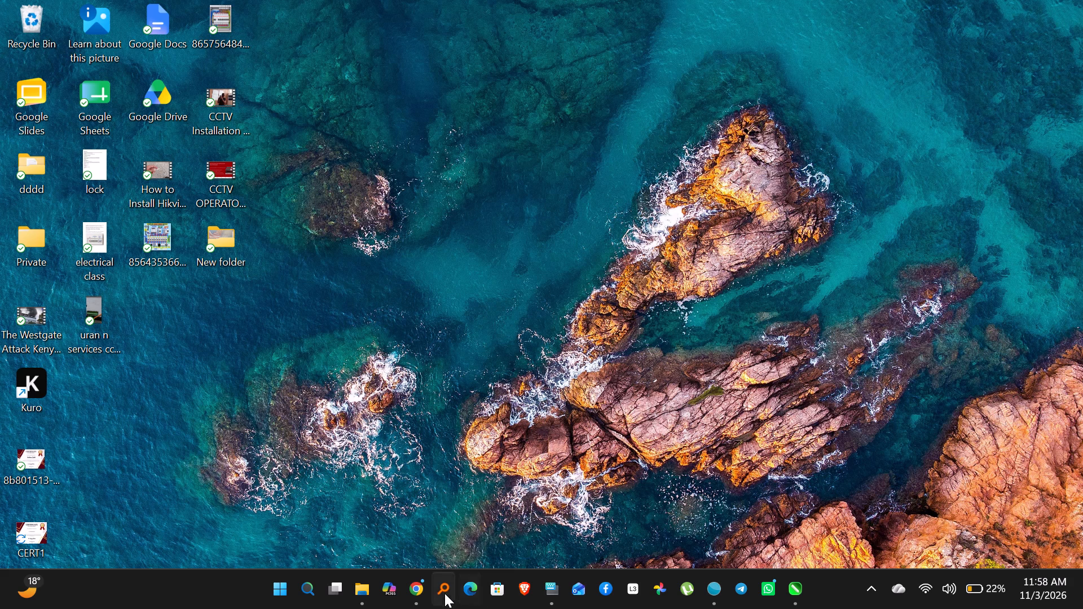
# Switch to ClipGrab and check the progress of the current video download.
pyautogui.click(715, 593)
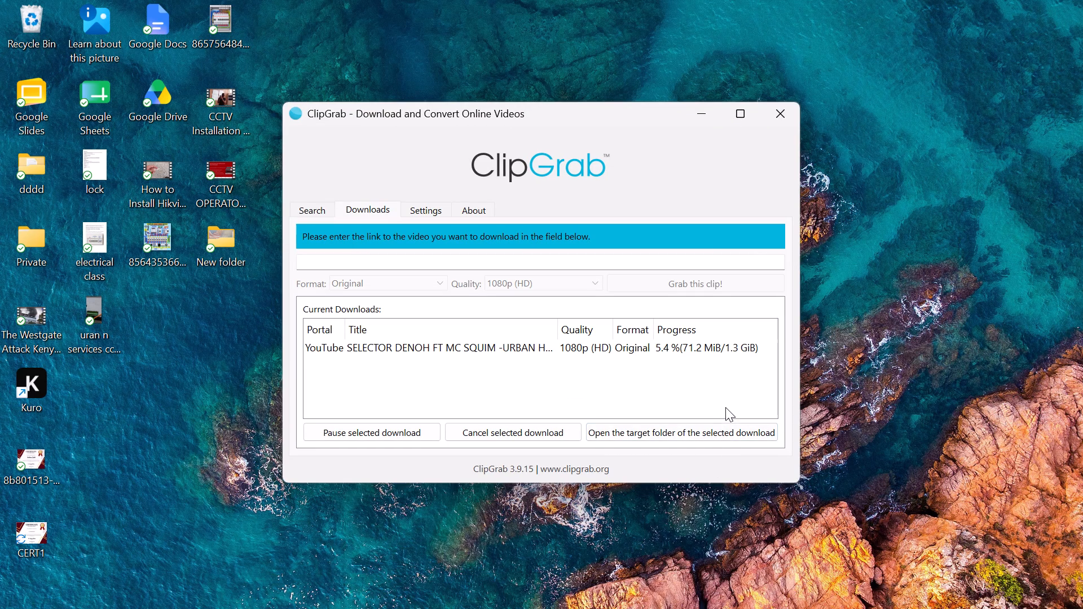
pyautogui.click(702, 111)
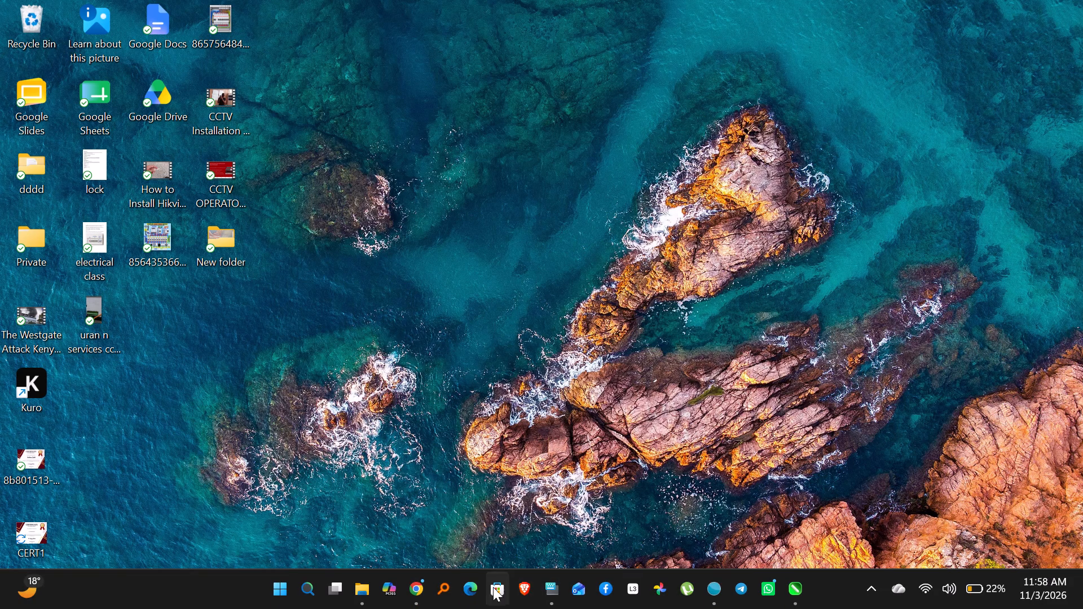
# Switch back to the YouTube video in Chrome.
pyautogui.click(412, 597)
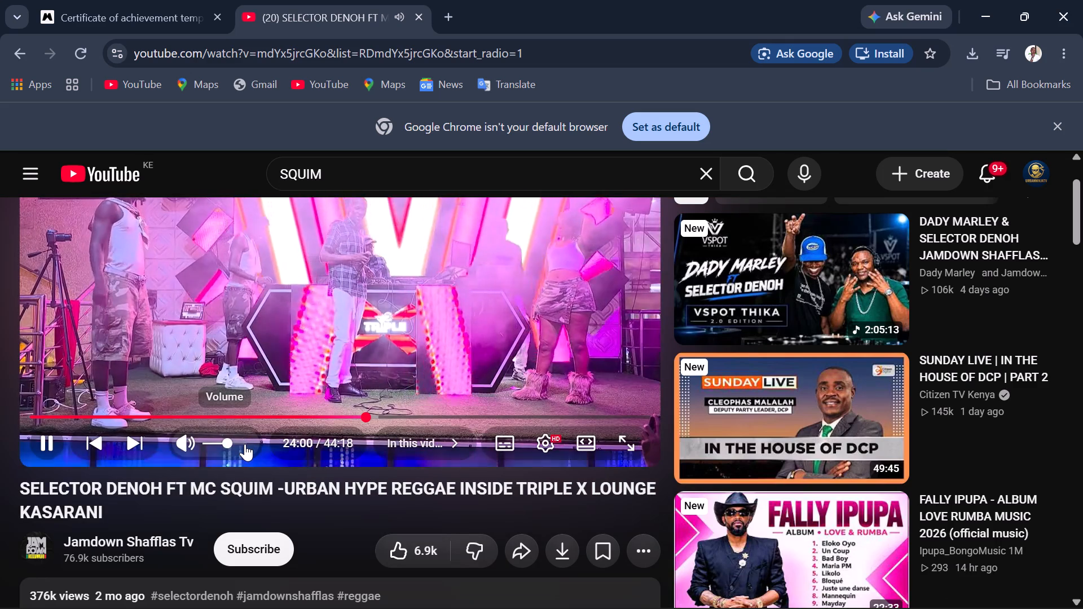
# Raise the YouTube video's playback volume.
pyautogui.click(245, 444)
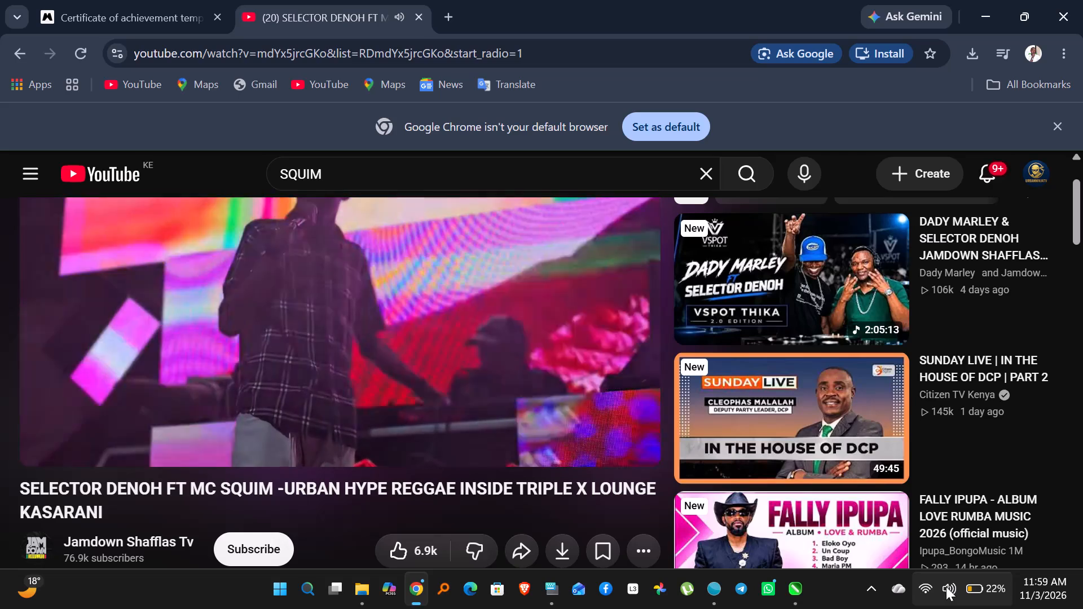
# Check the system volume level in the Windows quick settings.
pyautogui.click(946, 586)
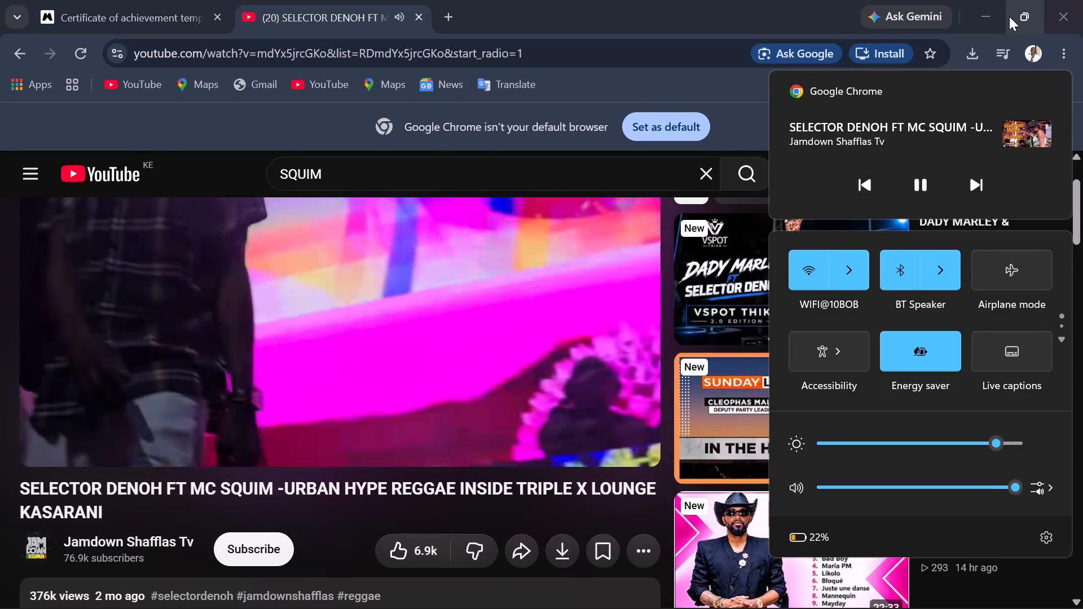
# Minimize Chrome and switch to the Untitled-1 certificate document in CorelDRAW.
pyautogui.click(979, 14)
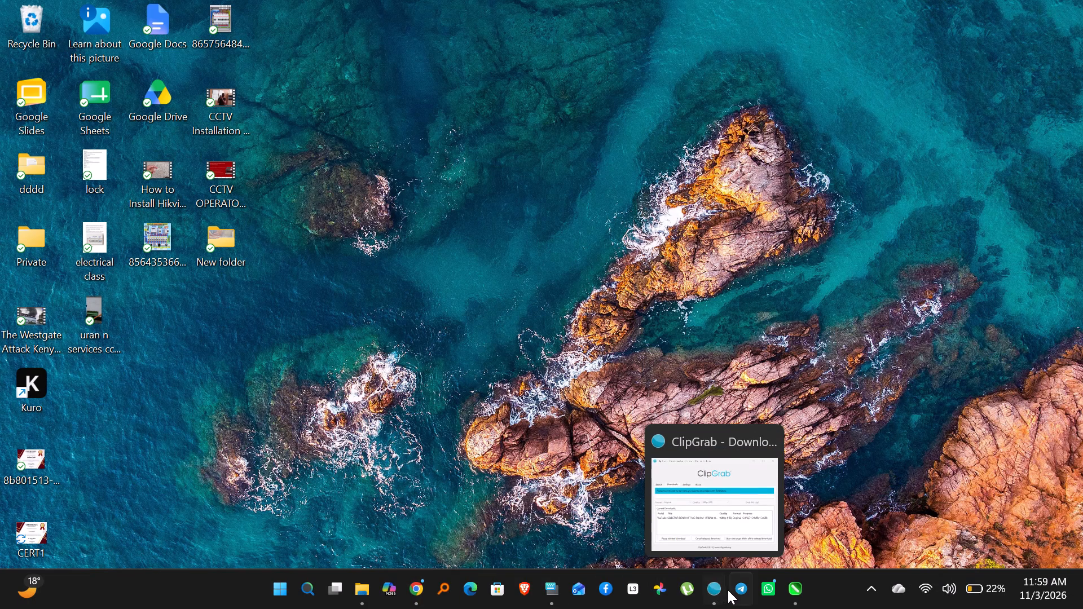
pyautogui.click(795, 593)
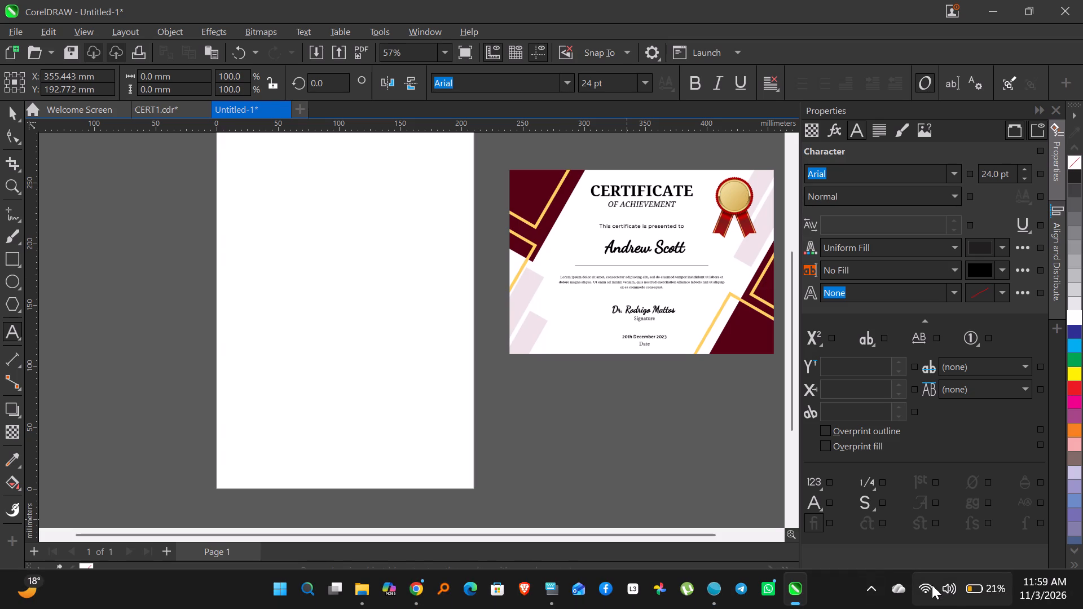
# Check the system volume level in the Windows quick settings again, then close them.
pyautogui.click(950, 590)
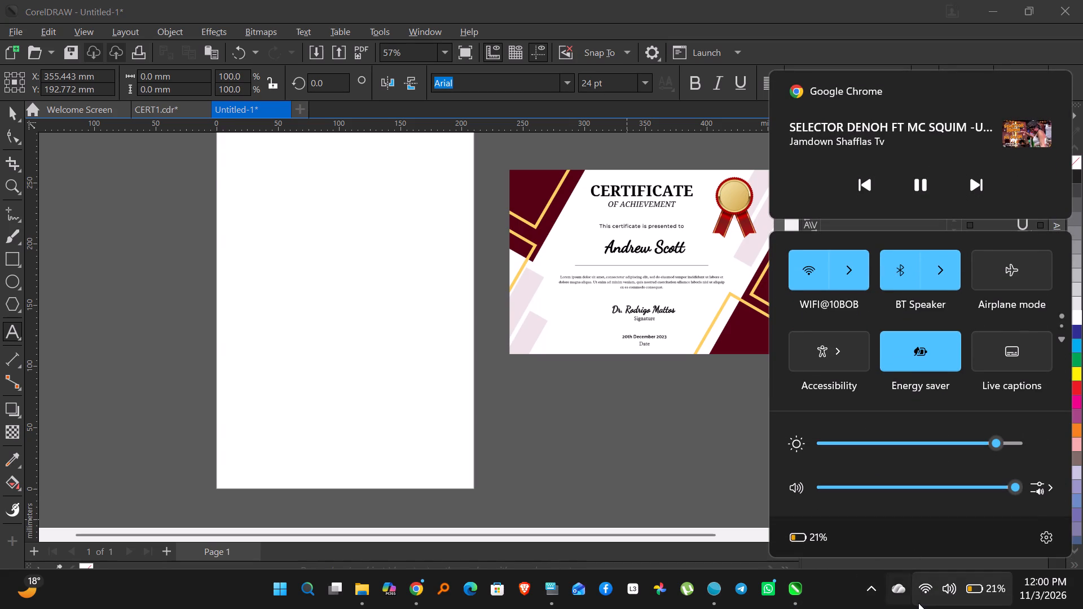
pyautogui.click(939, 593)
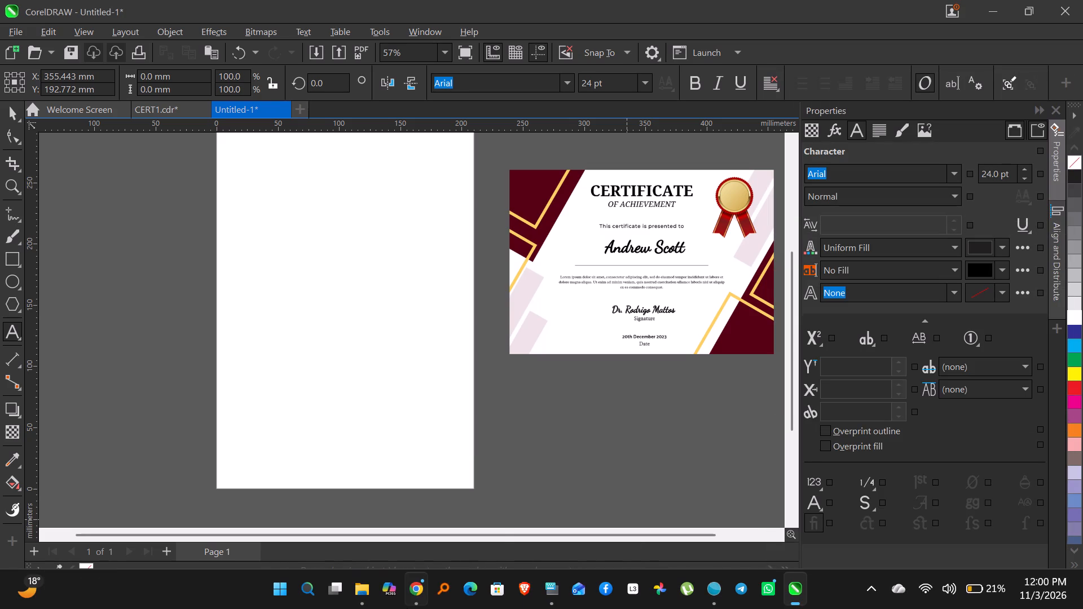
# Switch back to the YouTube video in Chrome.
pyautogui.click(413, 588)
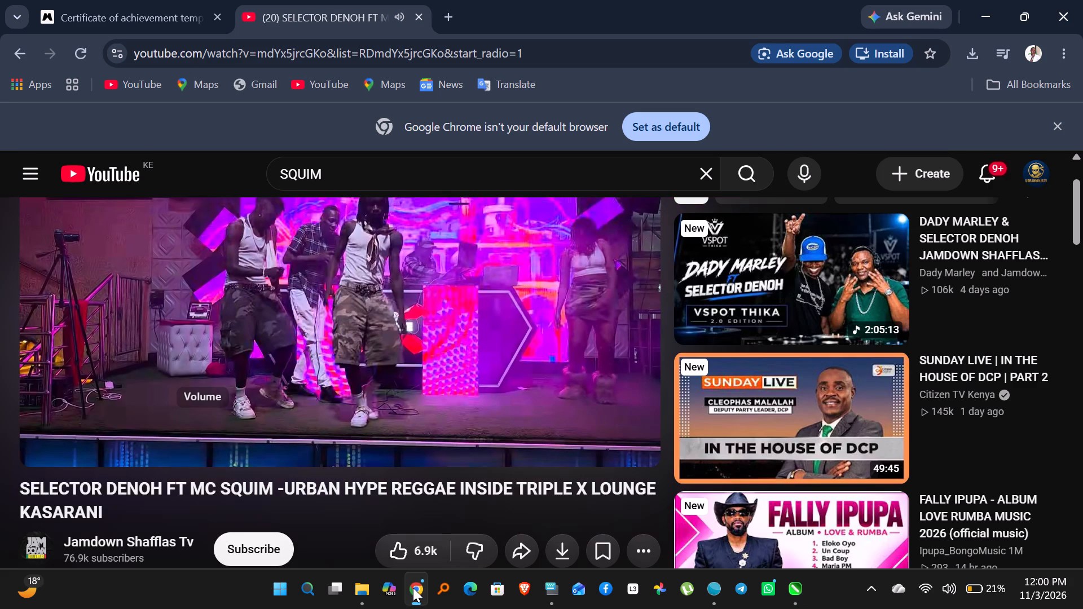
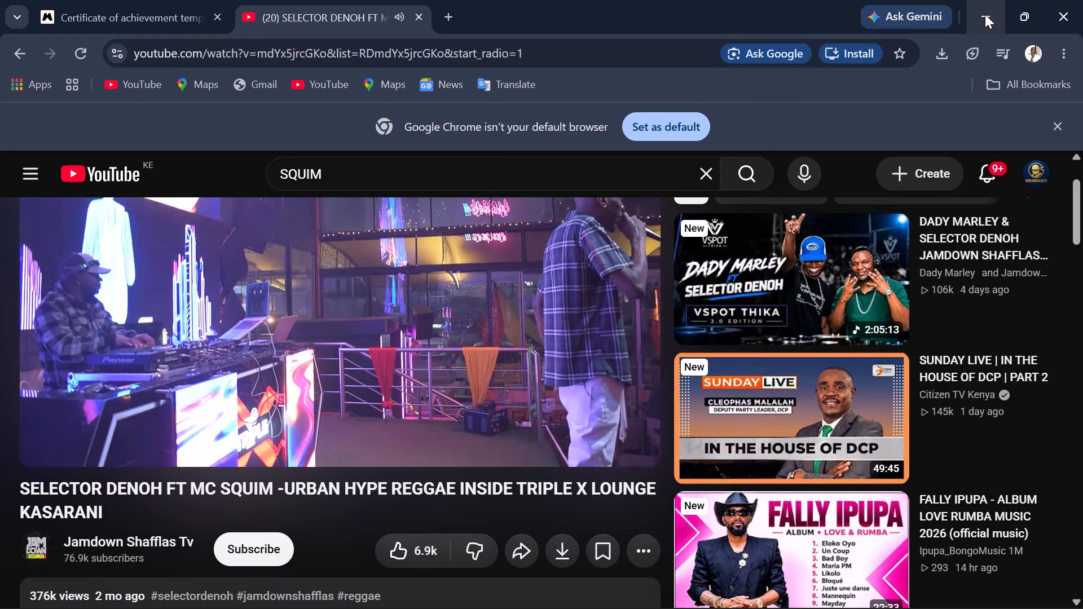
# Switch from Chrome to ClipGrab and check the progress of the current video download.
pyautogui.click(985, 14)
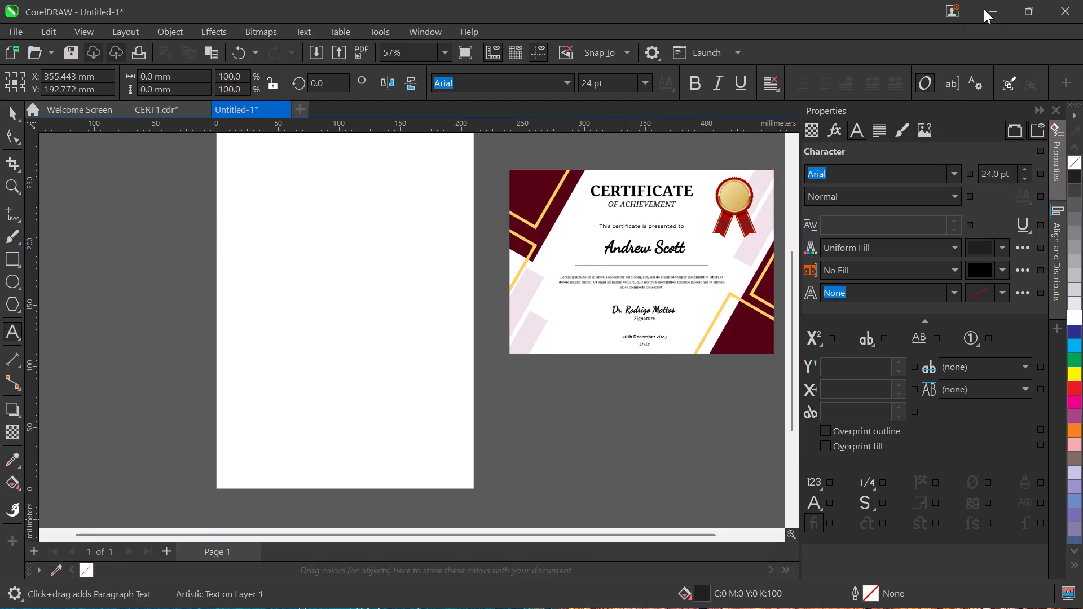
pyautogui.click(989, 10)
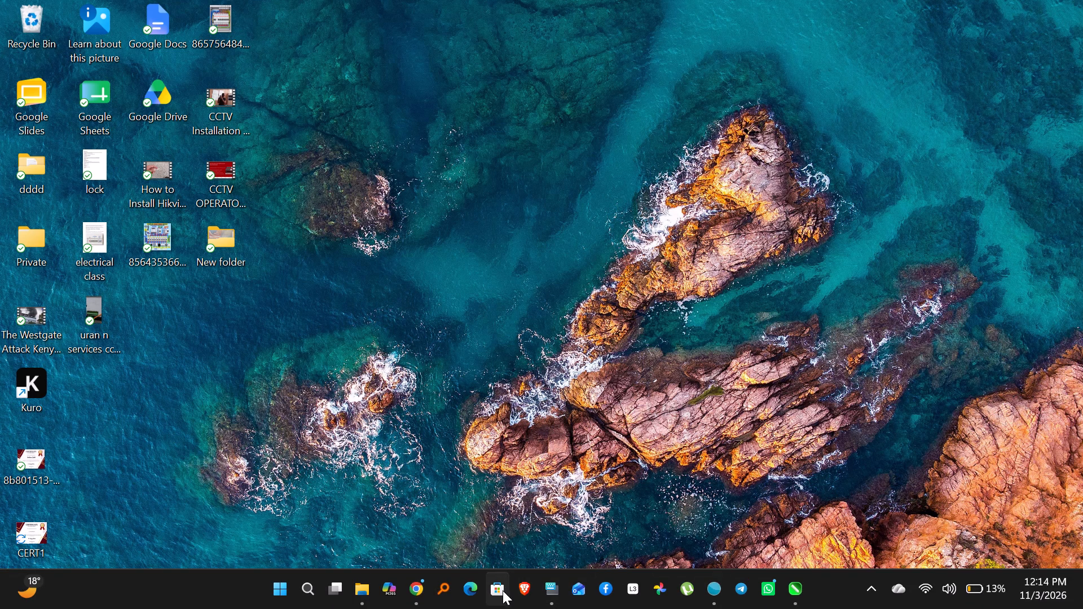
pyautogui.click(712, 593)
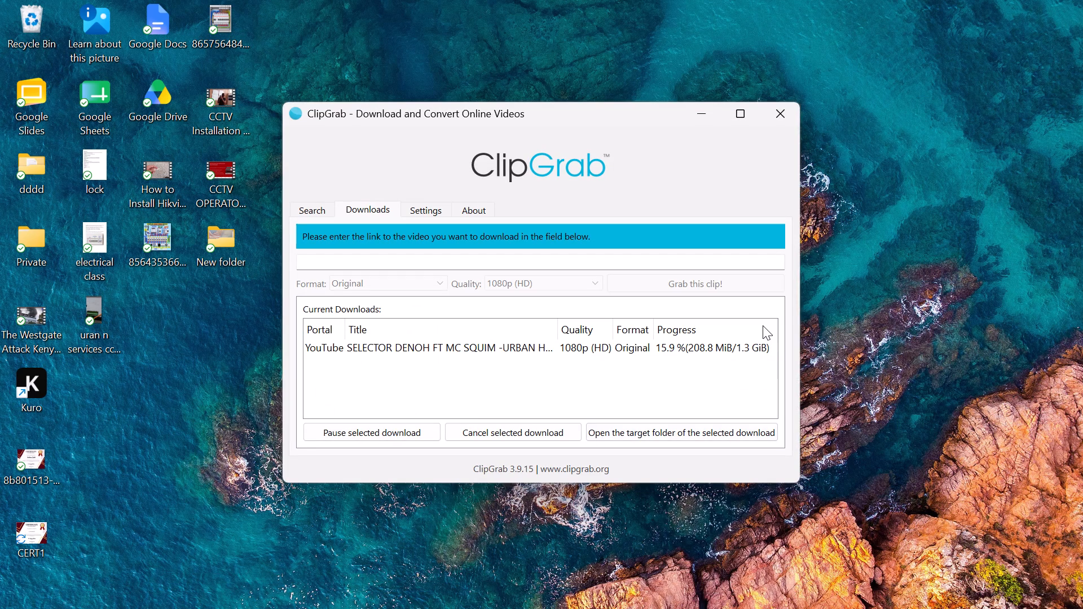
pyautogui.click(711, 118)
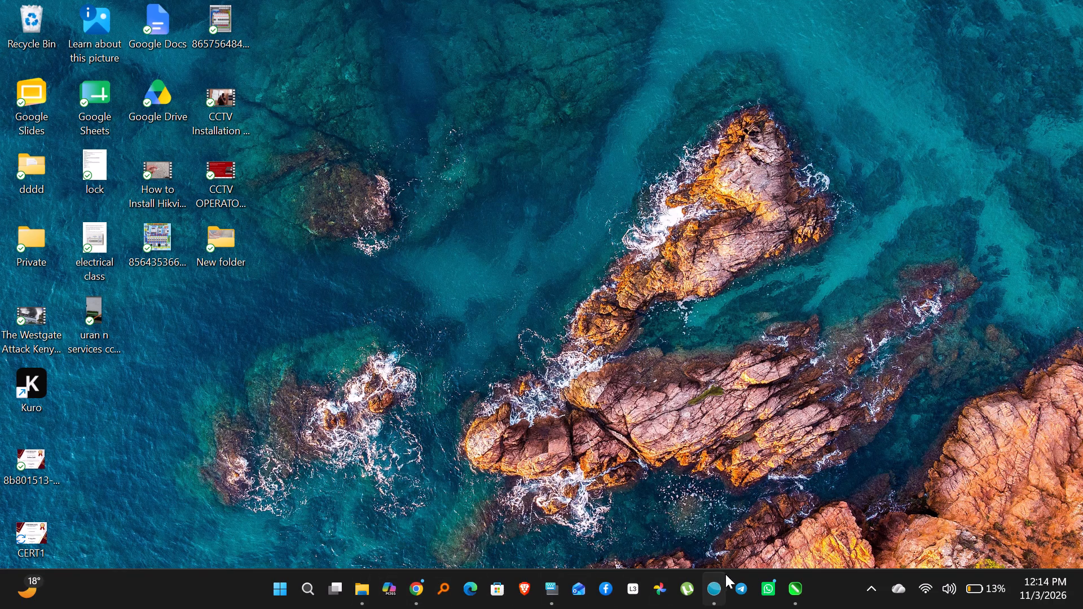
# Switch back to CorelDRAW to return to the open certificate documents.
pyautogui.click(802, 589)
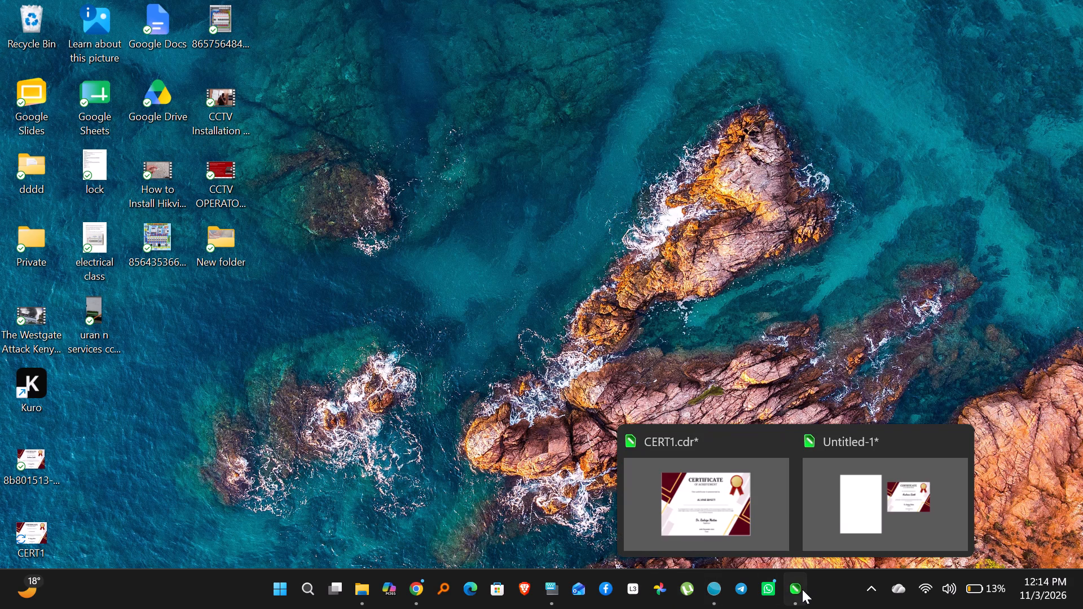
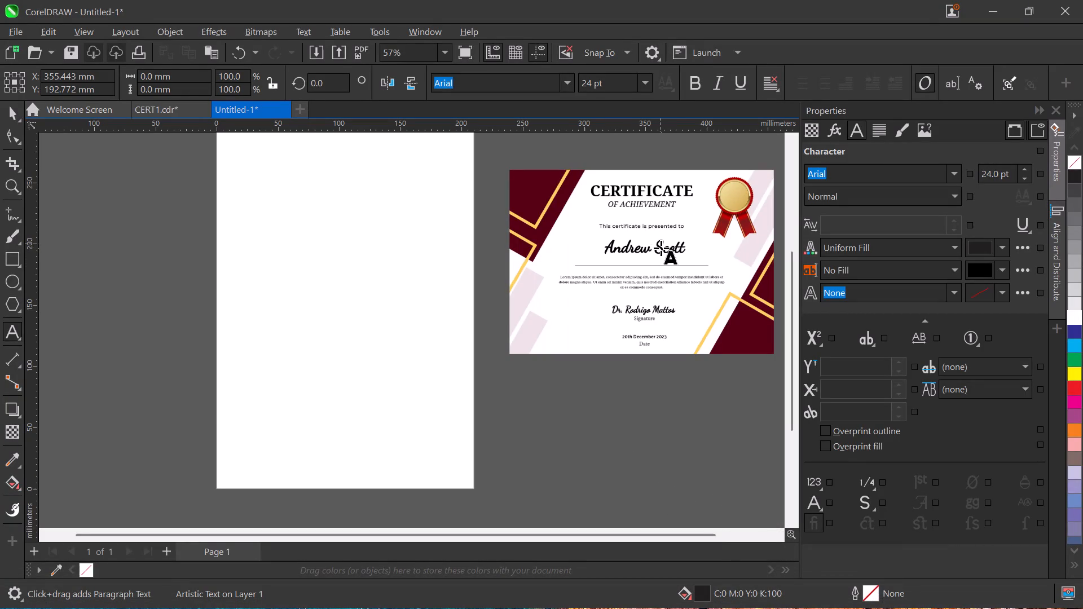
# Leave text entry and move the certificate bitmap from beside the page onto its lower half, centred at about X 122 mm, Y 116 mm.
pyautogui.scroll(1, 606, 275)
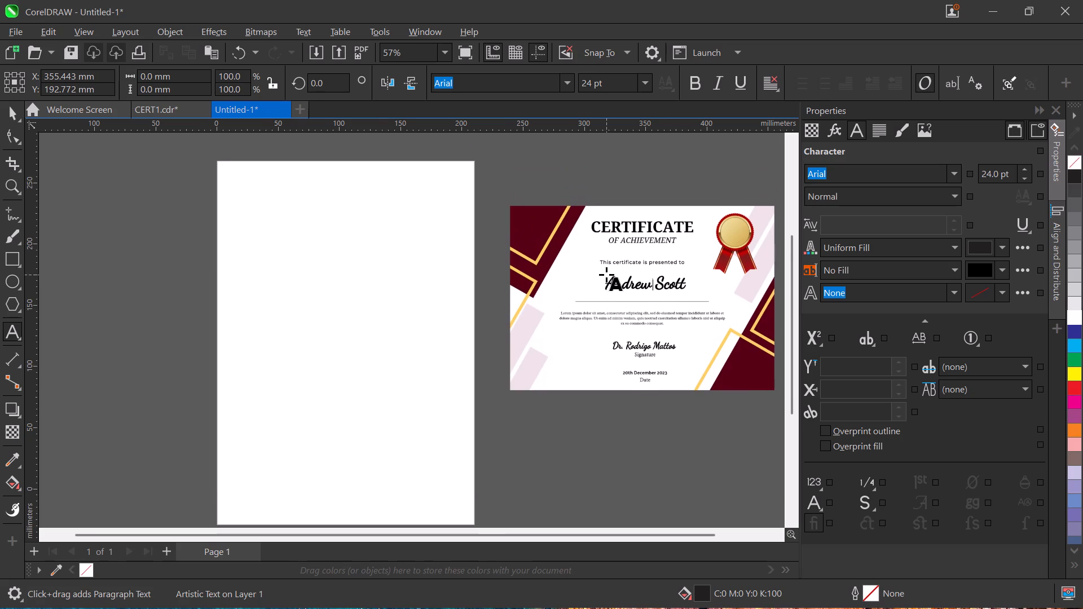
pyautogui.click(636, 272)
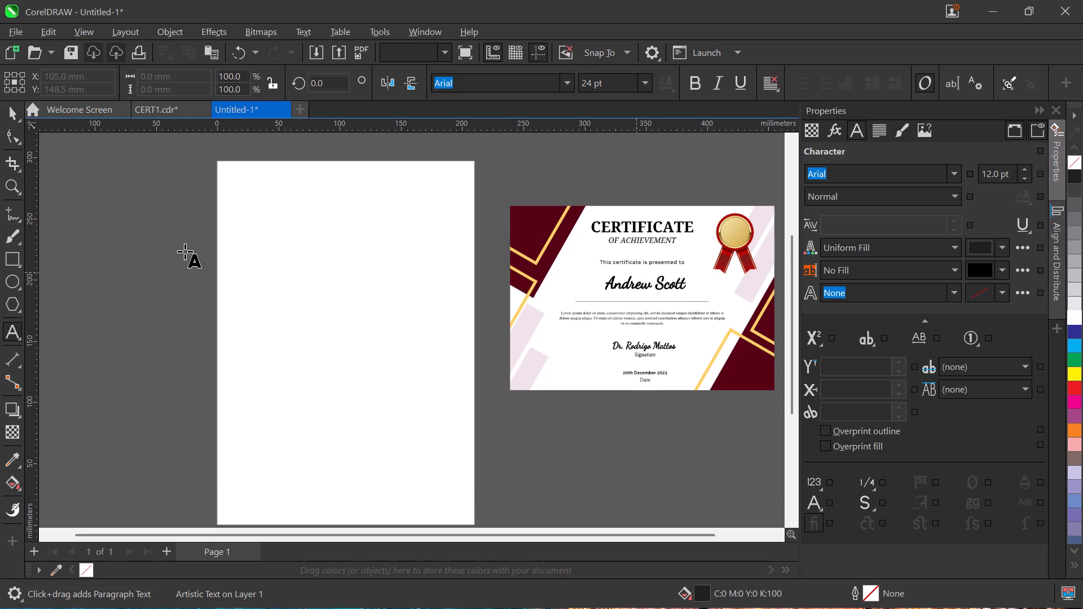
pyautogui.click(11, 119)
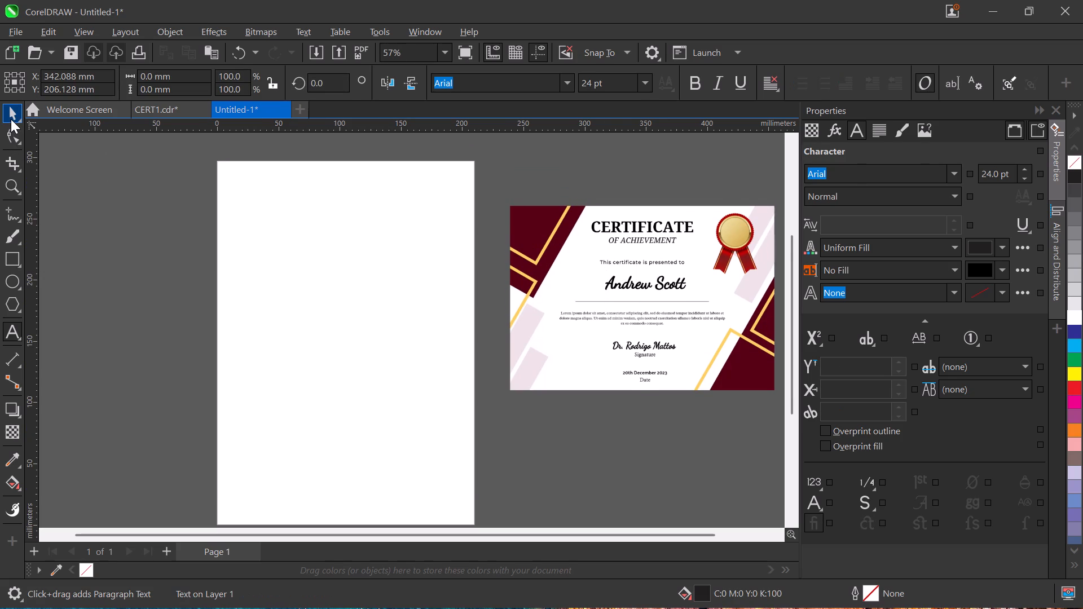
pyautogui.click(602, 308)
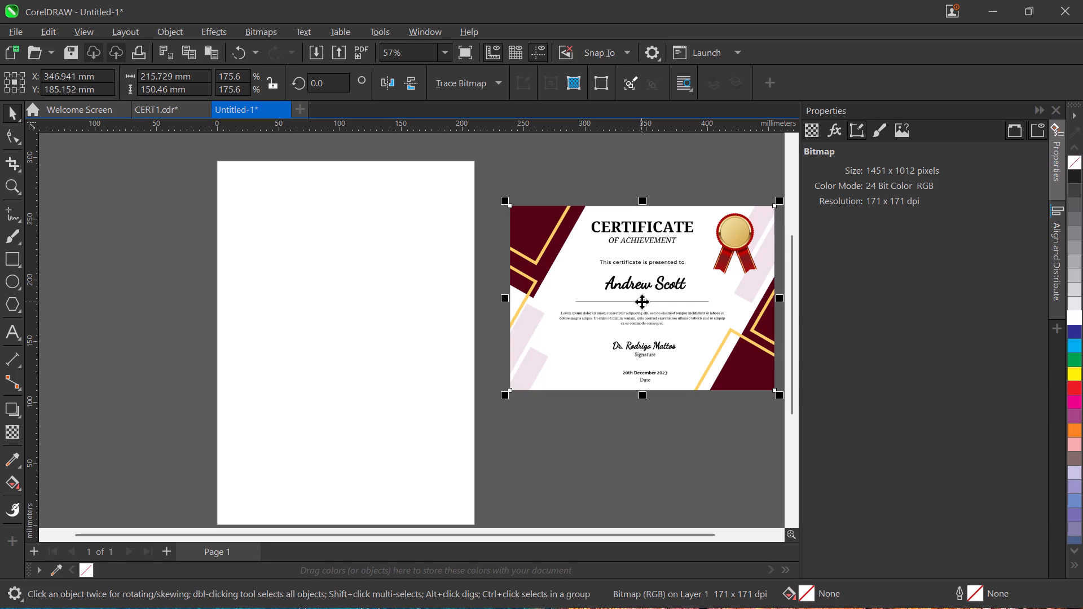
pyautogui.moveTo(642, 302); pyautogui.dragTo(382, 385)
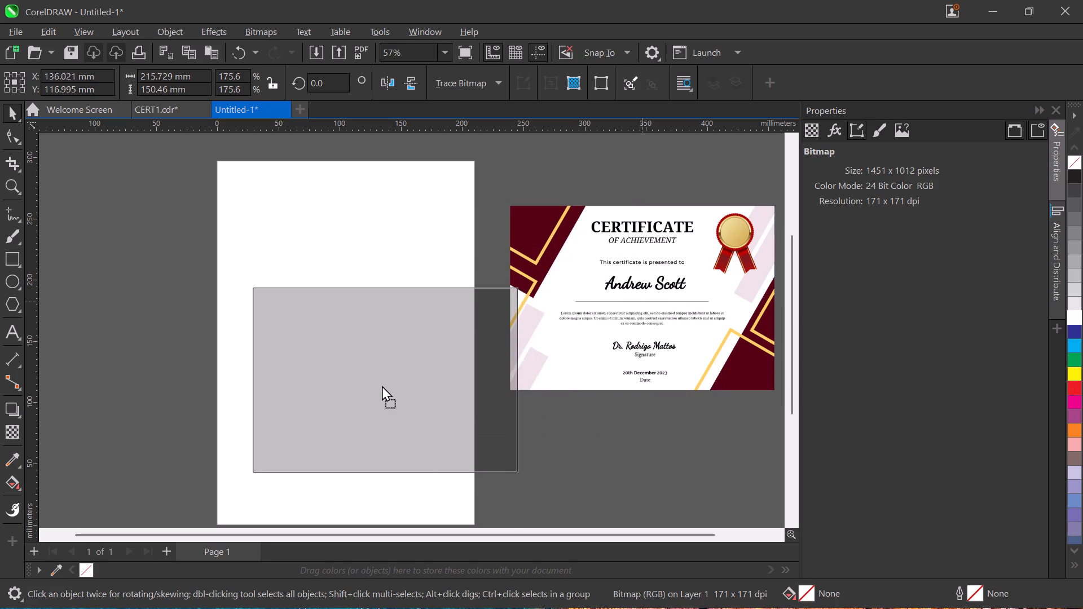
pyautogui.moveTo(382, 385); pyautogui.dragTo(367, 387)
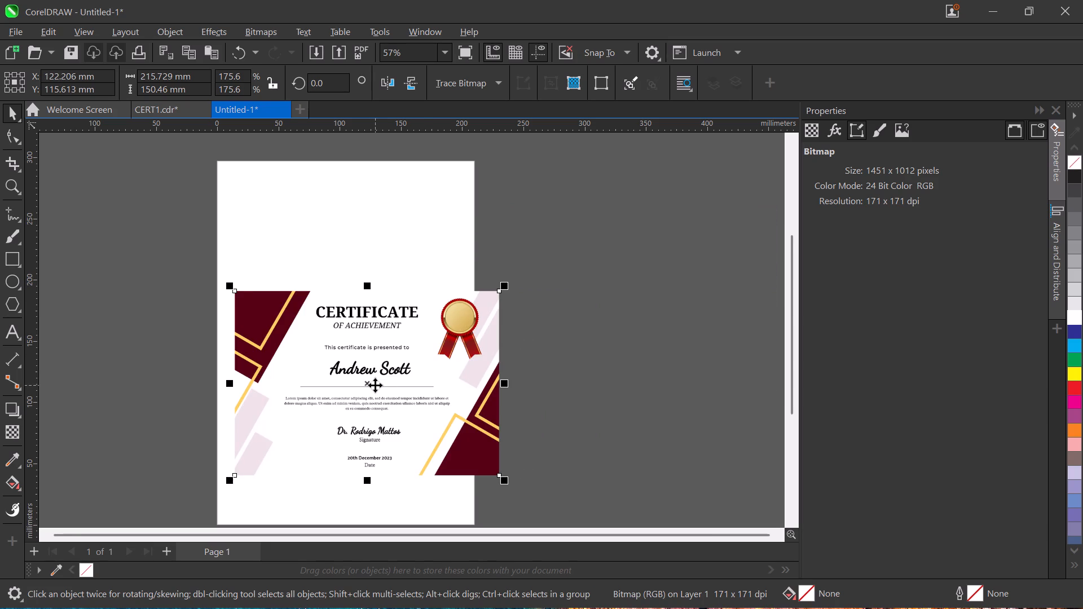
# Rotate the certificate bitmap counterclockwise to about 90.6° so it stands in portrait orientation.
pyautogui.click(375, 385)
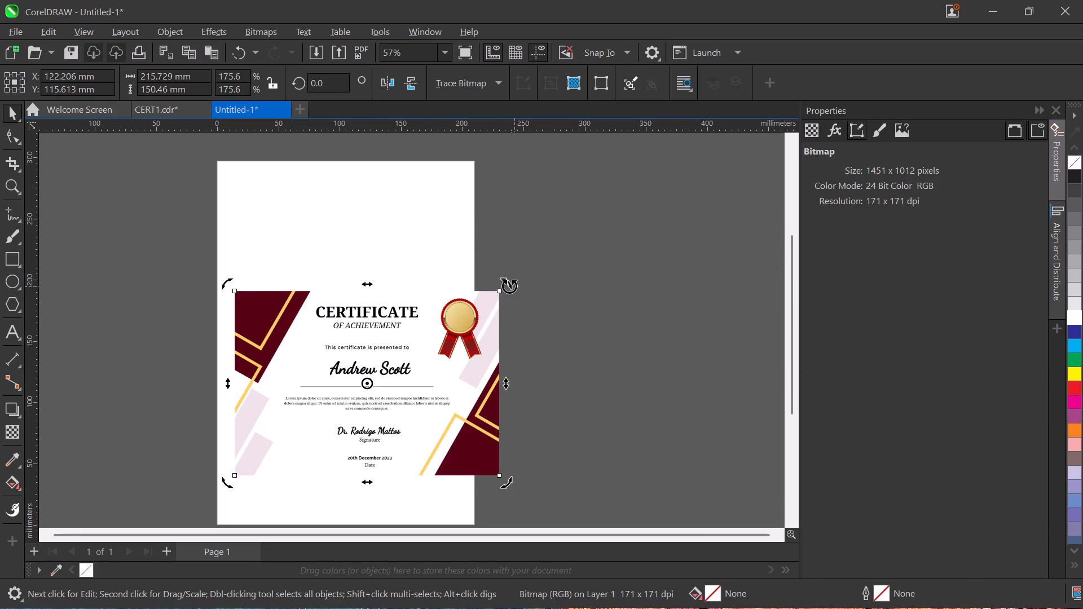
pyautogui.moveTo(504, 286); pyautogui.dragTo(311, 223)
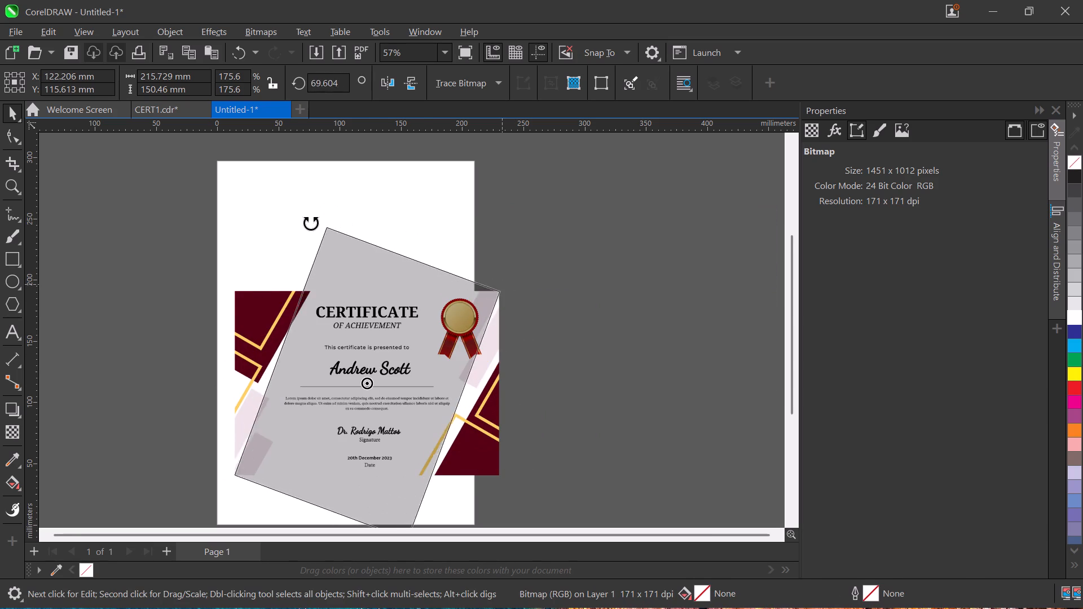
pyautogui.moveTo(311, 223); pyautogui.dragTo(270, 250)
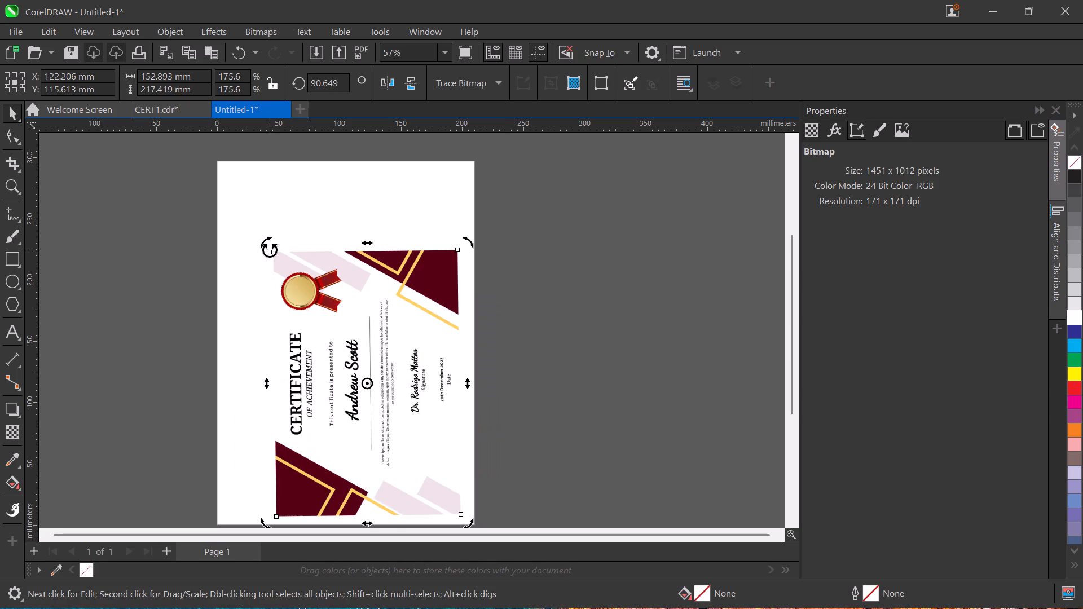
# Move the rotated certificate bitmap into the page's lower-left corner, centred at about X 76 mm, Y 110 mm.
pyautogui.click(365, 383)
pyautogui.click(370, 355)
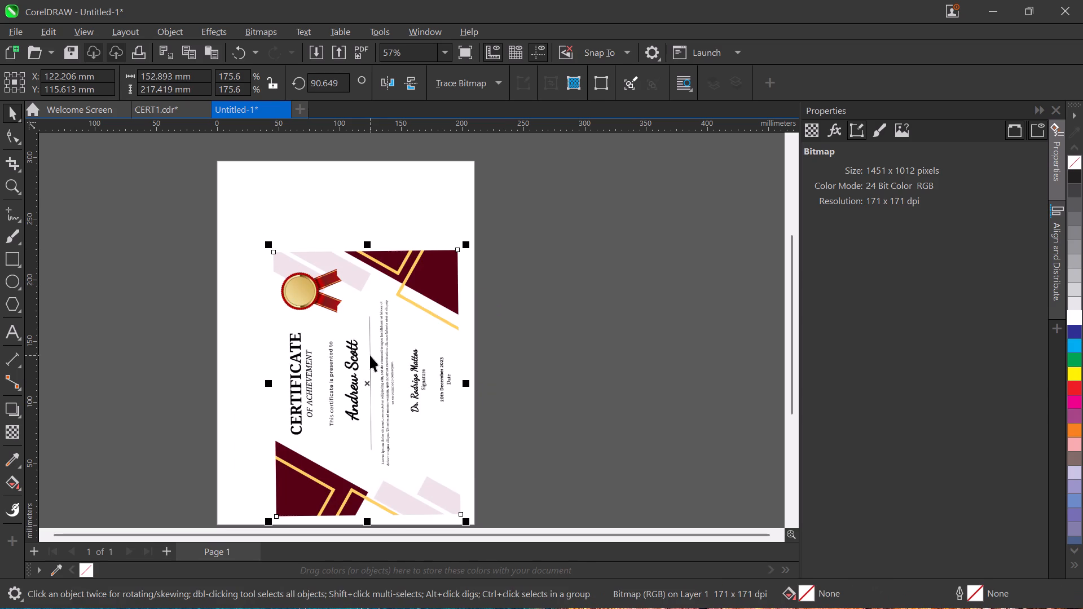
pyautogui.moveTo(367, 383); pyautogui.dragTo(346, 329)
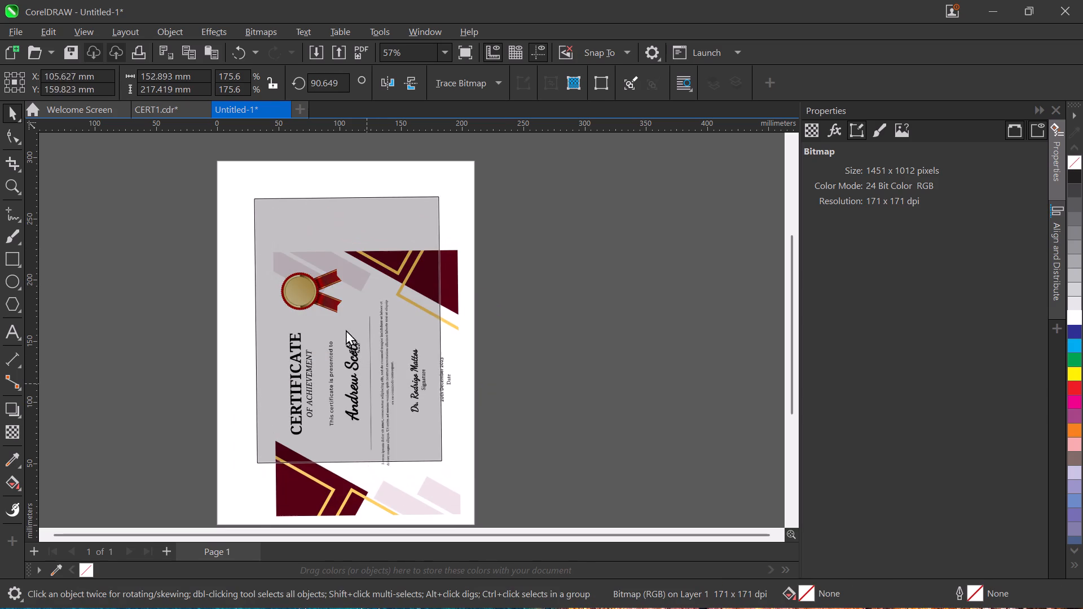
pyautogui.moveTo(346, 329); pyautogui.dragTo(311, 391)
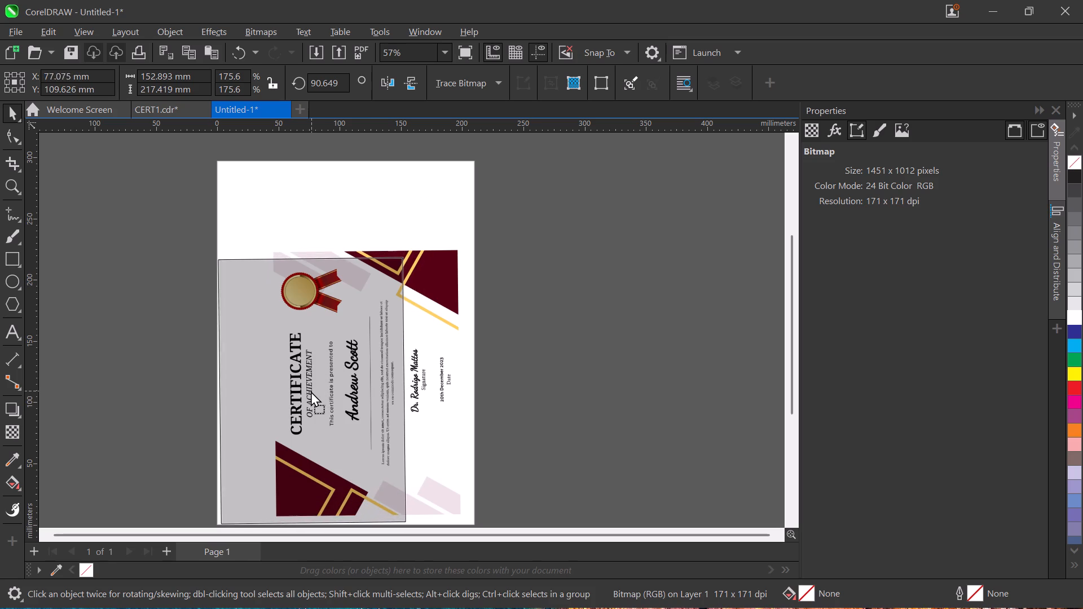
pyautogui.moveTo(311, 391); pyautogui.dragTo(310, 391)
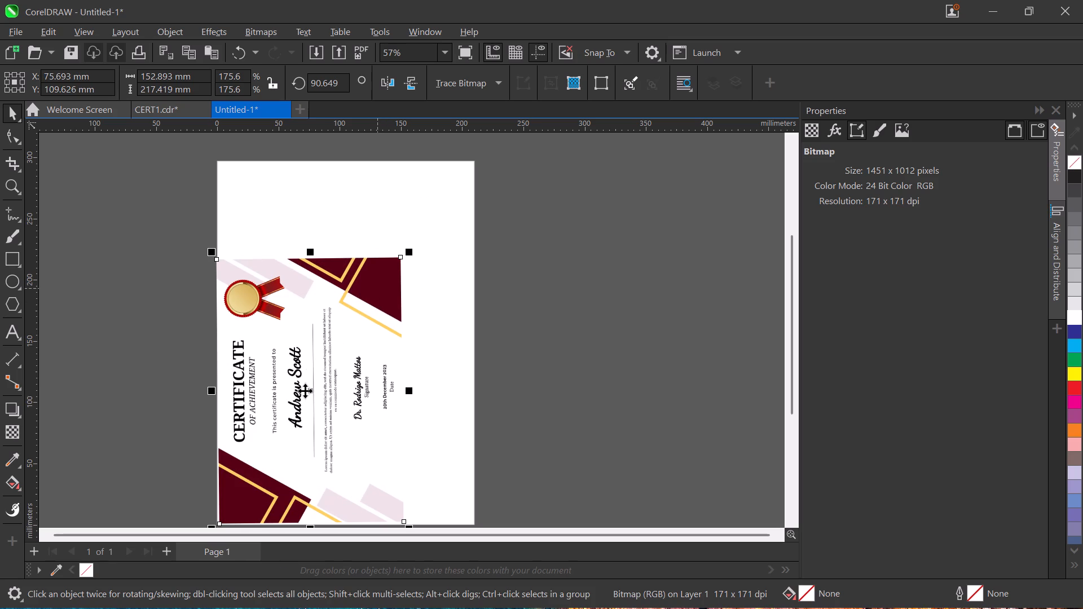
# Straighten the certificate bitmap against the page edges by adjusting its rotation to about 89.8°.
pyautogui.click(309, 392)
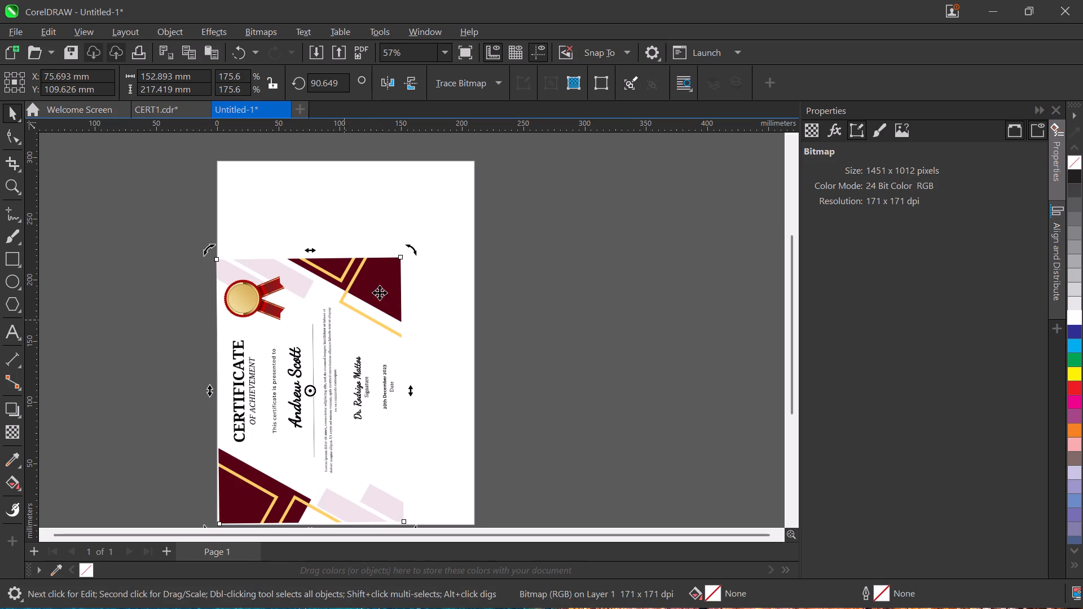
pyautogui.click(410, 255)
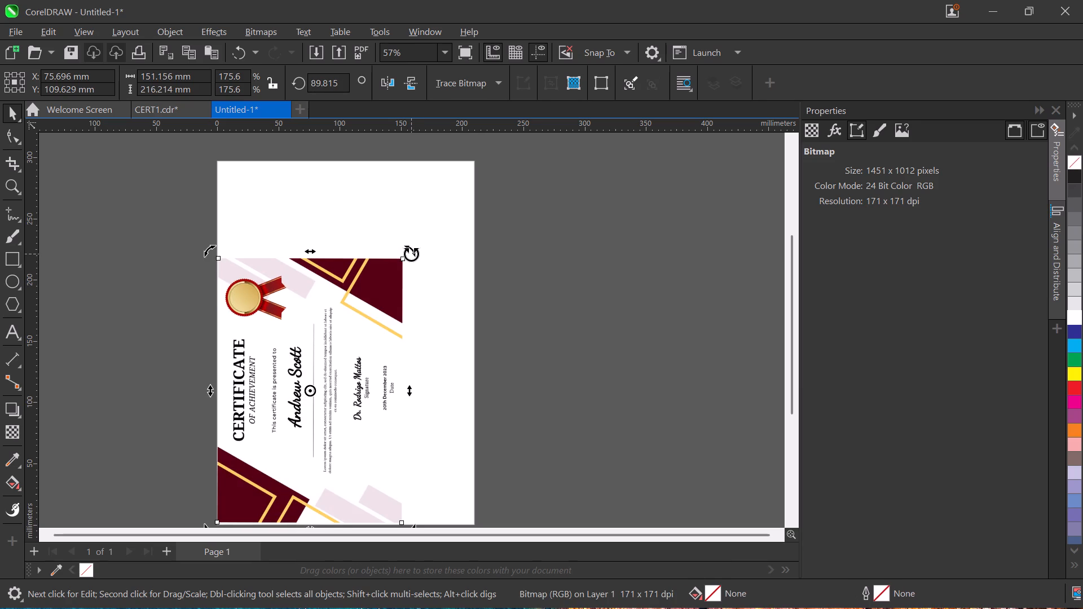
pyautogui.click(474, 264)
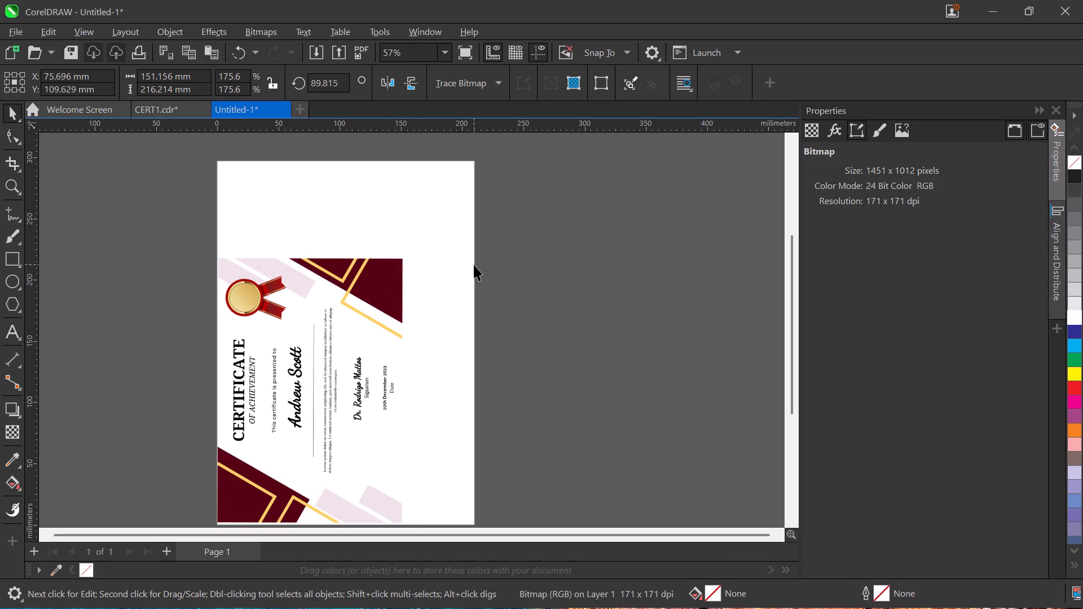
# Scale the certificate bitmap up proportionally from its upper-right corner to about 206.6 × 295.5 mm, nearly filling the A4 page.
pyautogui.click(355, 326)
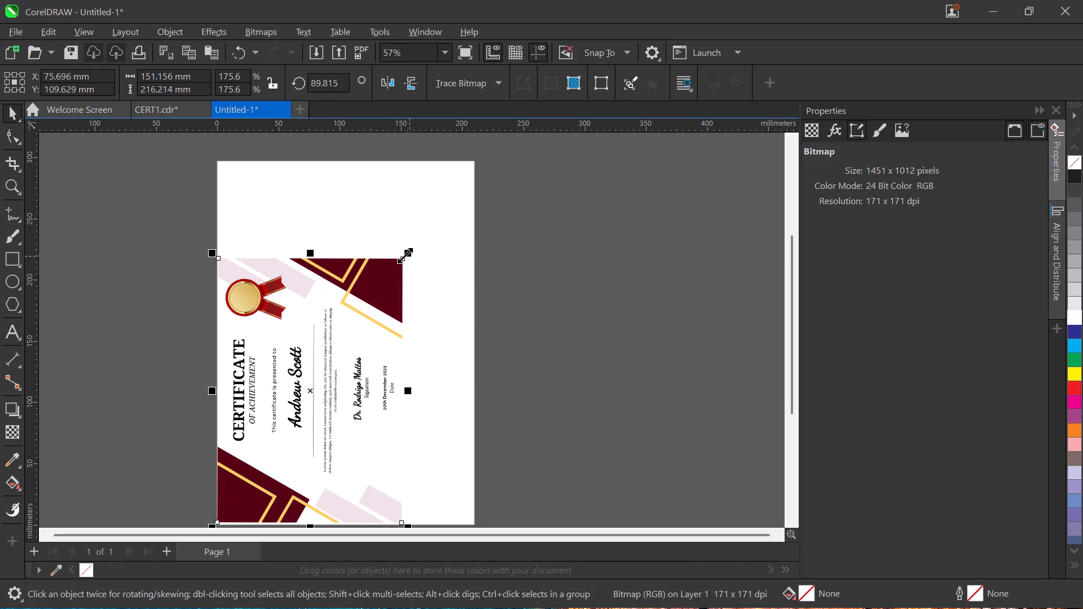
pyautogui.click(404, 255)
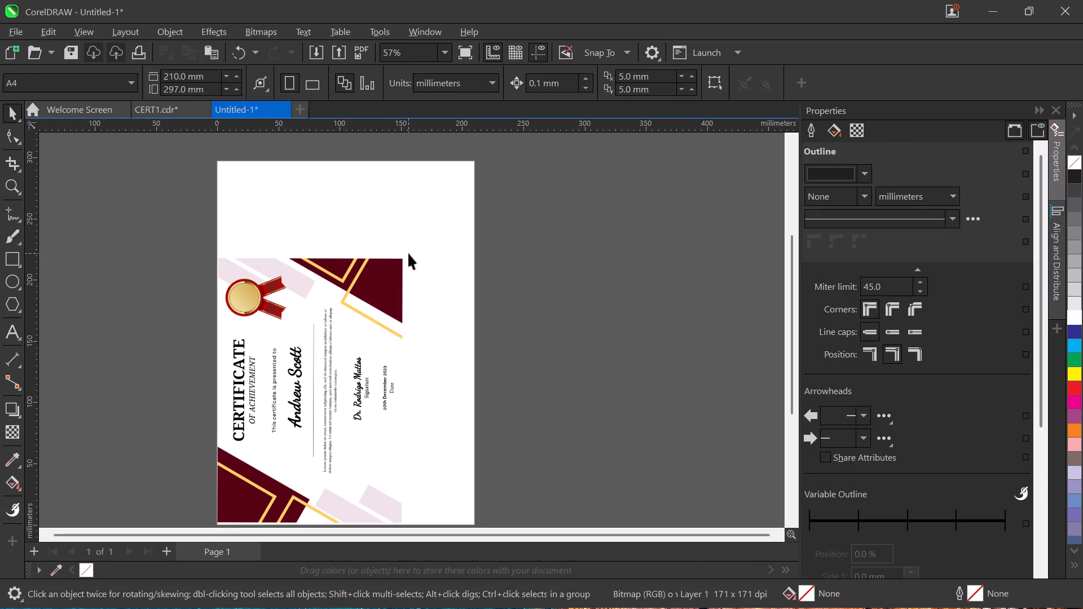
pyautogui.click(395, 280)
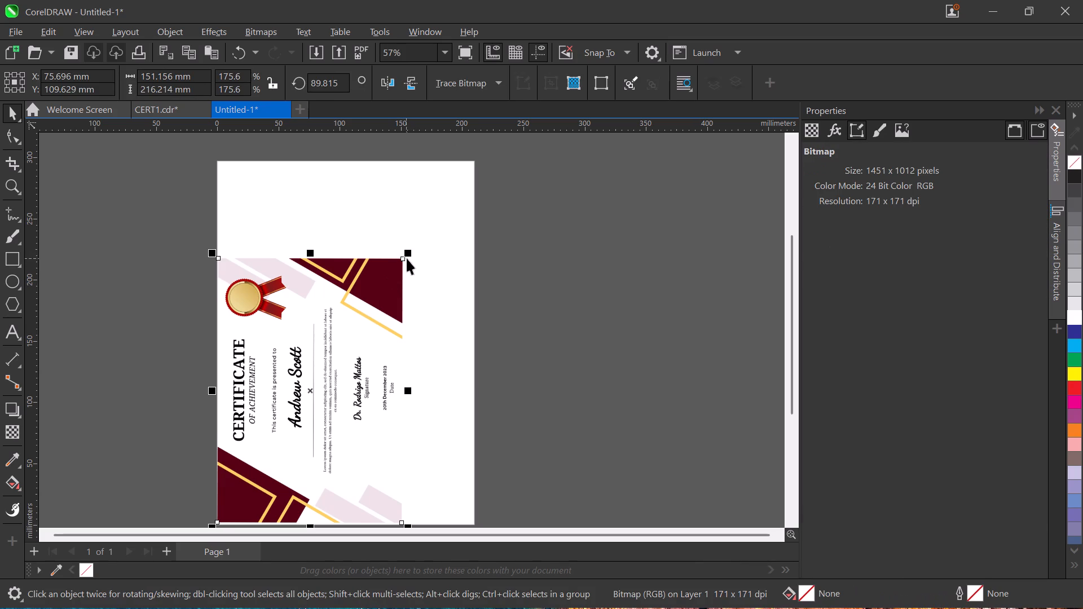
pyautogui.moveTo(407, 254); pyautogui.dragTo(435, 197)
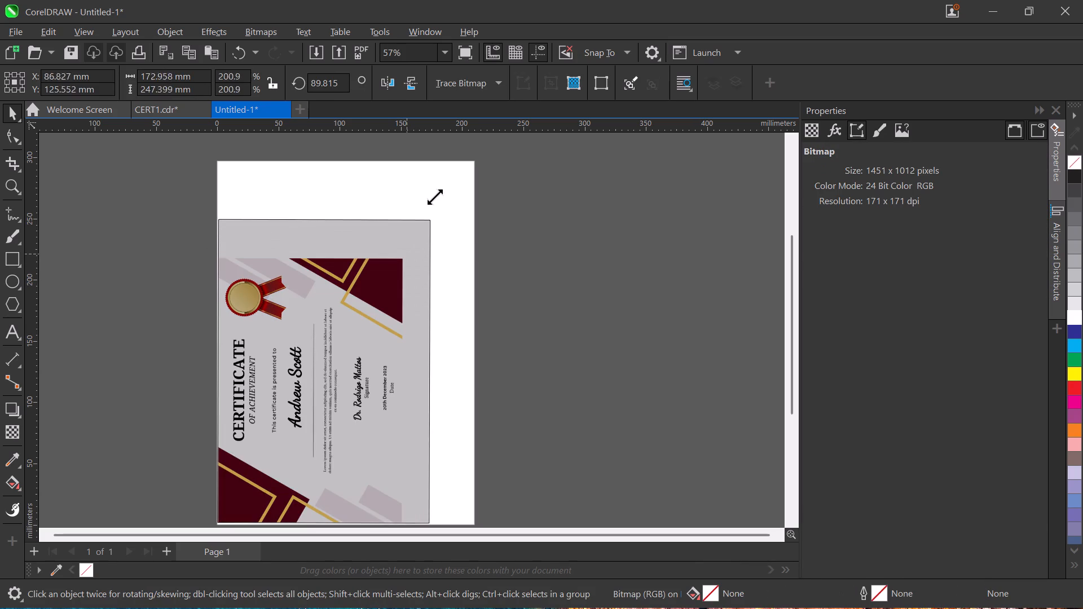
pyautogui.moveTo(435, 197); pyautogui.dragTo(477, 146)
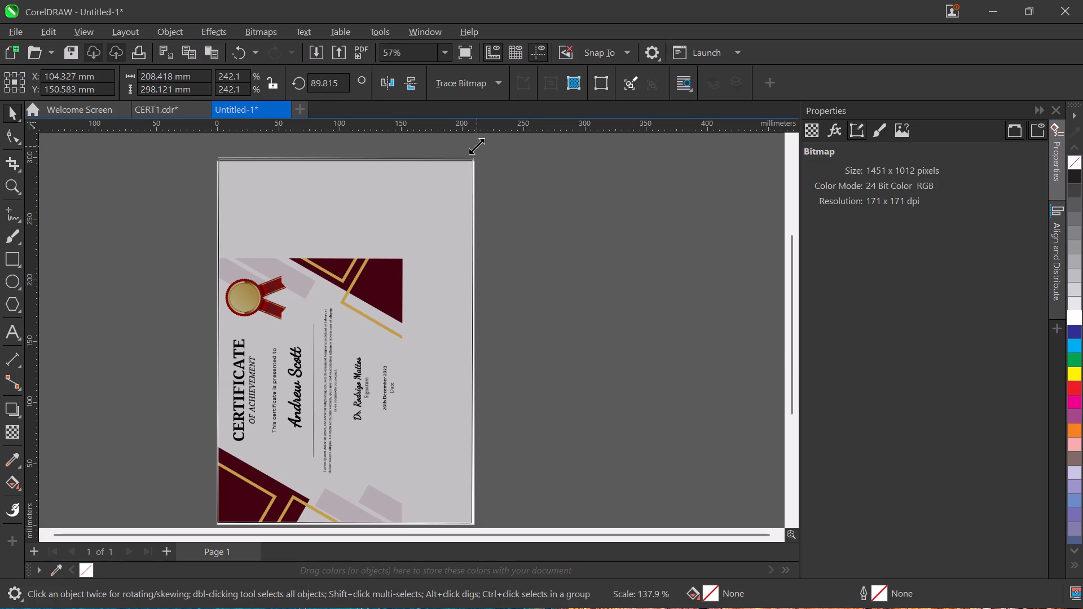
pyautogui.moveTo(477, 146); pyautogui.dragTo(475, 152)
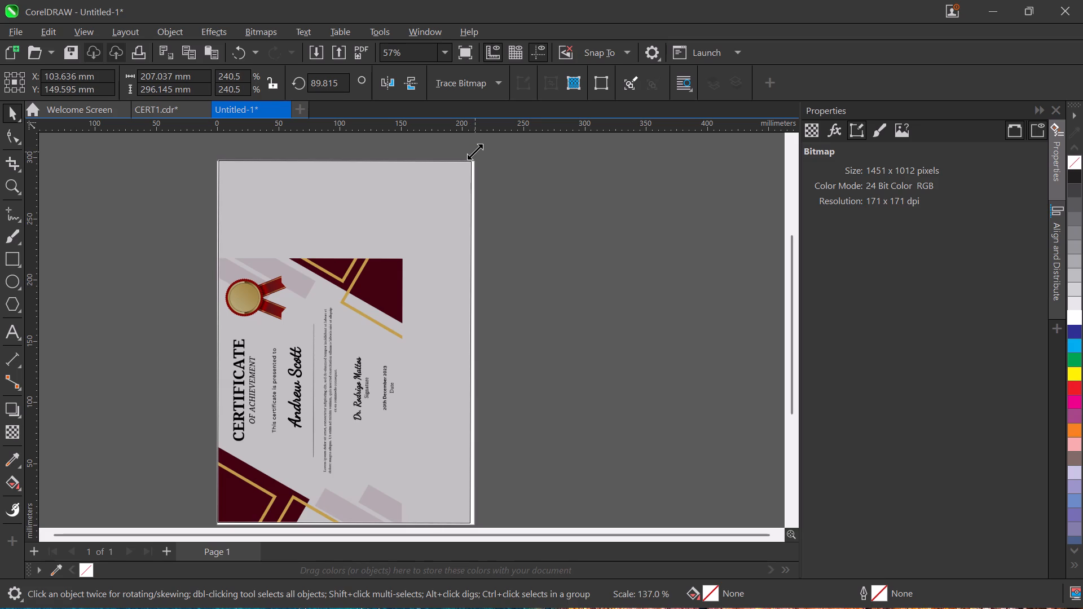
pyautogui.moveTo(475, 152); pyautogui.dragTo(474, 152)
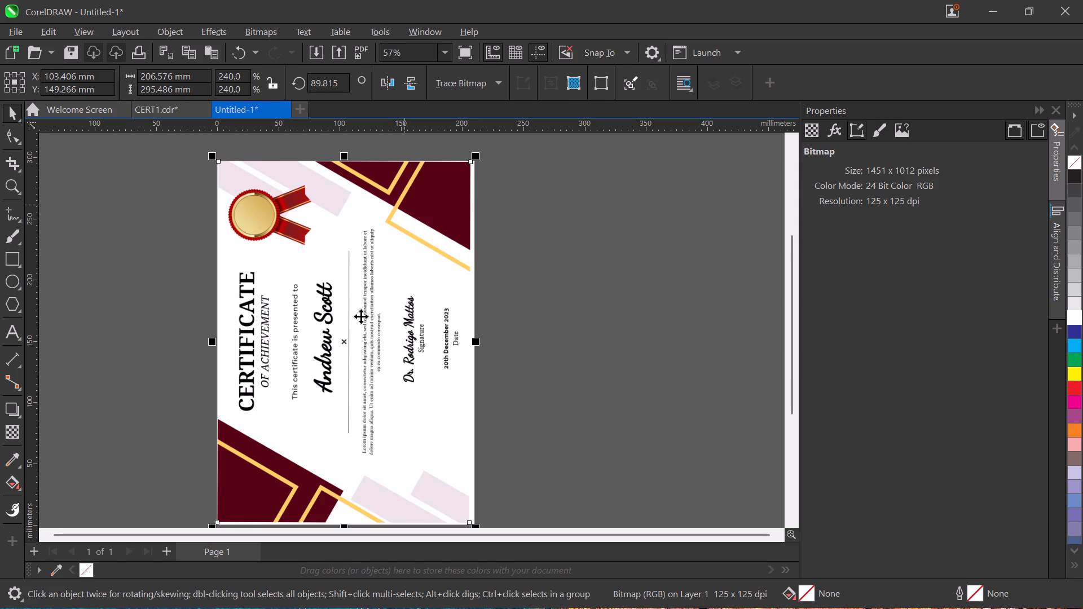
# Fine-tune the enlarged bitmap's rotation against the page's bottom edge, ending at about 90.2°.
pyautogui.keyDown('ctrl'); pyautogui.scroll(-2, 393, 272); pyautogui.keyUp('ctrl')
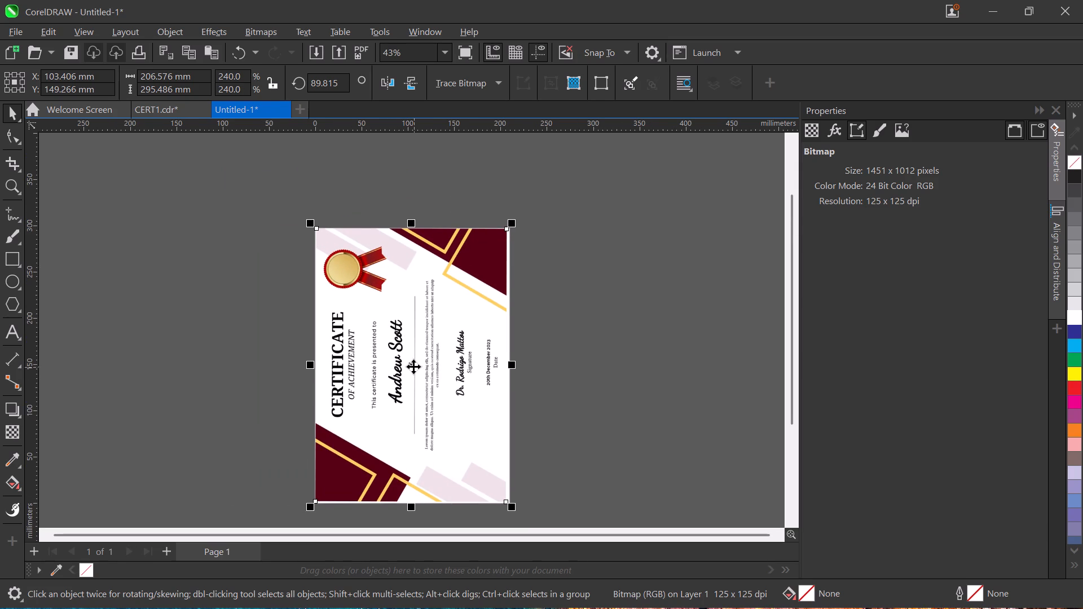
pyautogui.click(413, 367)
pyautogui.keyDown('ctrl'); pyautogui.scroll(5, 413, 367); pyautogui.keyUp('ctrl')
pyautogui.keyDown('ctrl'); pyautogui.scroll(-4, 413, 367); pyautogui.keyUp('ctrl')
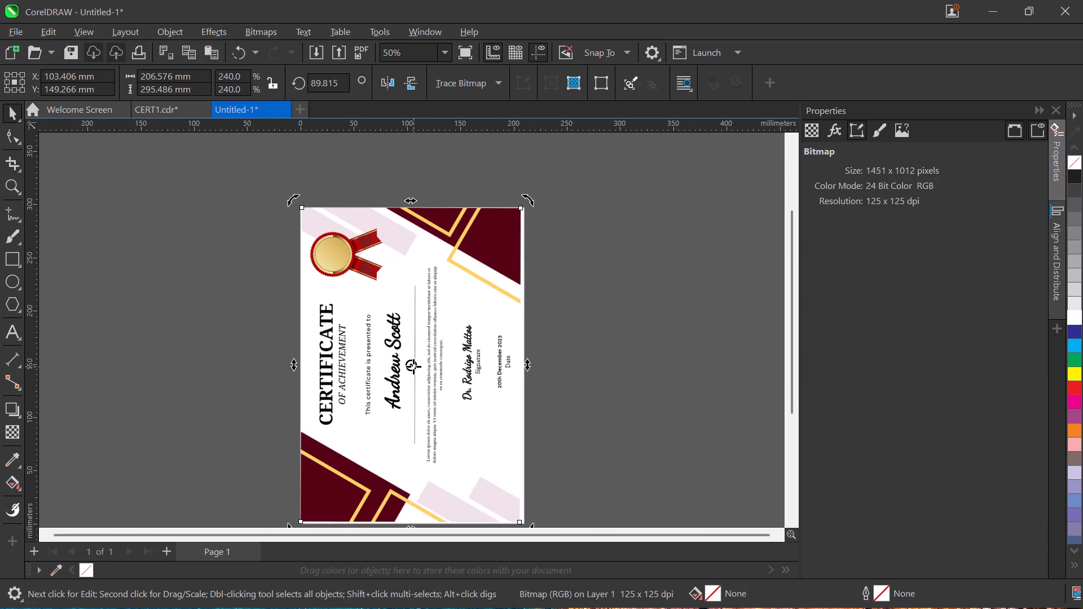
pyautogui.keyDown('ctrl'); pyautogui.scroll(-3, 413, 367); pyautogui.keyUp('ctrl')
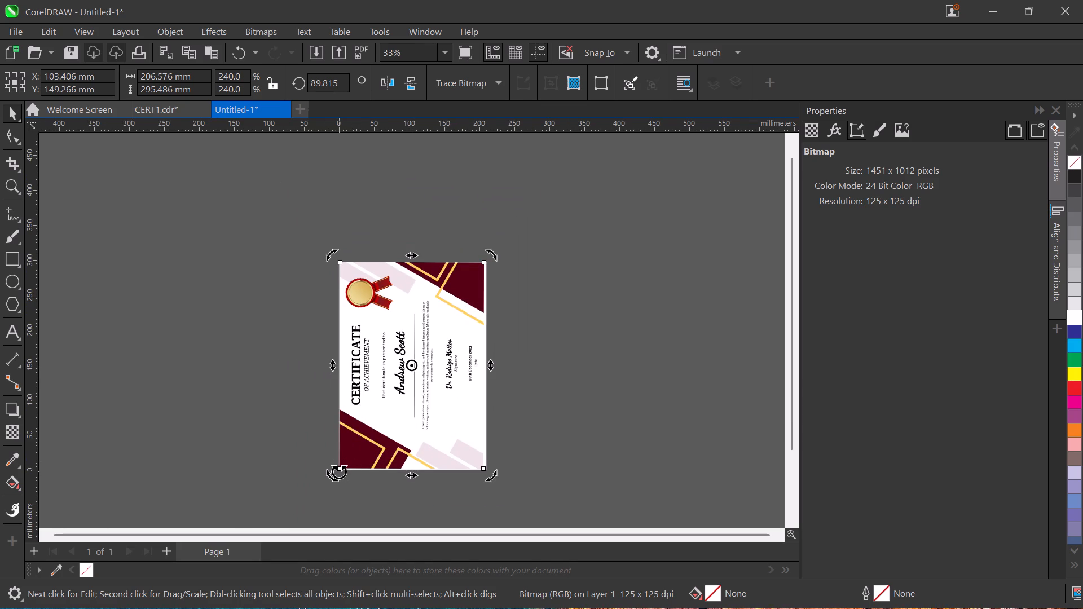
pyautogui.keyDown('ctrl'); pyautogui.scroll(7, 339, 471); pyautogui.keyUp('ctrl')
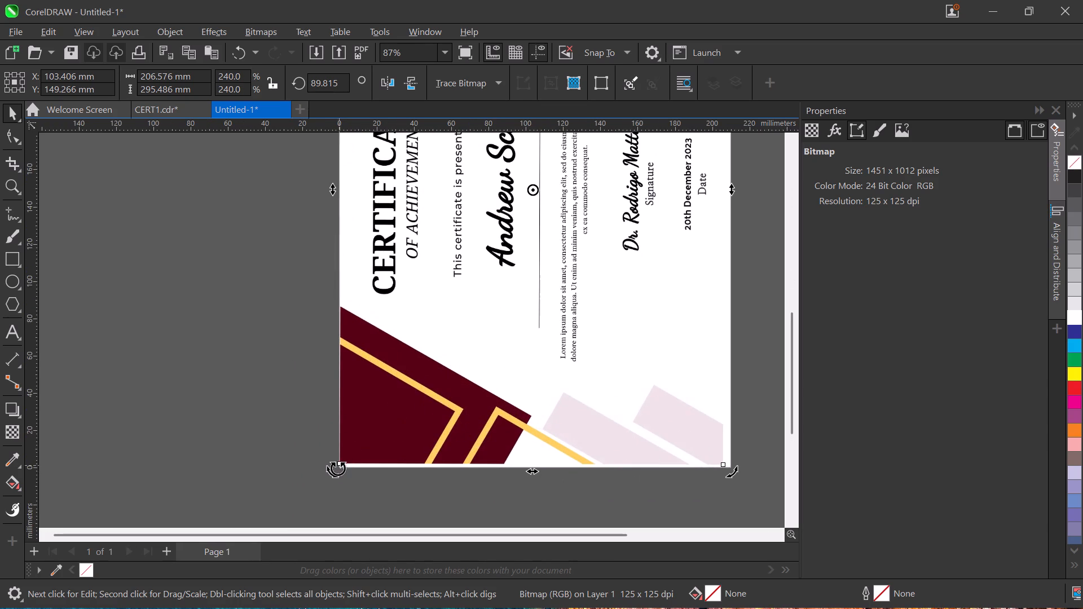
pyautogui.click(337, 475)
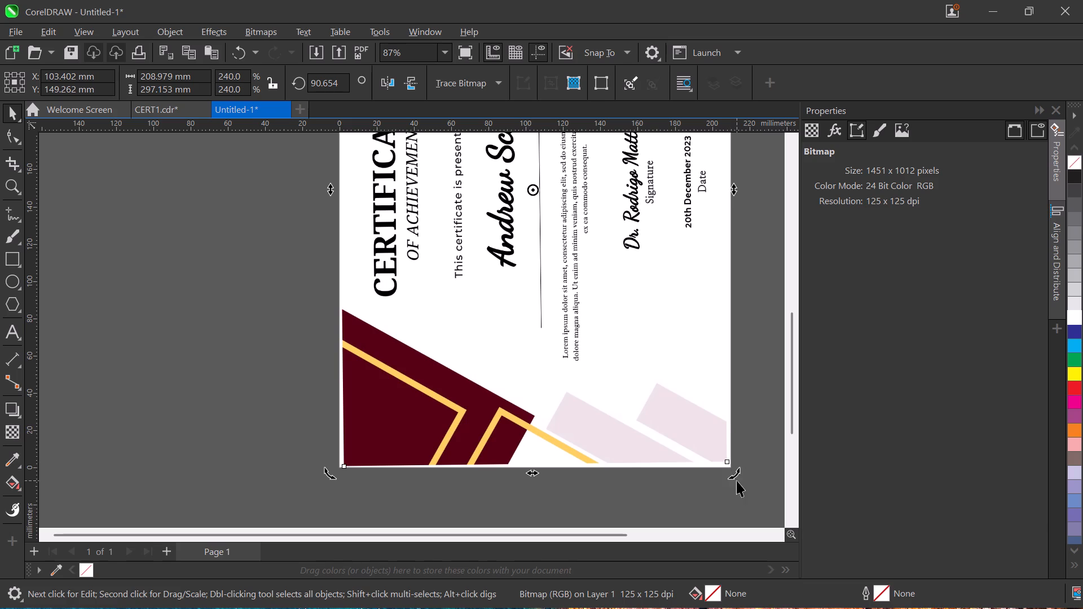
pyautogui.moveTo(733, 473); pyautogui.dragTo(732, 475)
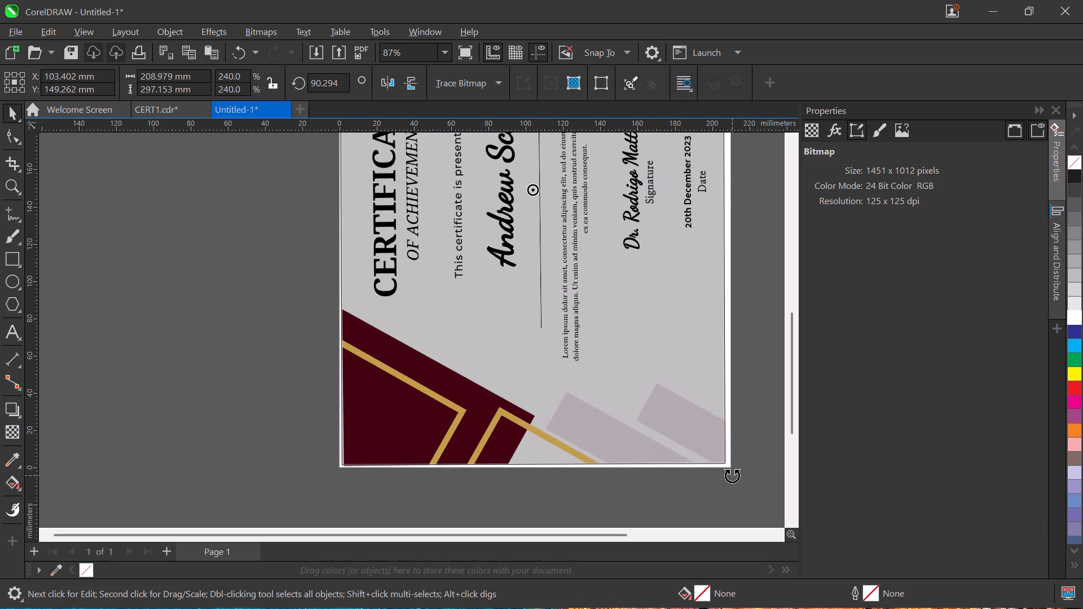
pyautogui.moveTo(732, 475); pyautogui.dragTo(732, 478)
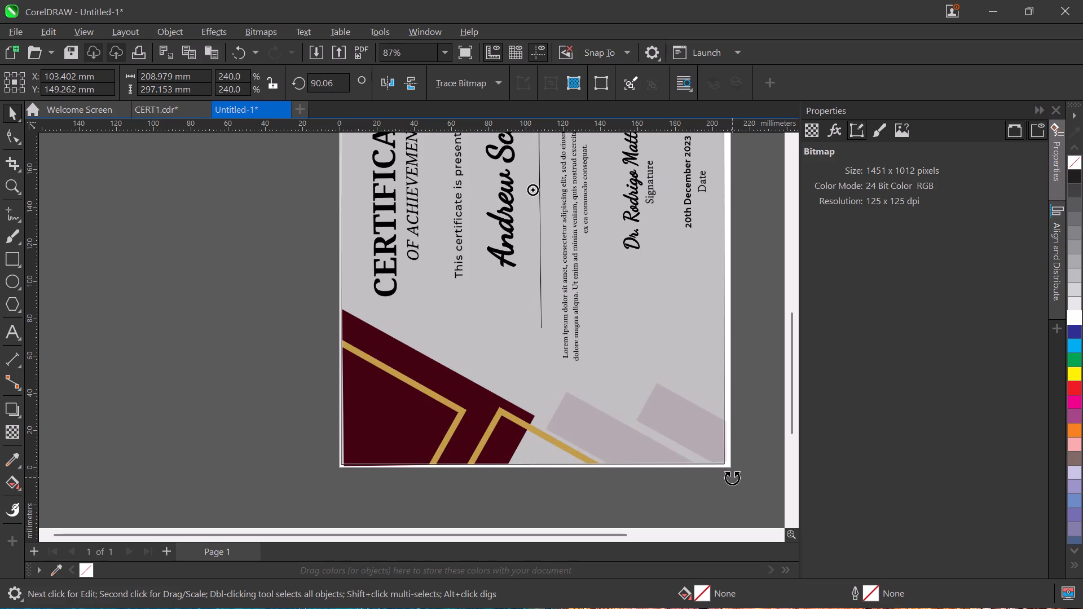
pyautogui.moveTo(732, 478); pyautogui.dragTo(732, 482)
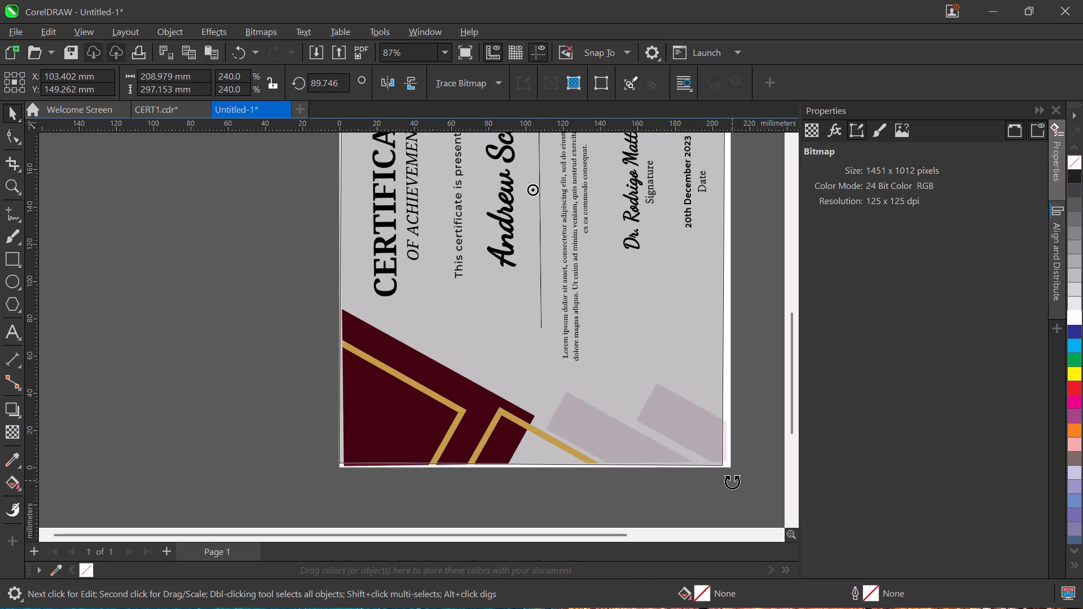
pyautogui.moveTo(732, 482); pyautogui.dragTo(733, 482)
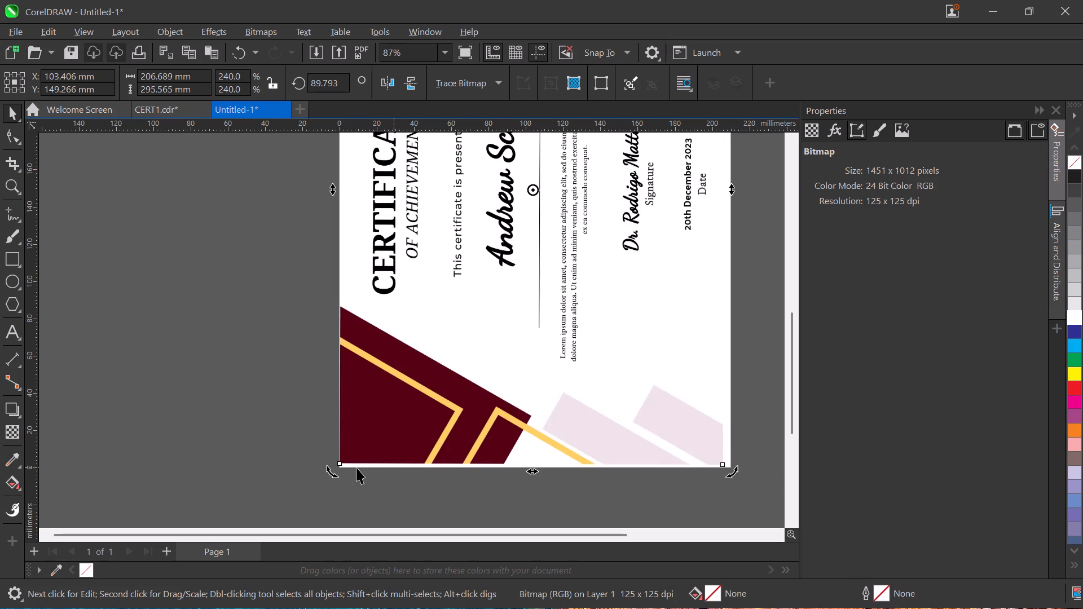
pyautogui.moveTo(334, 474); pyautogui.dragTo(339, 480)
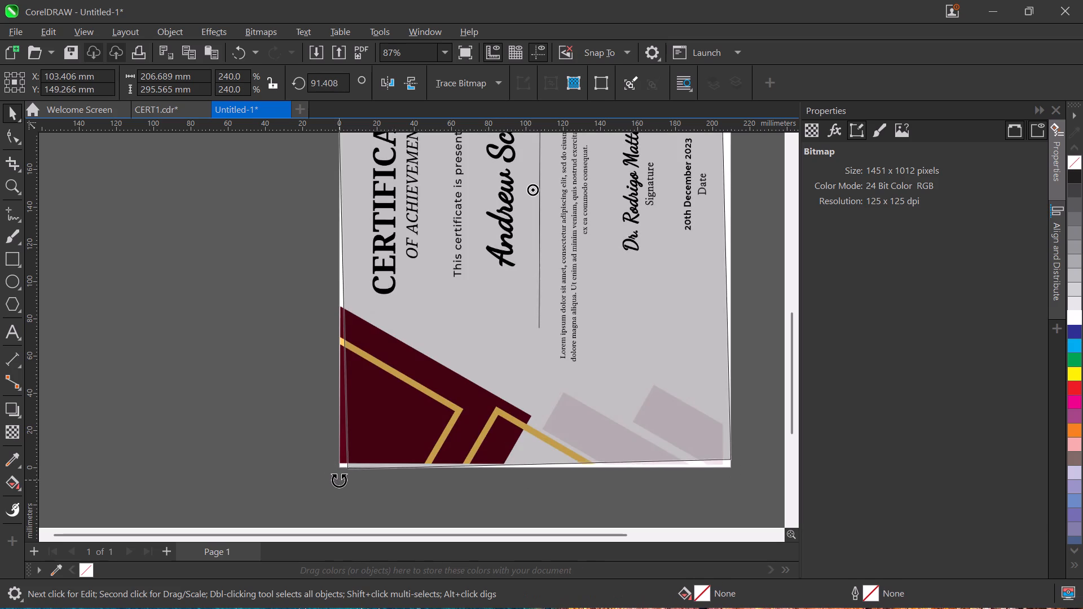
pyautogui.moveTo(339, 480); pyautogui.dragTo(331, 479)
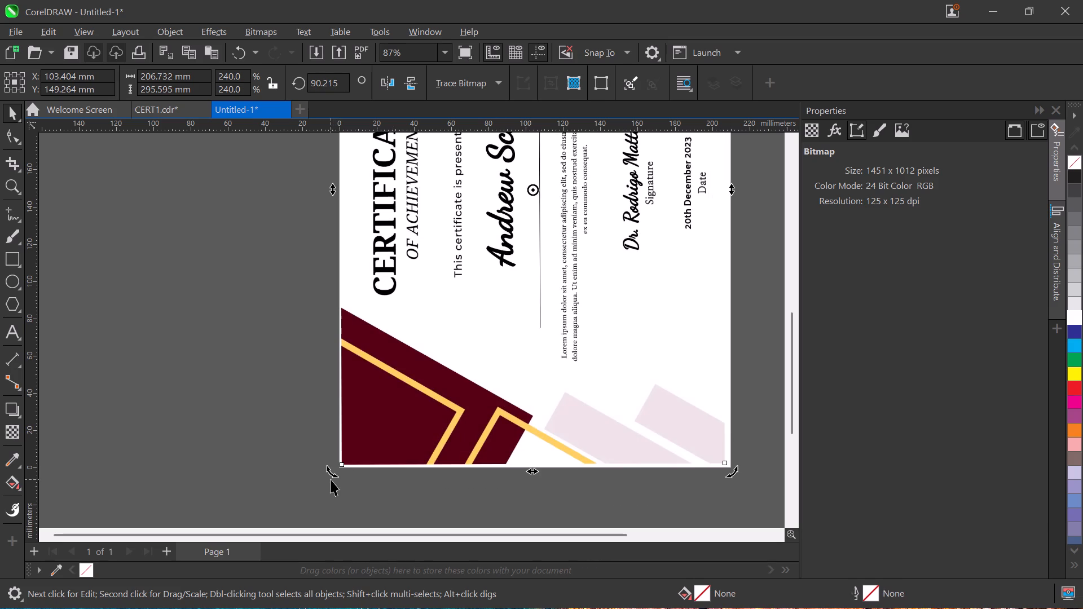
pyautogui.keyDown('ctrl'); pyautogui.scroll(-2, 444, 310); pyautogui.keyUp('ctrl')
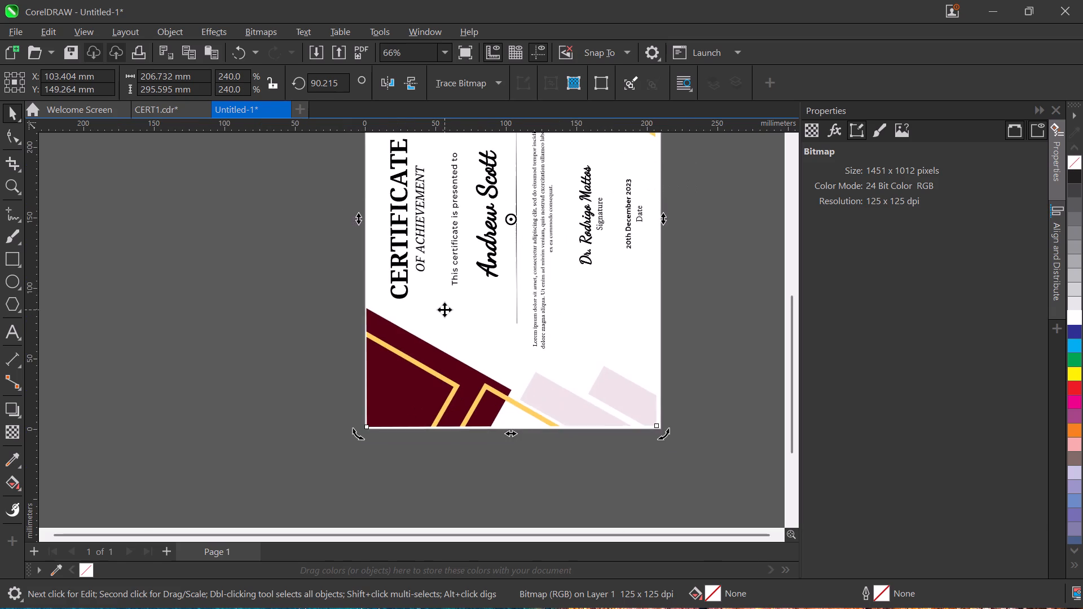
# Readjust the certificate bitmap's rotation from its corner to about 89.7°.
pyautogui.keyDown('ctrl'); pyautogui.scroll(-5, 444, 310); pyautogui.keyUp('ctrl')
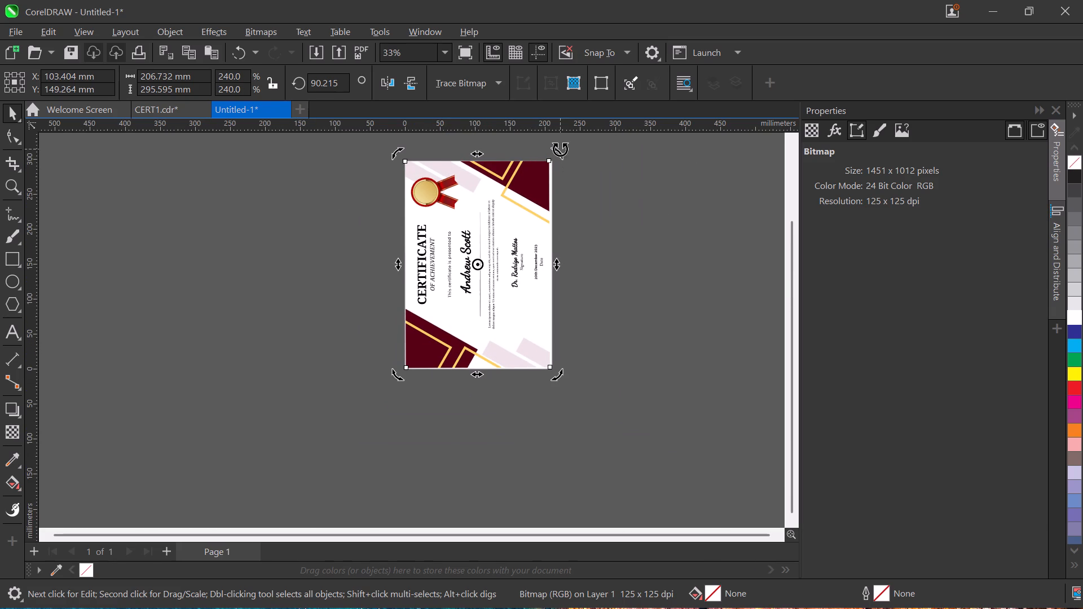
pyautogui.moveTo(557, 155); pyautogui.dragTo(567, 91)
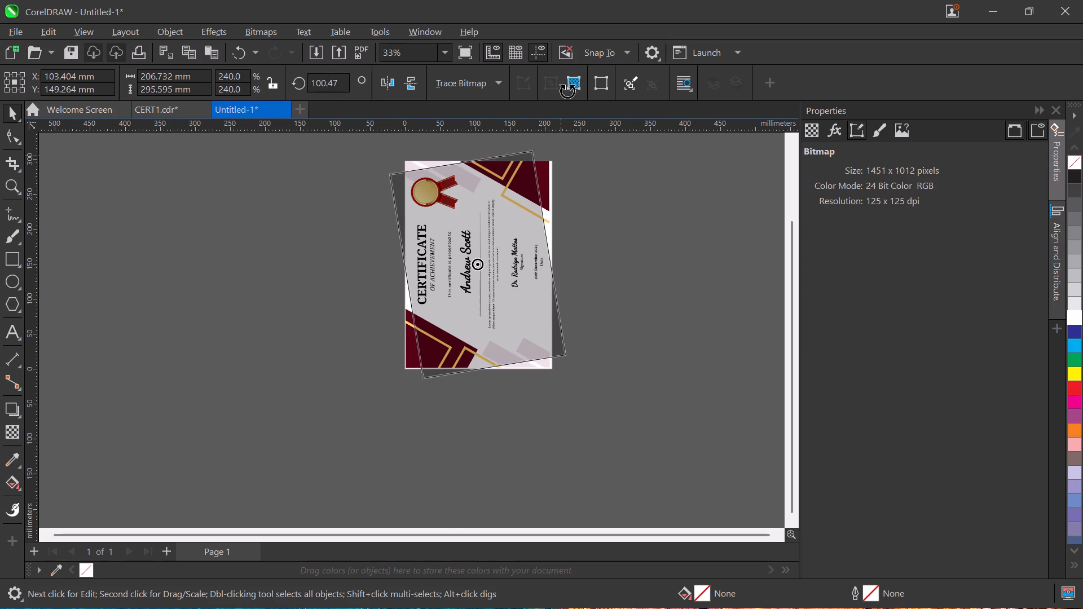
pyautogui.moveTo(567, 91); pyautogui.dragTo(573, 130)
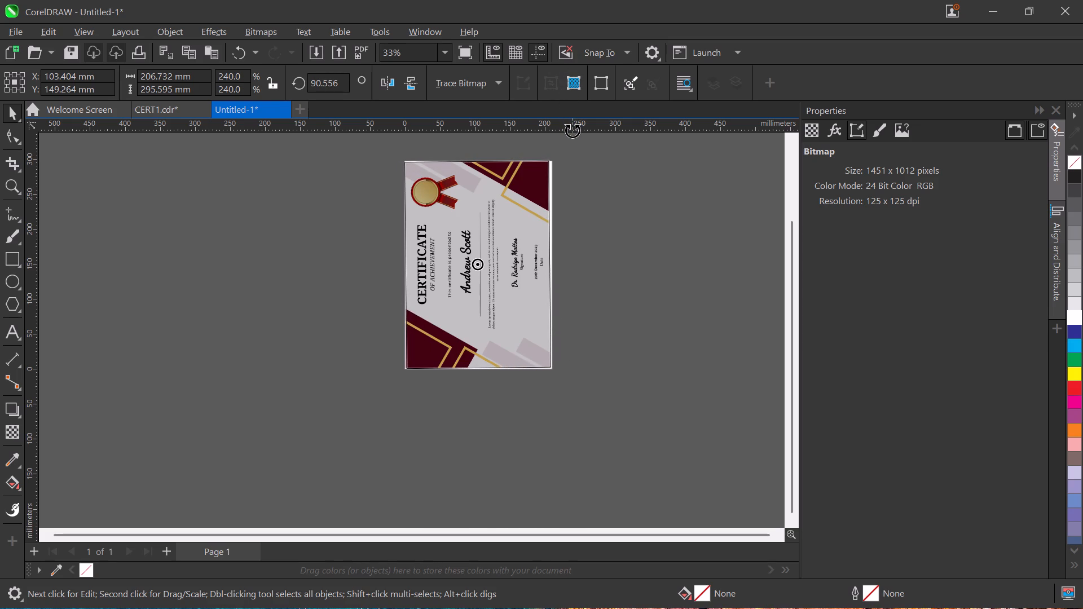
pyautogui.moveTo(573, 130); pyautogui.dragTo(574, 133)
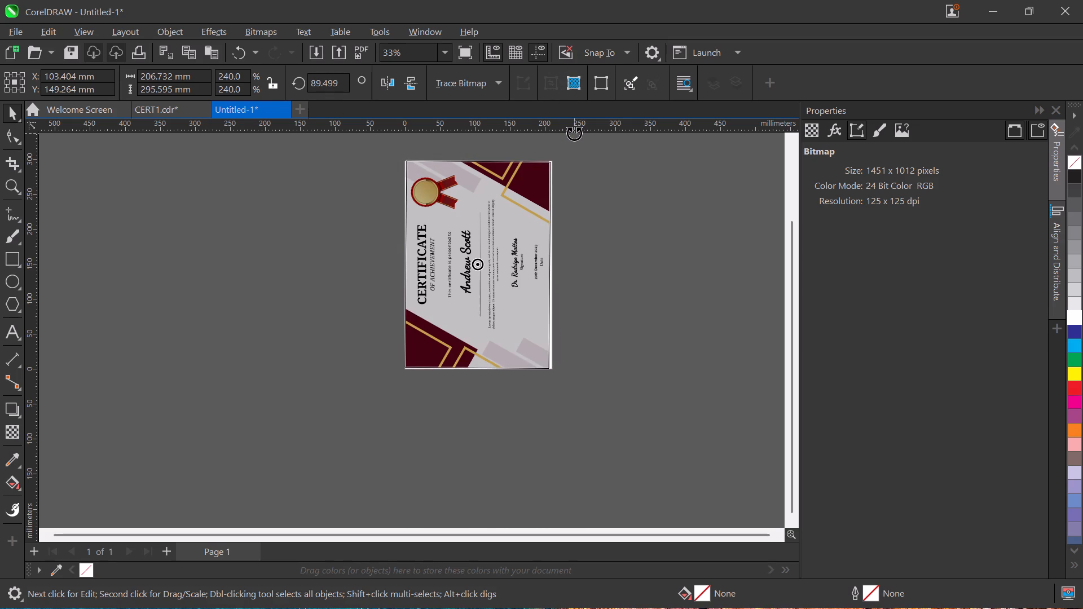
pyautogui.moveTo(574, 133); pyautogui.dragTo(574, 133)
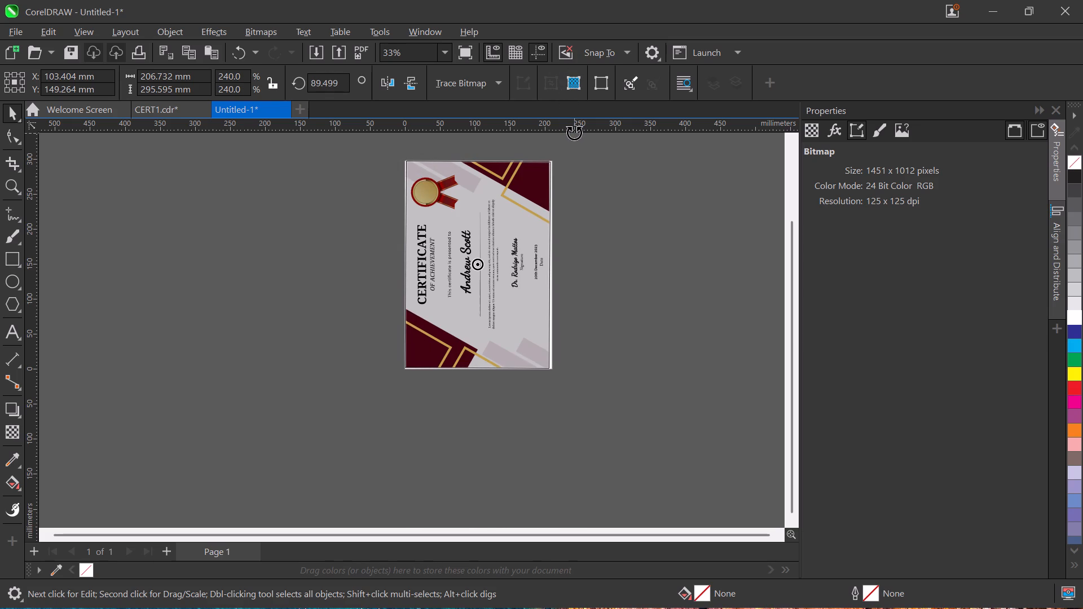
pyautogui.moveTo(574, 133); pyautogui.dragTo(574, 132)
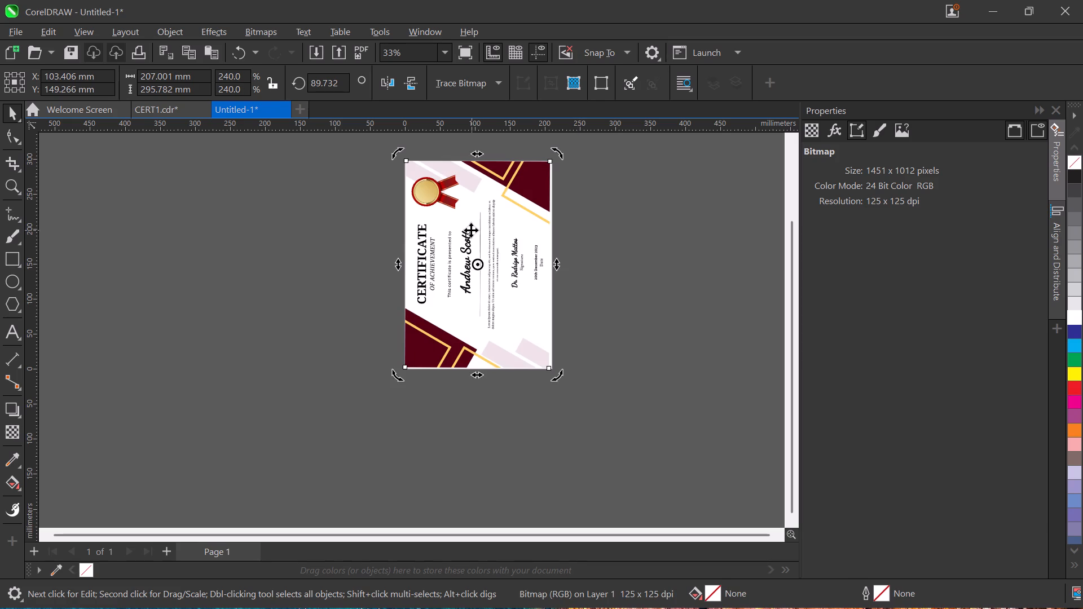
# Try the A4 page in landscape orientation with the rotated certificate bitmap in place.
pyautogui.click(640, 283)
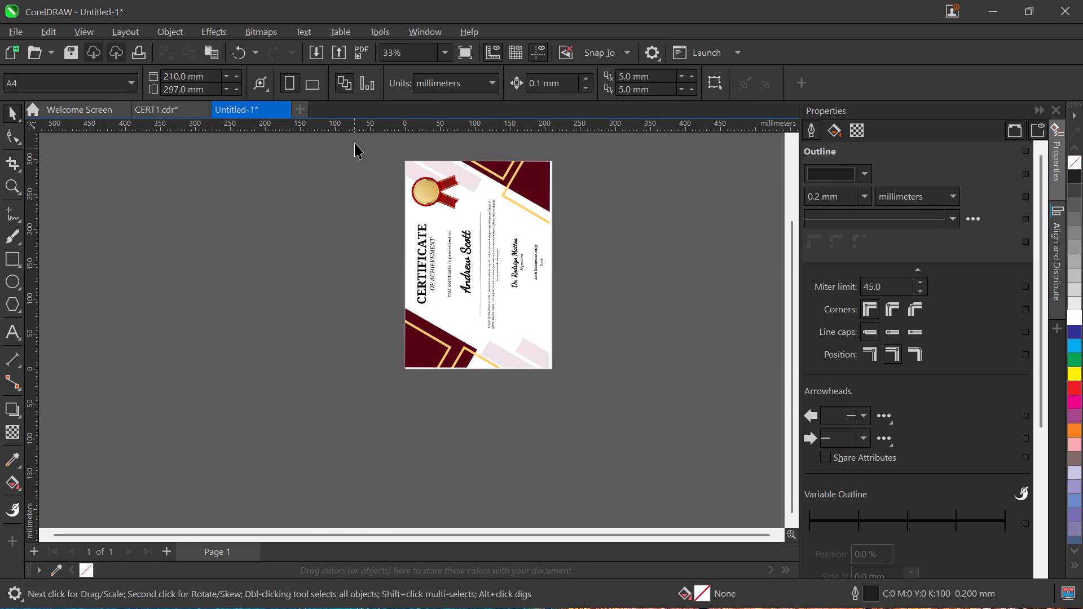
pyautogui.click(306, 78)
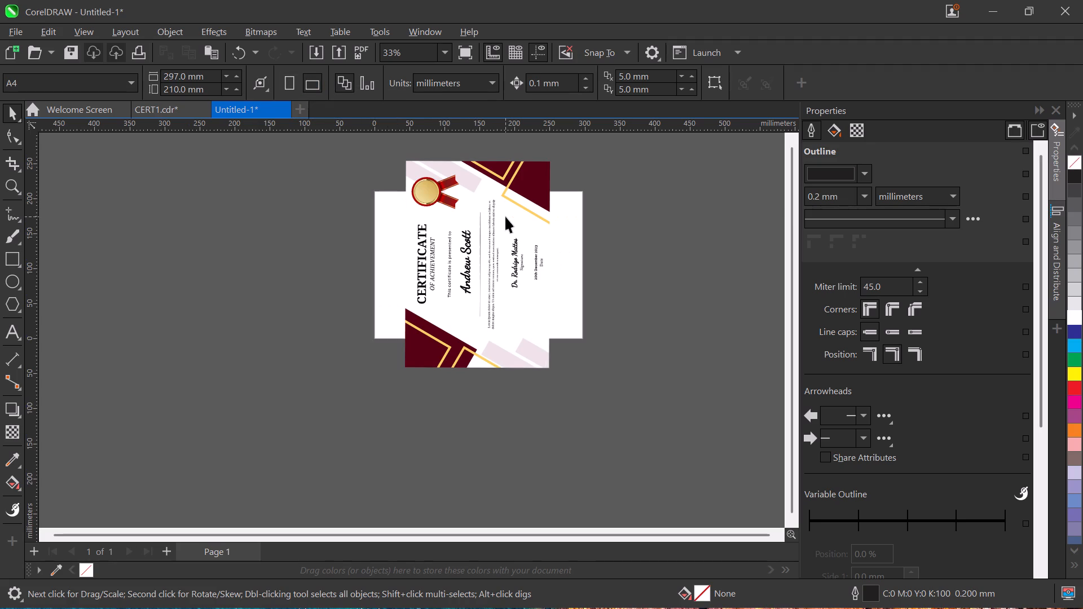
# Undo the landscape switch and the earlier bitmap scaling, moves and rotations, back to the unrotated certificate bitmap.
pyautogui.hotkey('ctrl', 'z')
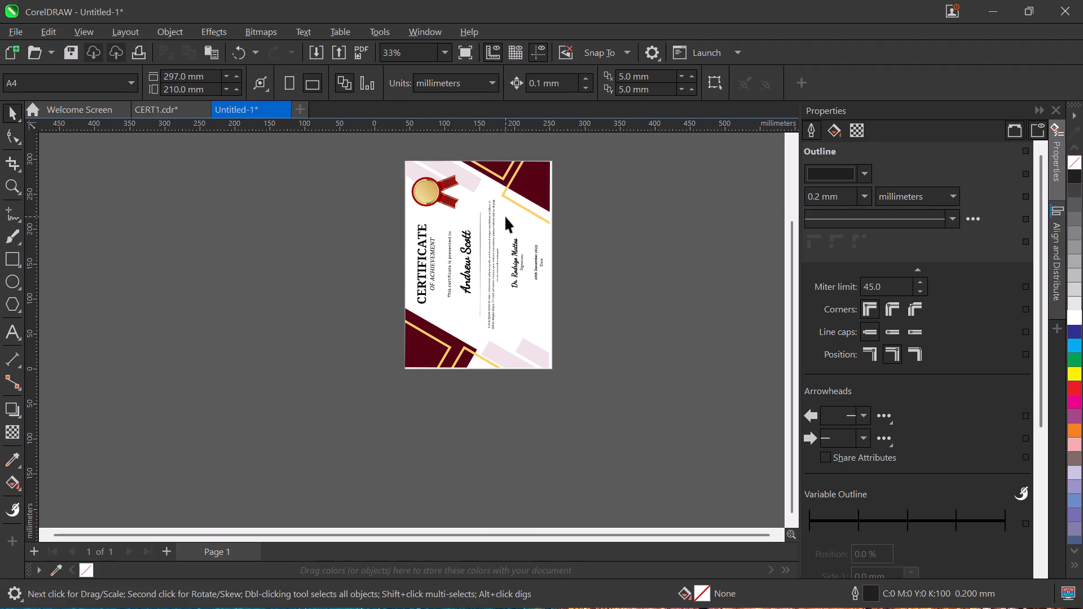
pyautogui.hotkey('ctrl', 'z')
pyautogui.hotkey('ctrl', 'z')
pyautogui.hotkey('ctrl', 'z')
pyautogui.hotkey('ctrl', 'z')
pyautogui.hotkey('ctrl', 'z')
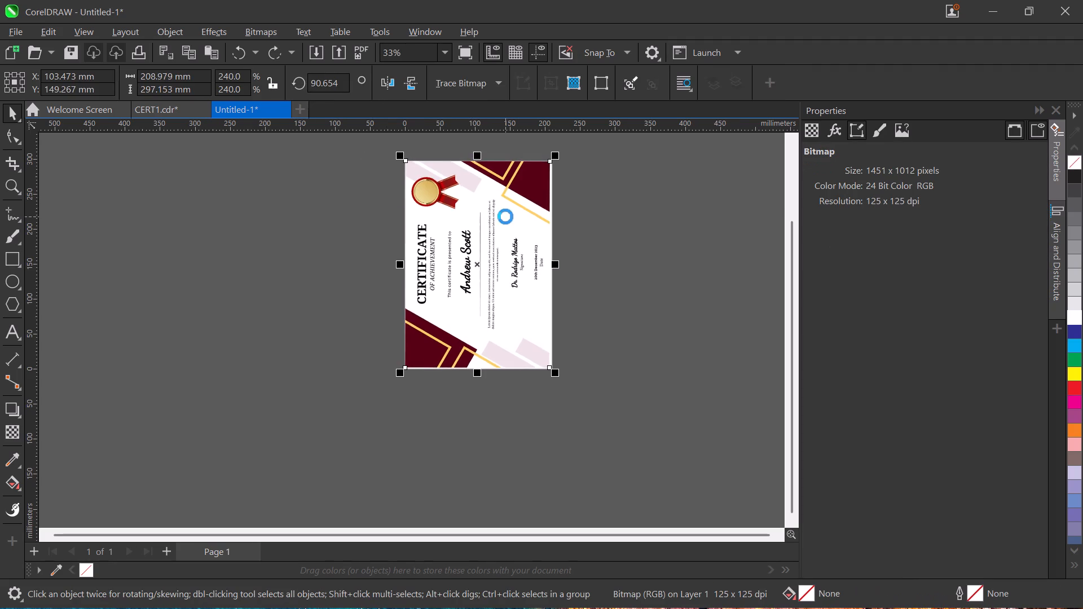
pyautogui.hotkey('ctrl', 'z')
pyautogui.hotkey('ctrl', 'z')
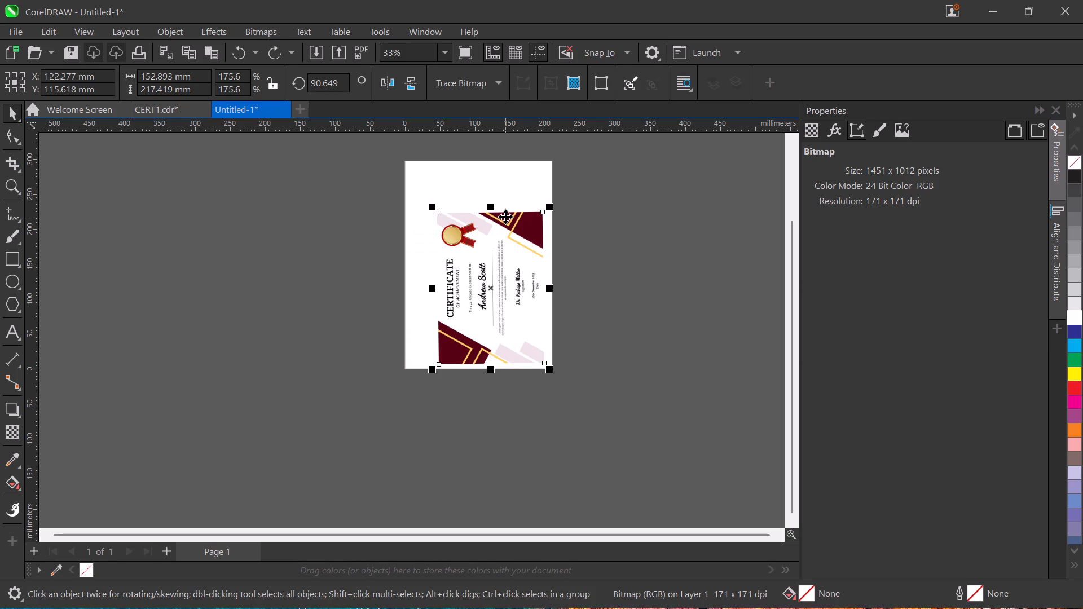
pyautogui.hotkey('ctrl', 'z')
pyautogui.hotkey('ctrl', 'z')
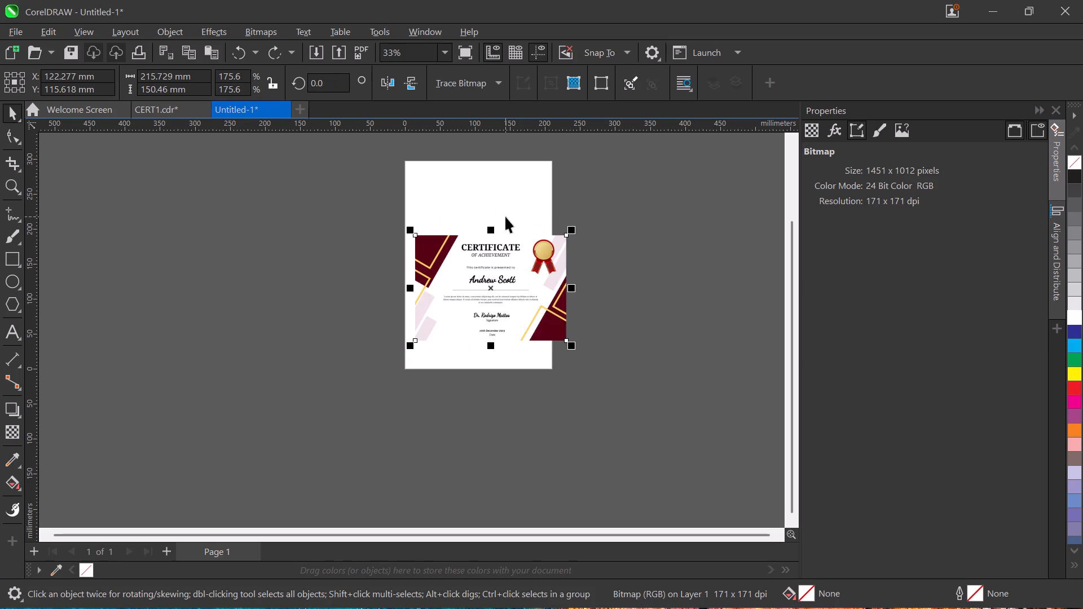
# Change the A4 page orientation to landscape, 297 × 210 mm.
pyautogui.click(320, 231)
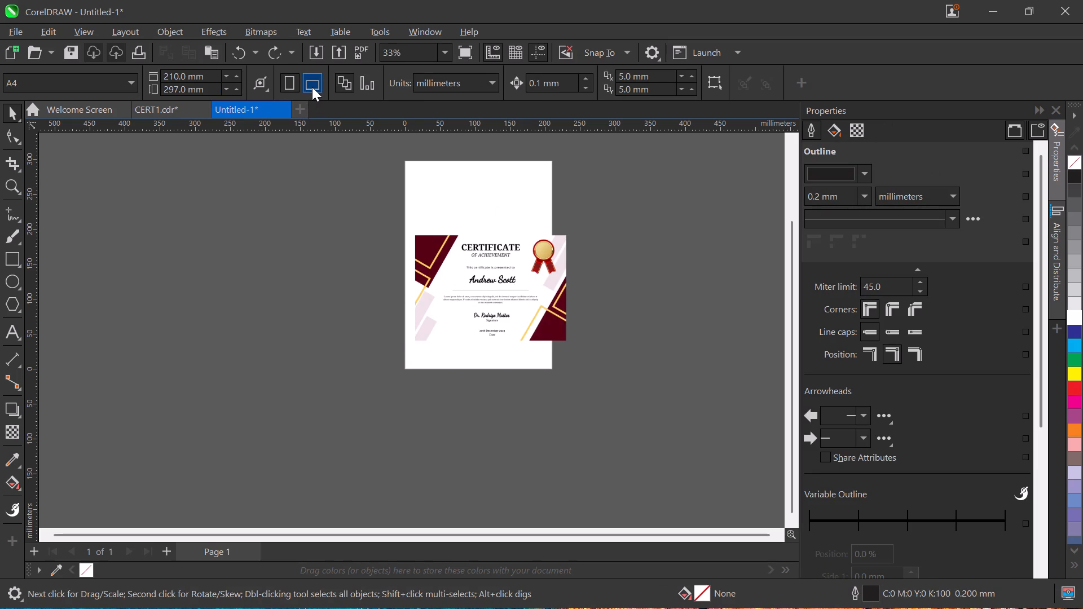
pyautogui.click(312, 87)
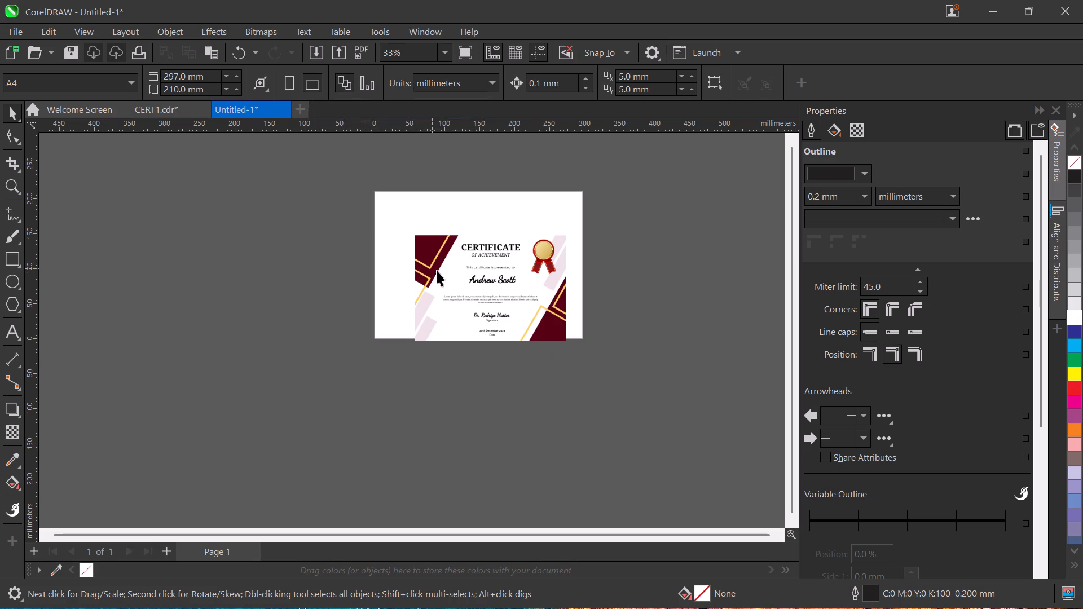
# Scale the certificate bitmap proportionally to about 237.7 × 165.8 mm and move it into the page's lower-left corner.
pyautogui.click(467, 279)
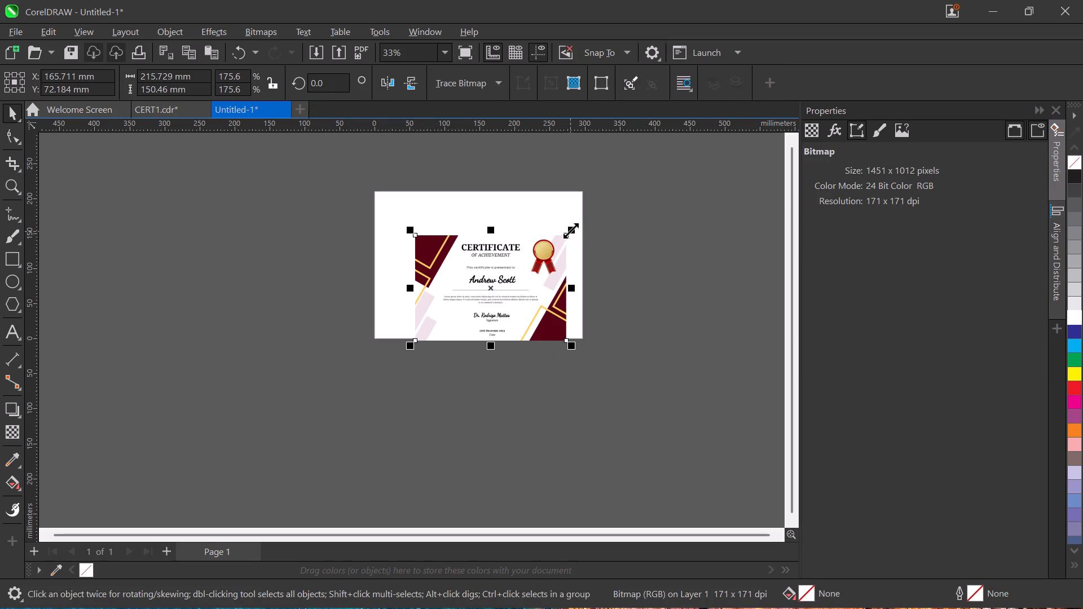
pyautogui.moveTo(571, 231); pyautogui.dragTo(586, 198)
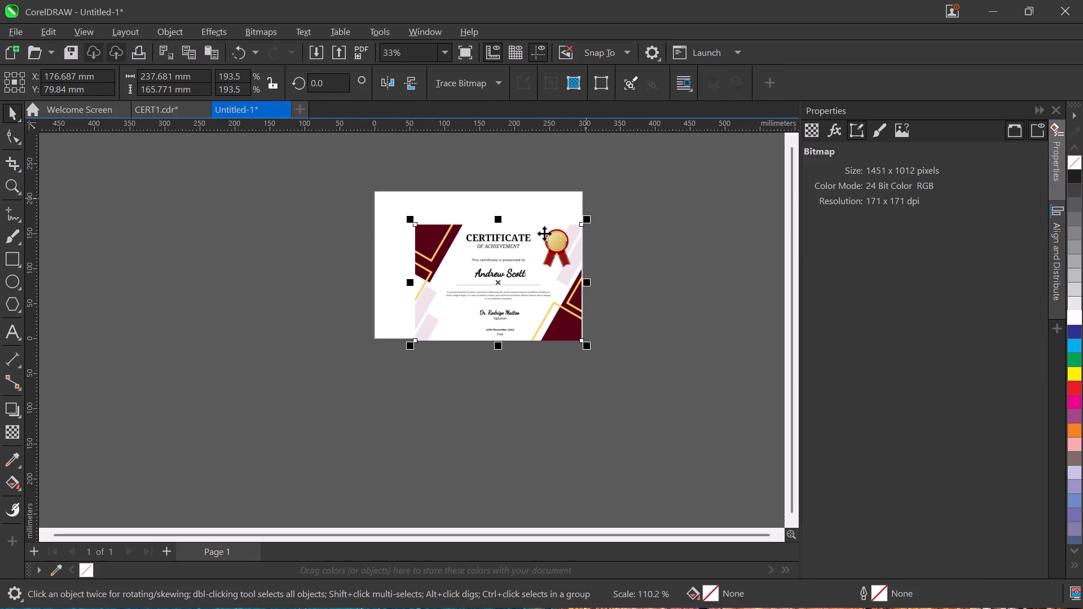
pyautogui.moveTo(495, 283); pyautogui.dragTo(474, 280)
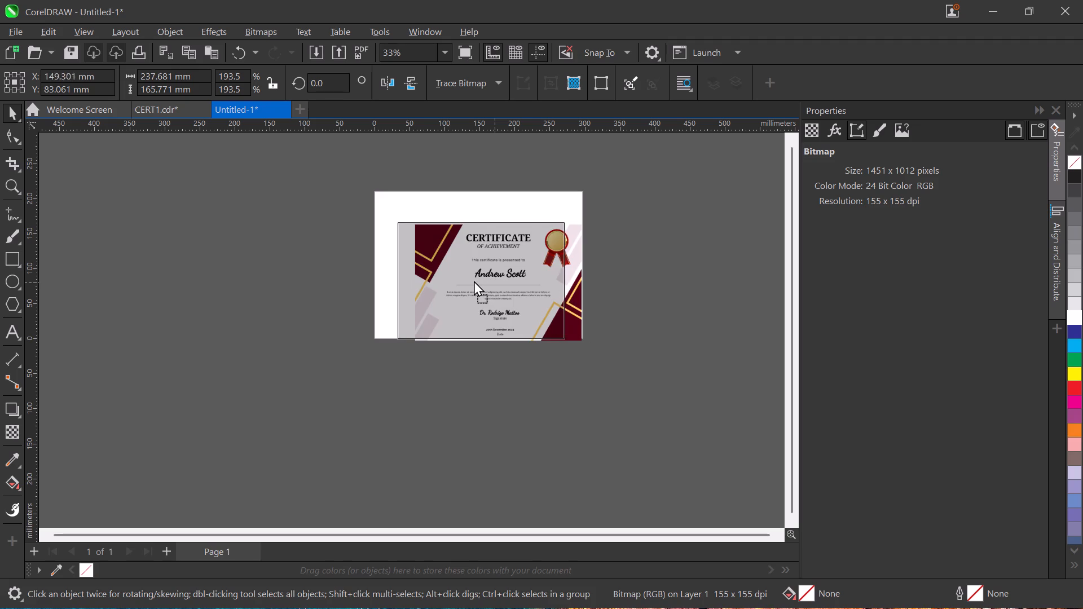
pyautogui.moveTo(474, 280); pyautogui.dragTo(456, 278)
# Scale the certificate bitmap up proportionally from its upper-right corner to about 288.8 × 201.4 mm, nearly filling the landscape page.
pyautogui.moveTo(548, 217); pyautogui.dragTo(569, 203)
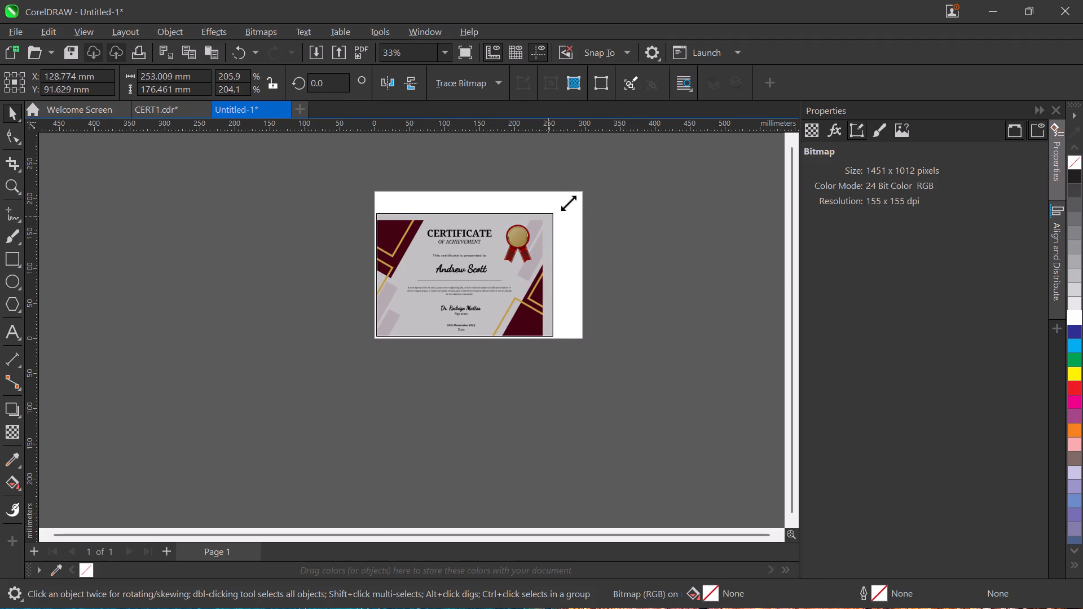
pyautogui.moveTo(569, 203); pyautogui.dragTo(586, 195)
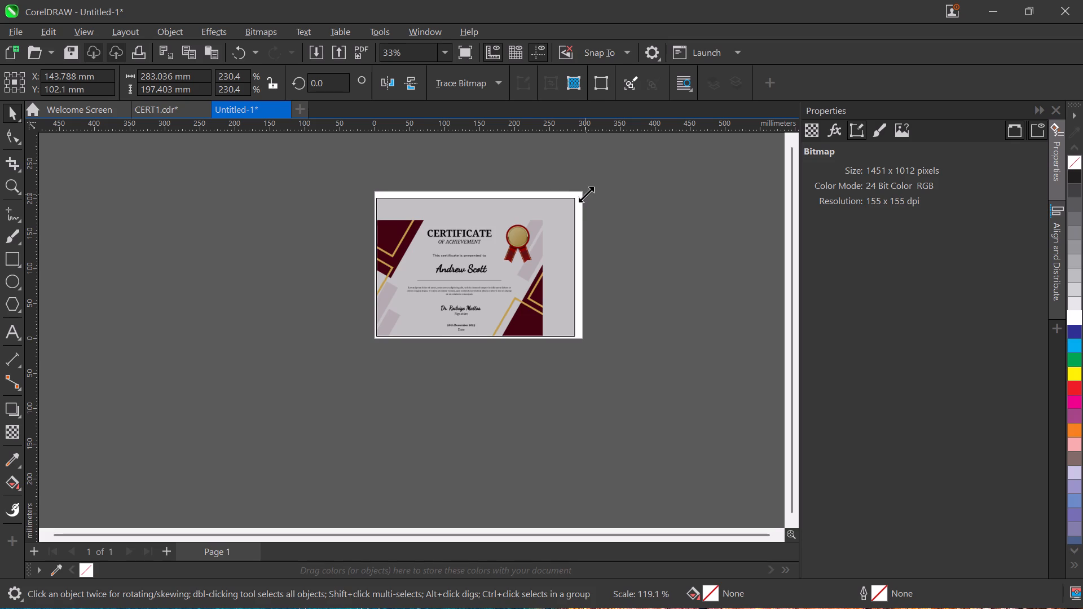
pyautogui.moveTo(586, 195); pyautogui.dragTo(597, 193)
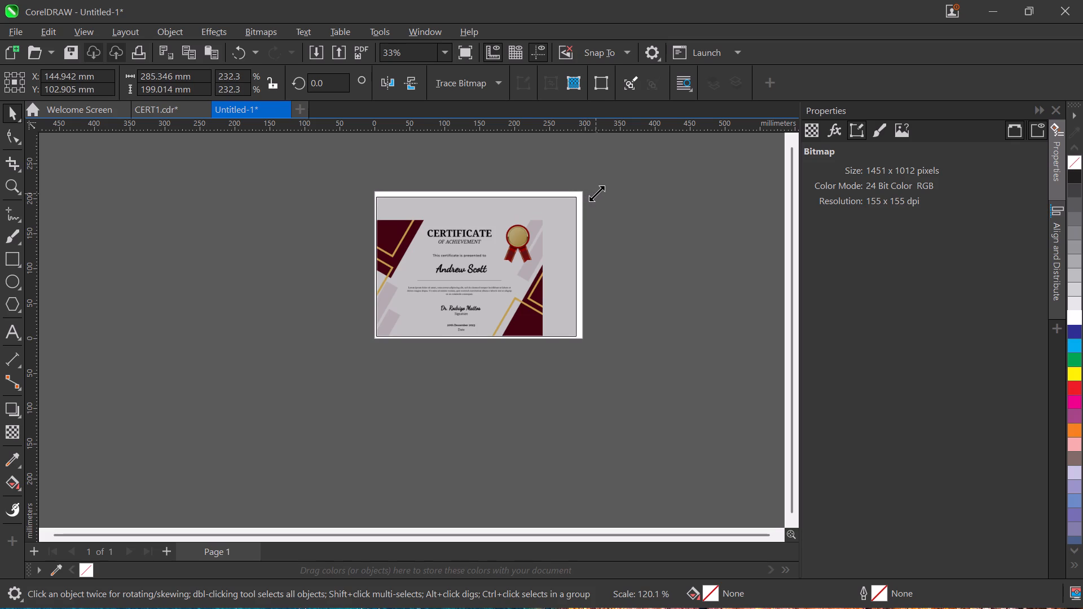
pyautogui.moveTo(597, 193); pyautogui.dragTo(602, 191)
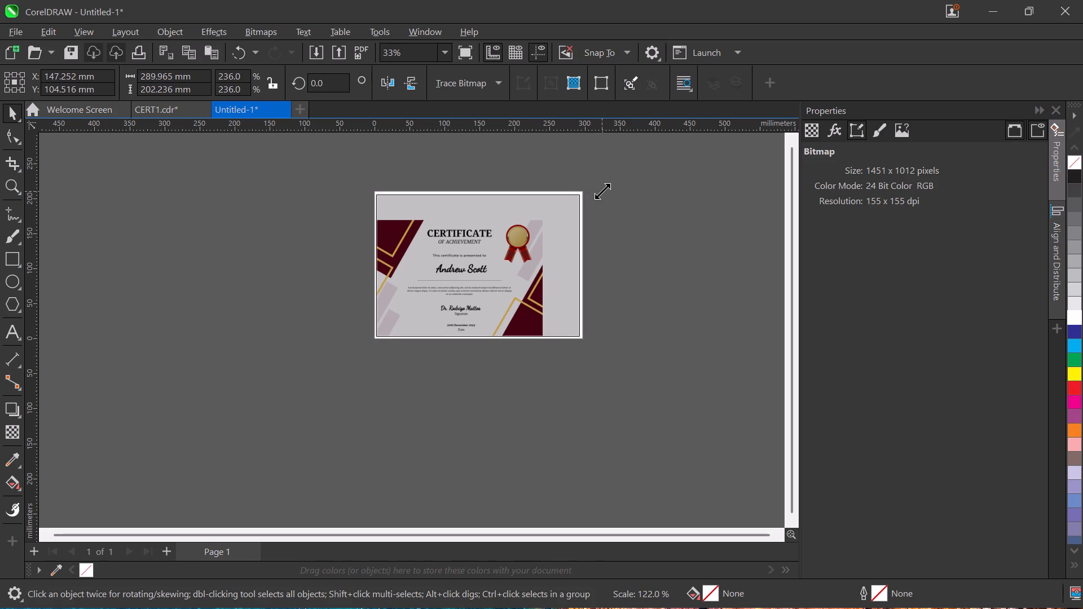
pyautogui.moveTo(602, 191); pyautogui.dragTo(603, 192)
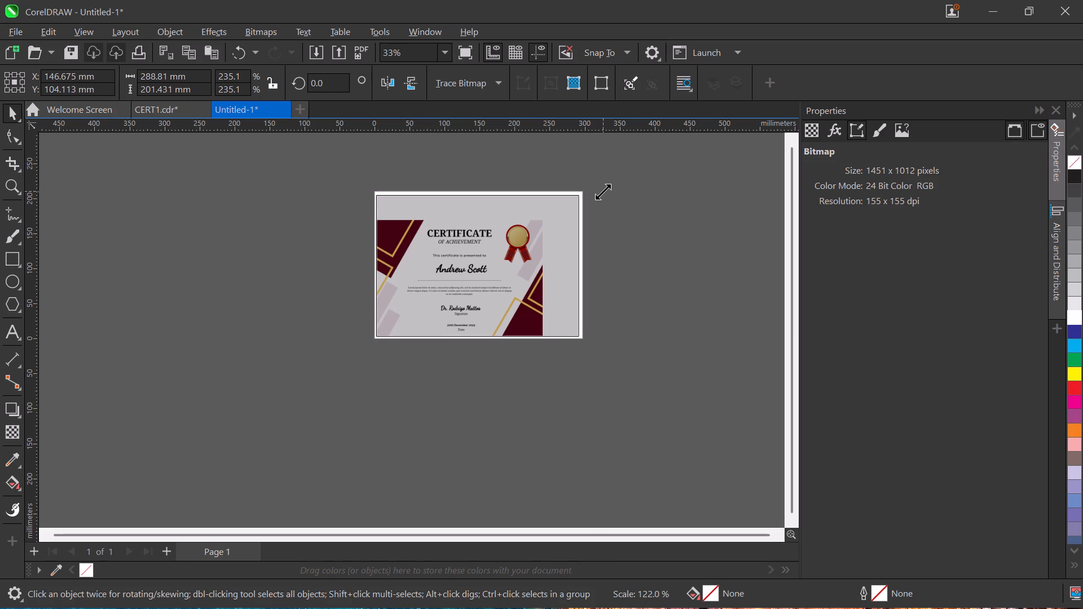
pyautogui.moveTo(603, 192); pyautogui.dragTo(607, 192)
pyautogui.moveTo(607, 192); pyautogui.dragTo(605, 192)
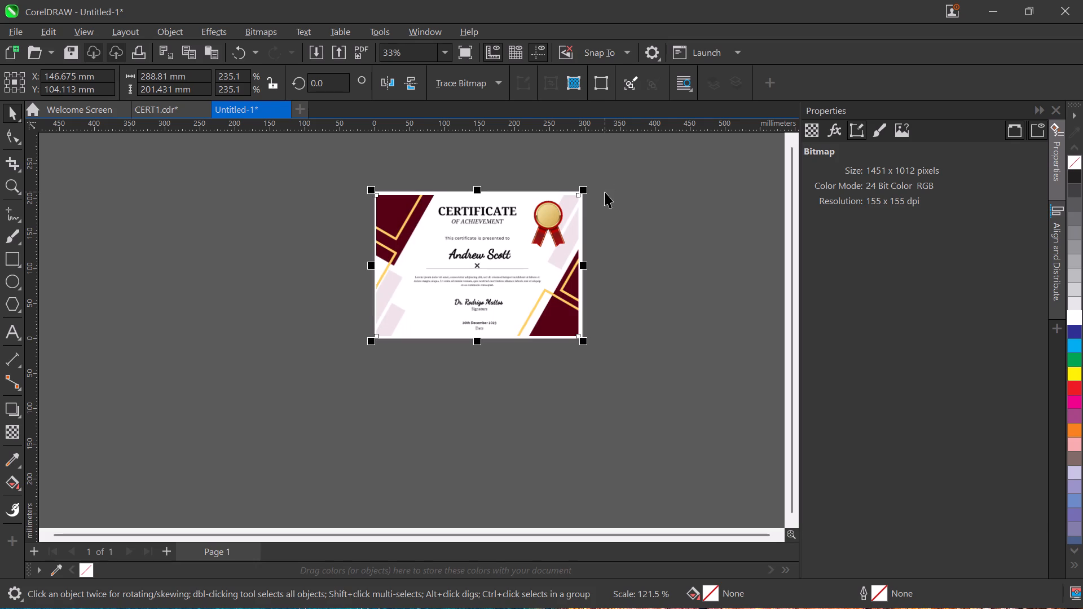
# Shift the certificate bitmap slightly toward the page's right edge, centred at about X 151.1 mm, Y 102.9 mm.
pyautogui.keyDown('ctrl'); pyautogui.scroll(5, 440, 206); pyautogui.keyUp('ctrl')
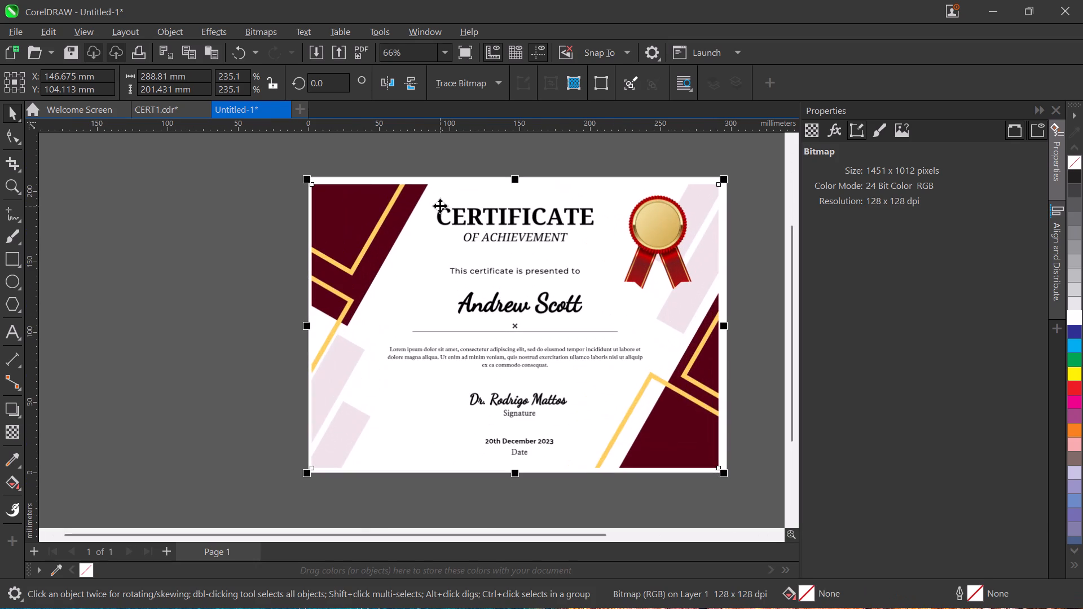
pyautogui.click(95, 311)
pyautogui.click(472, 335)
pyautogui.moveTo(512, 326); pyautogui.dragTo(518, 328)
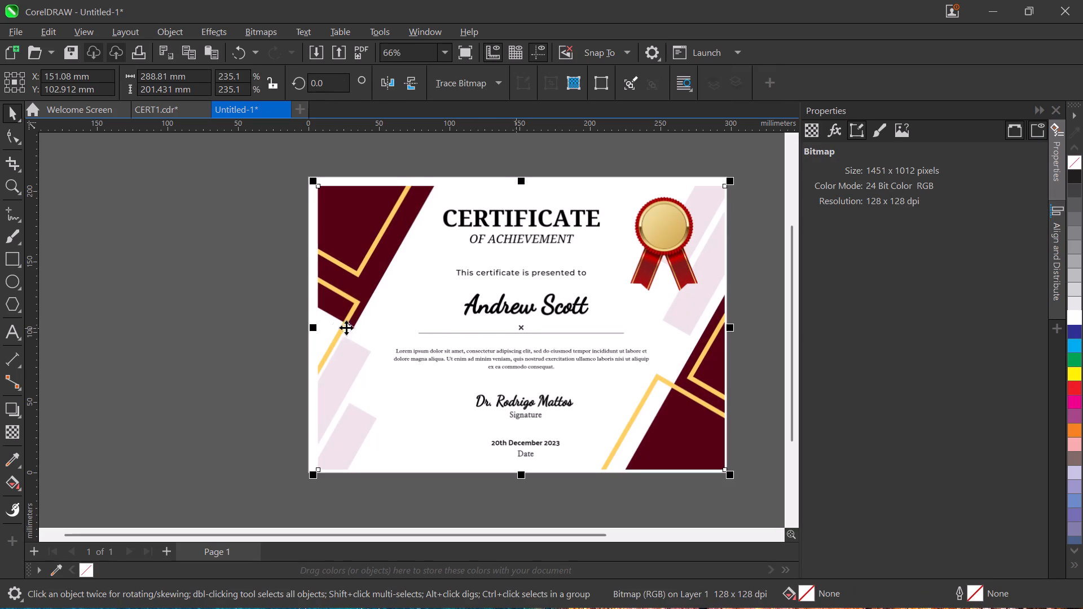
# Stretch the certificate bitmap's sides out to the landscape page's edges, to about 296.3 × 207.8 mm.
pyautogui.moveTo(312, 328); pyautogui.dragTo(310, 328)
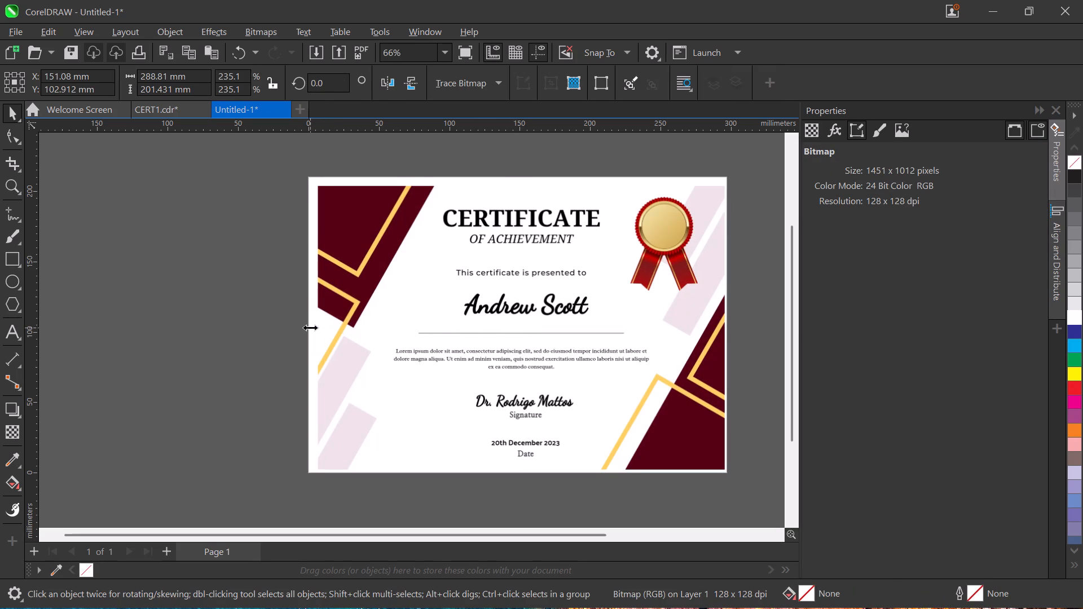
pyautogui.moveTo(310, 328); pyautogui.dragTo(302, 327)
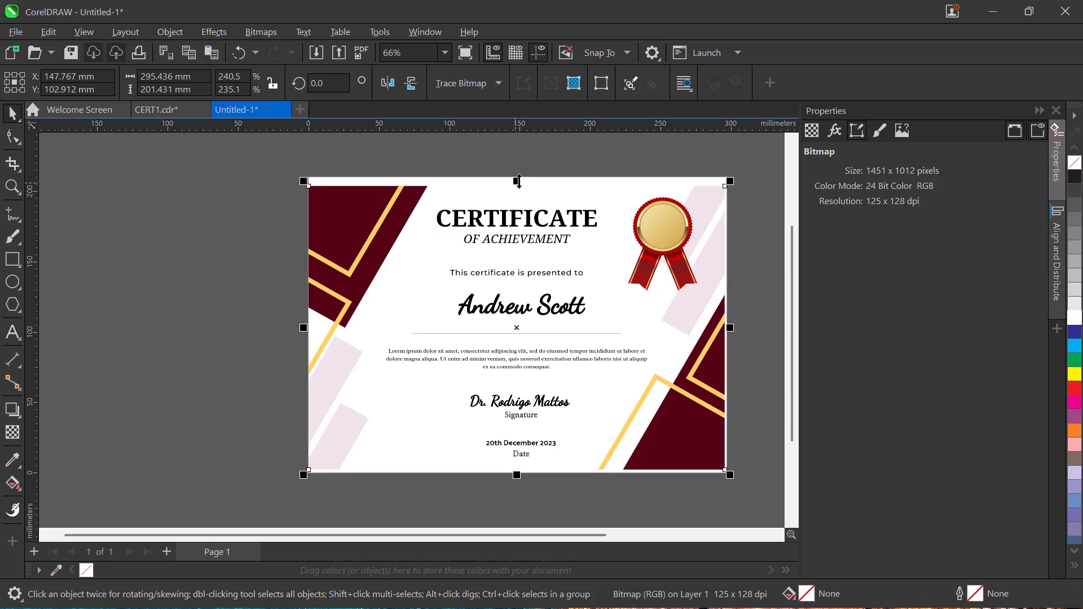
pyautogui.moveTo(519, 181); pyautogui.dragTo(519, 176)
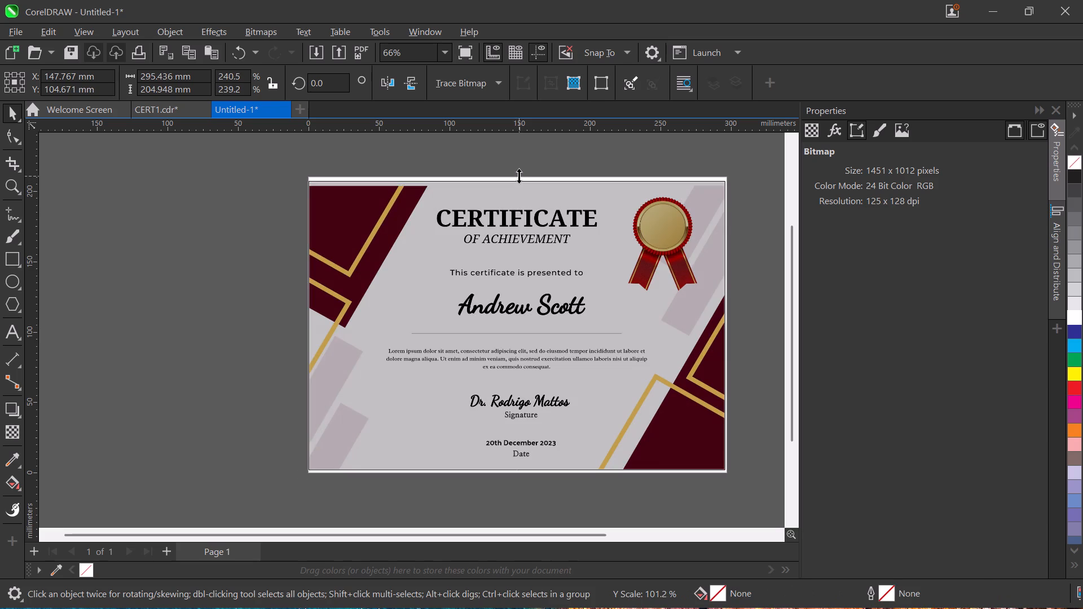
pyautogui.moveTo(519, 176); pyautogui.dragTo(519, 172)
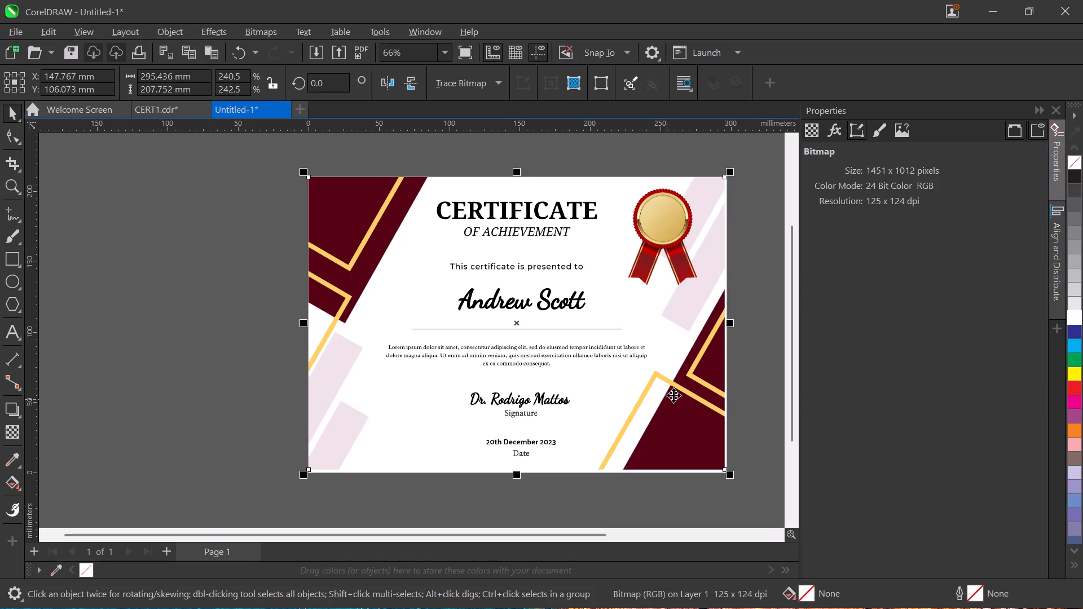
pyautogui.click(729, 324)
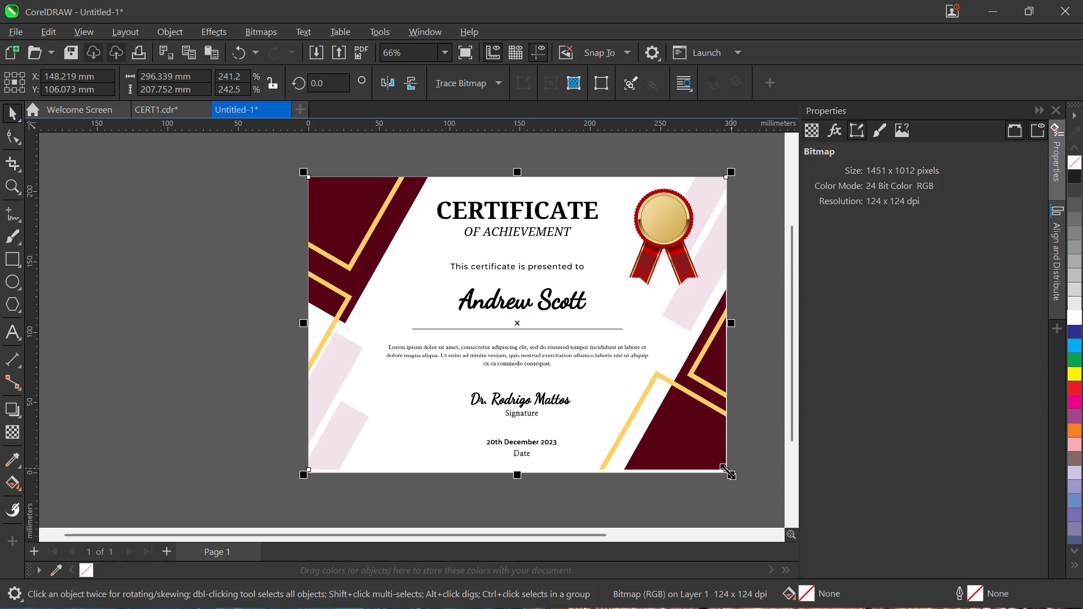
pyautogui.click(517, 476)
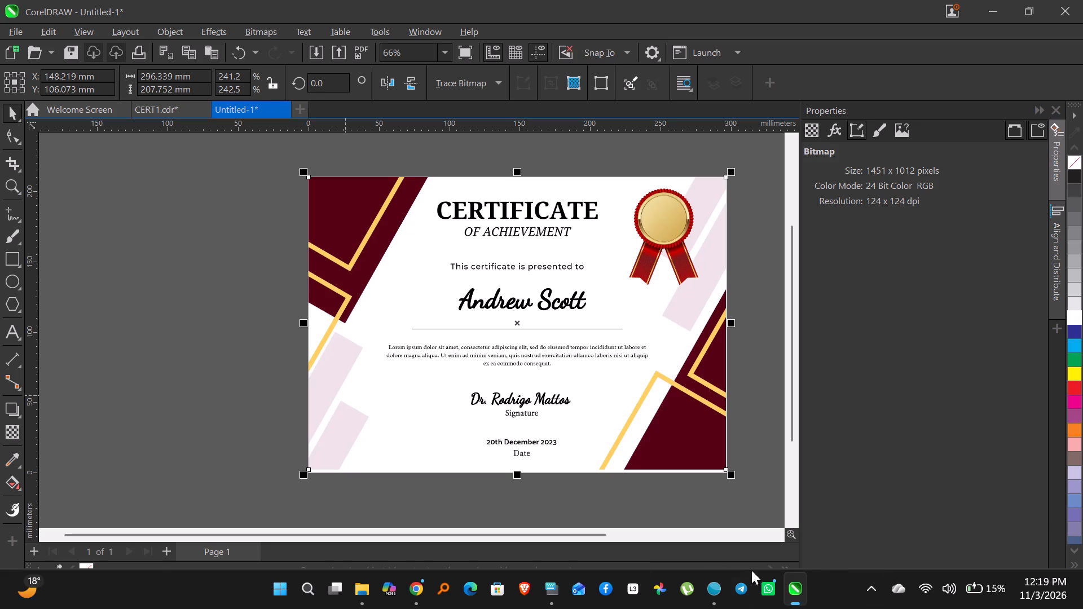
# Switch to Google Chrome, play the recommended YouTube mix "Selector Denoh ft Dady Marley - Set It Mjengo Edition", and return to CorelDRAW.
pyautogui.click(415, 594)
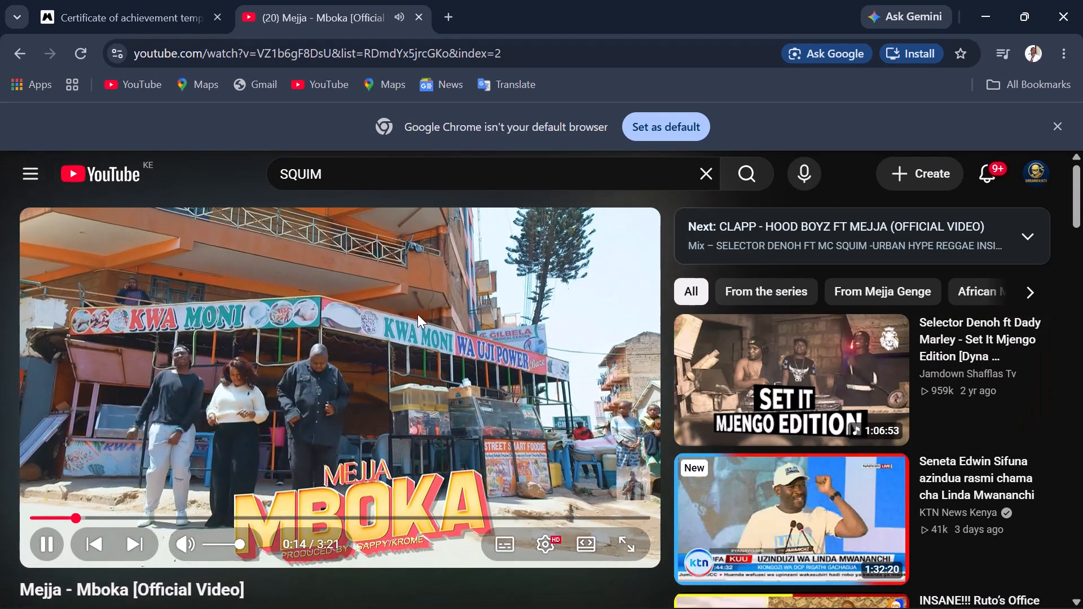
pyautogui.scroll(-1, 417, 314)
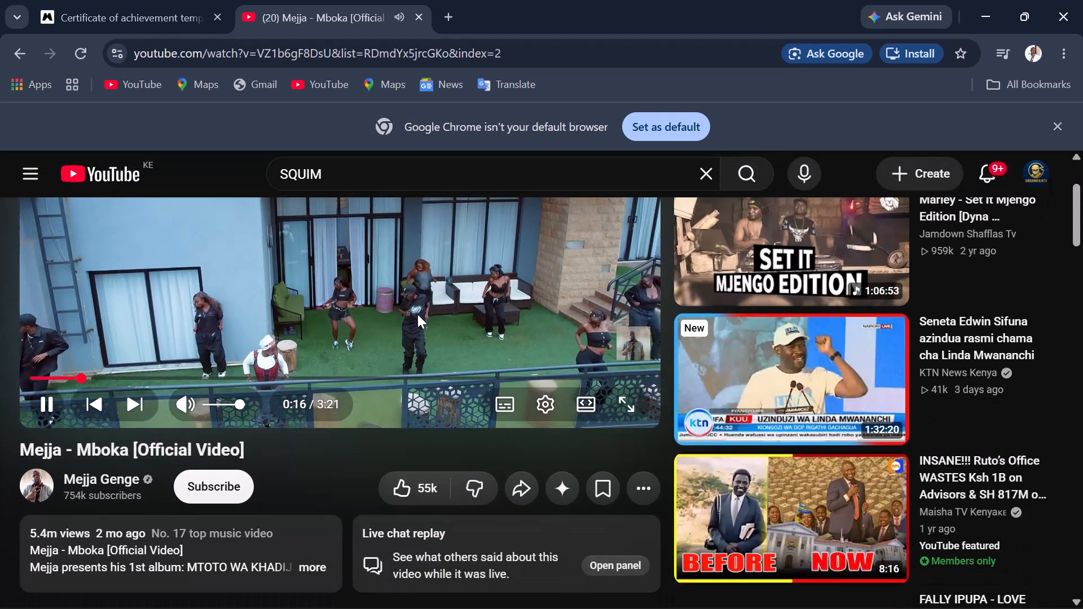
pyautogui.scroll(-2, 417, 314)
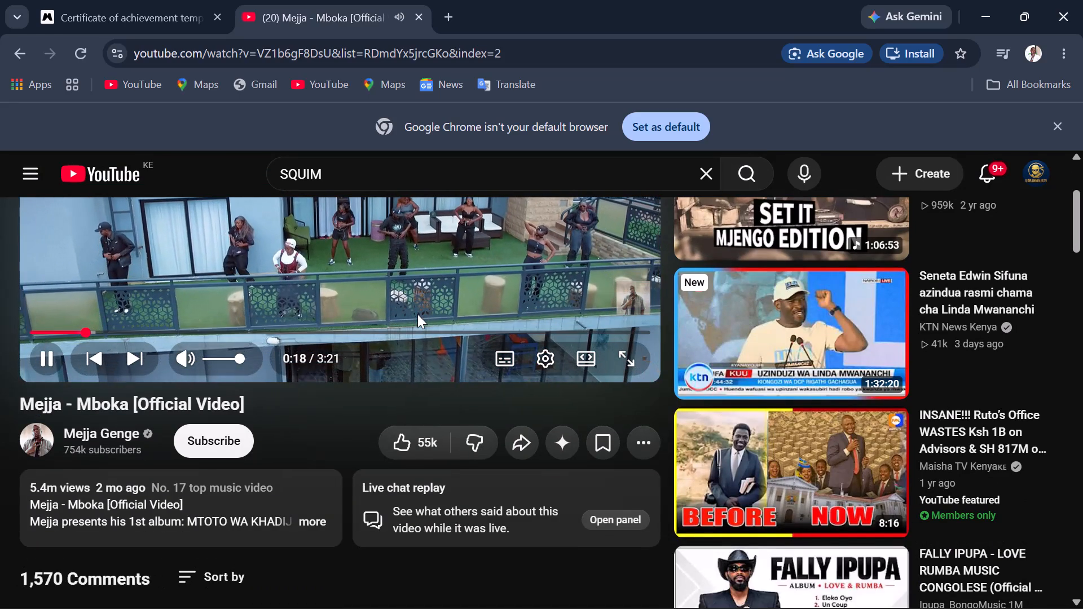
pyautogui.scroll(-1, 417, 314)
pyautogui.scroll(4, 417, 314)
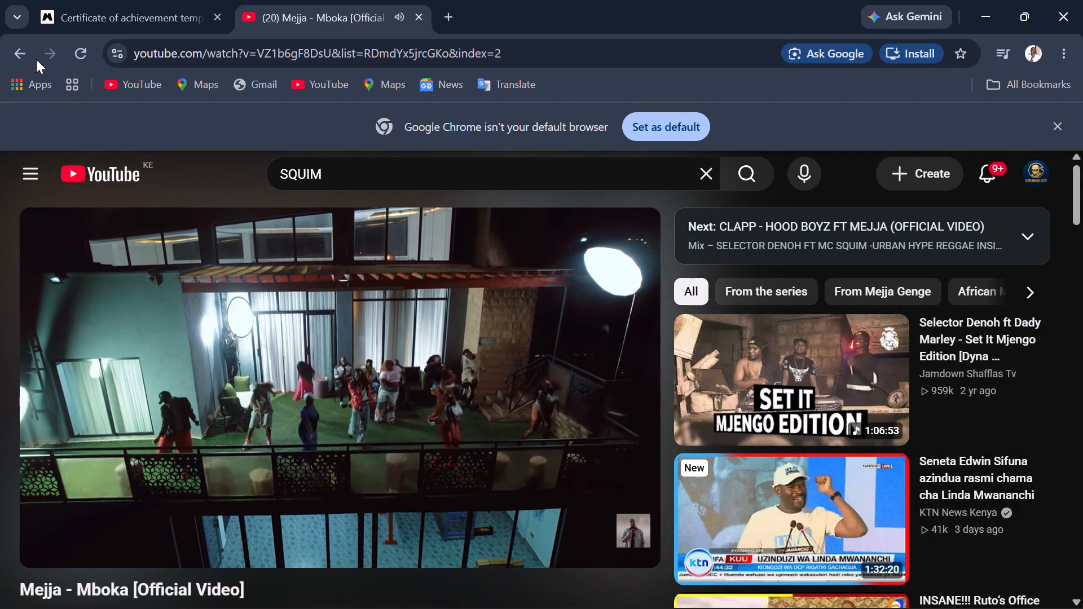
pyautogui.scroll(-4, 400, 608)
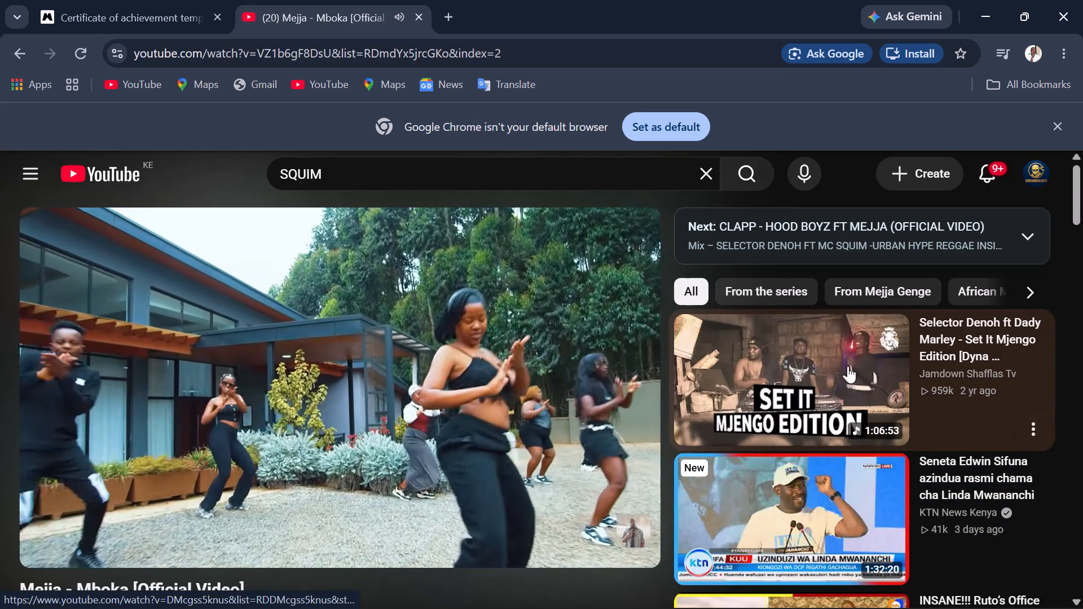
pyautogui.click(848, 366)
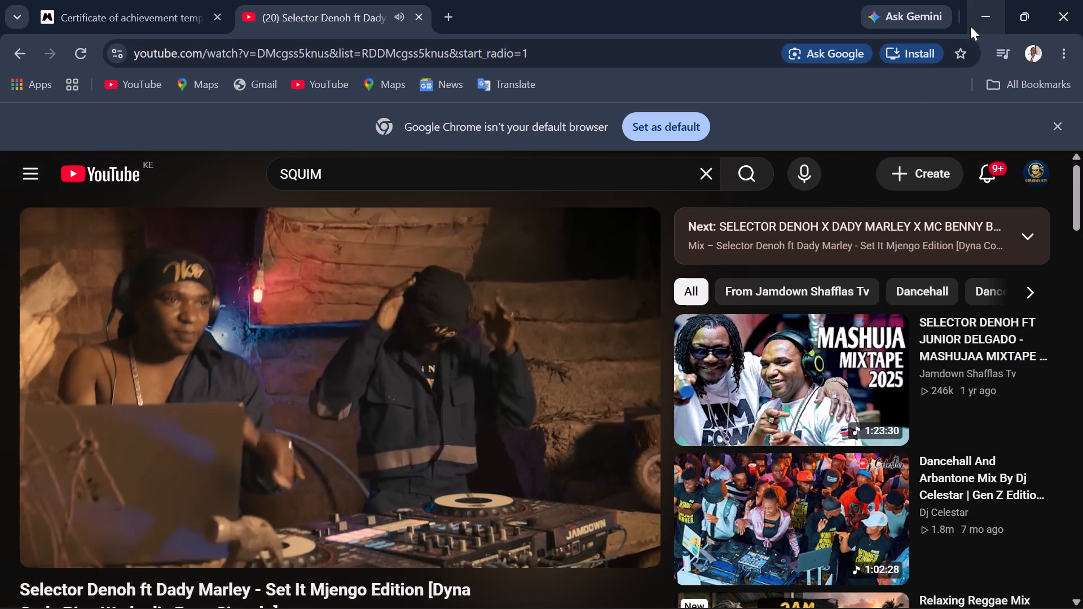
pyautogui.click(971, 5)
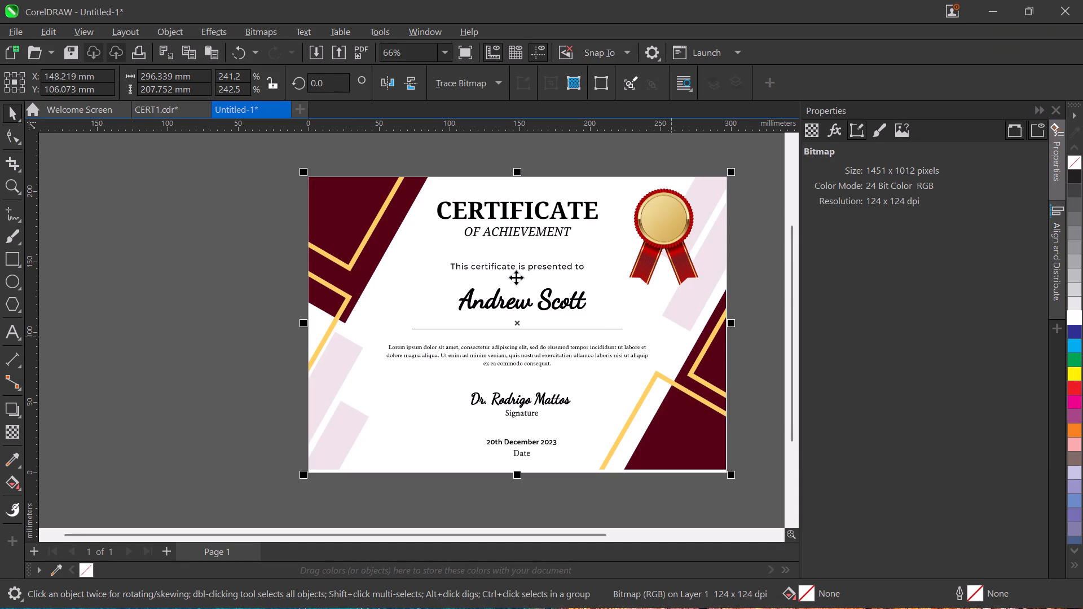
# Save the drawing to the Desktop as a PDF named CERT2, using the Document Distribution preset for the current document.
pyautogui.hotkey('ctrl', 's')
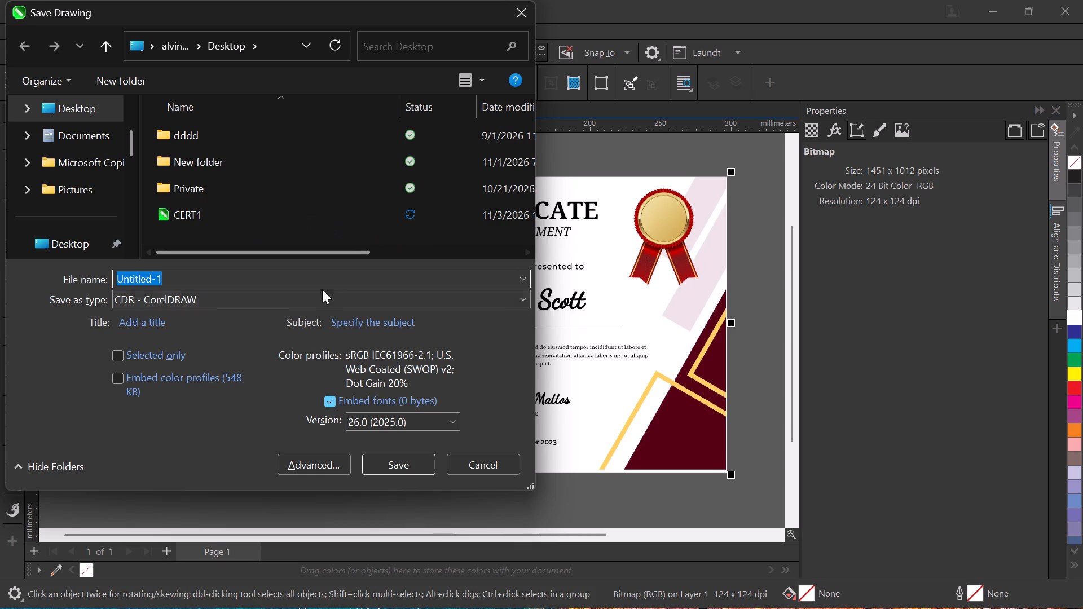
pyautogui.click(385, 298)
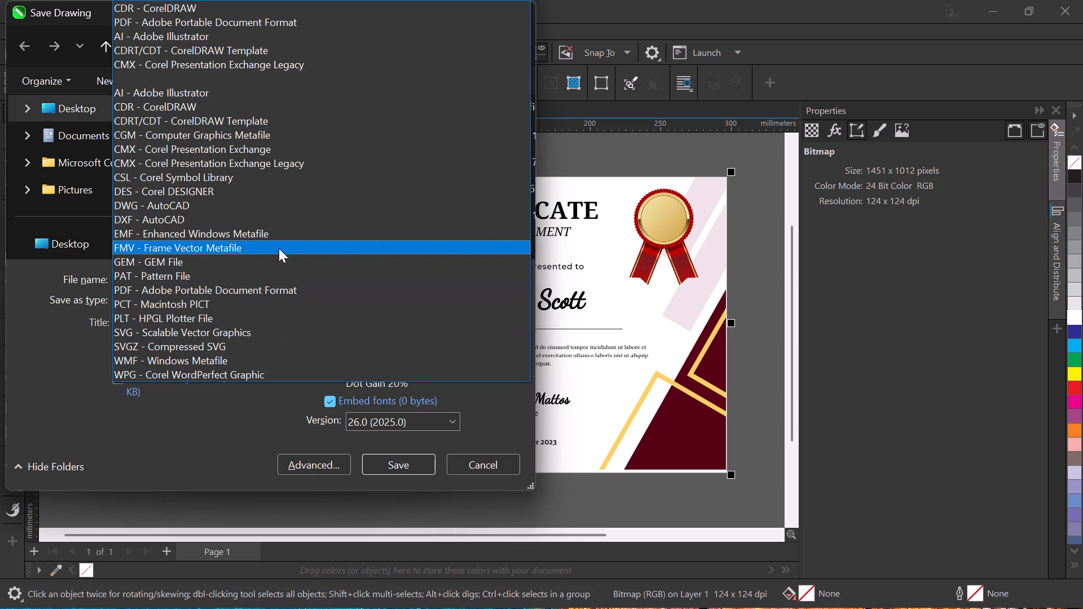
pyautogui.click(278, 286)
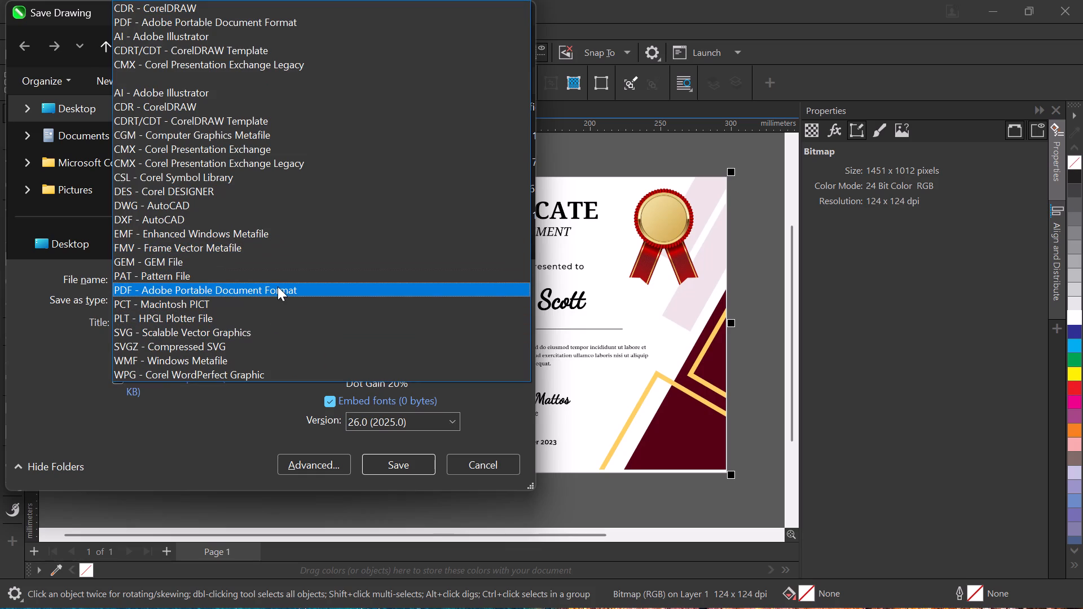
pyautogui.click(261, 280)
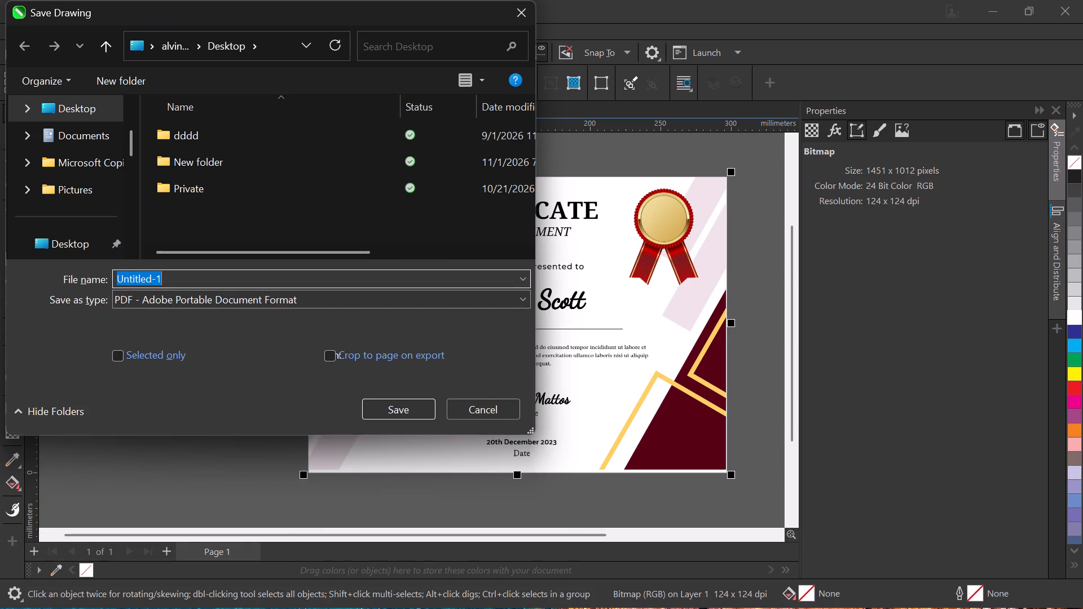
pyautogui.write('CERT2')
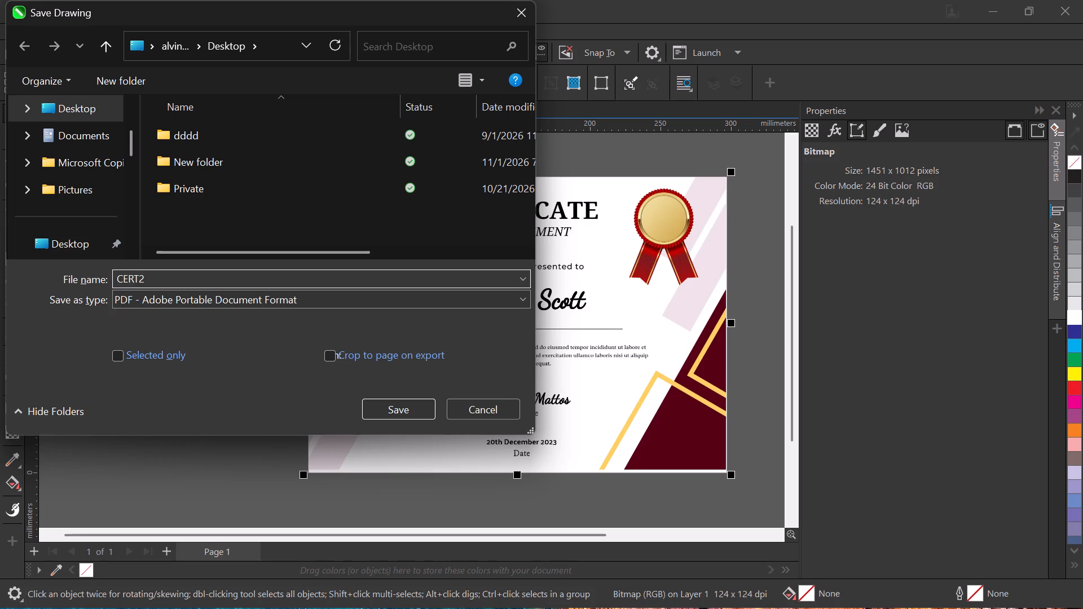
pyautogui.click(395, 407)
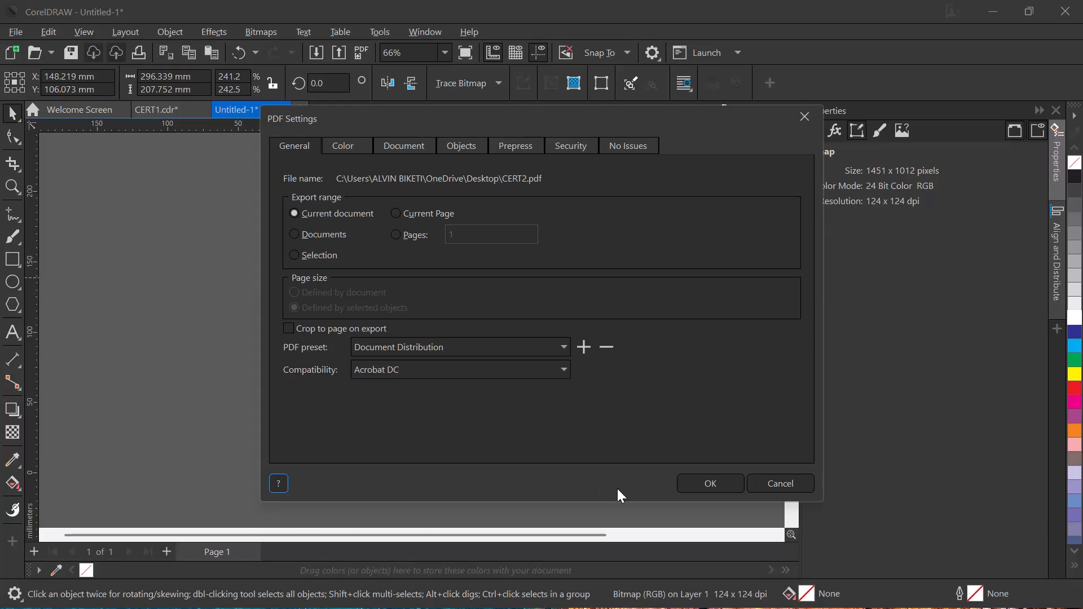
pyautogui.click(716, 491)
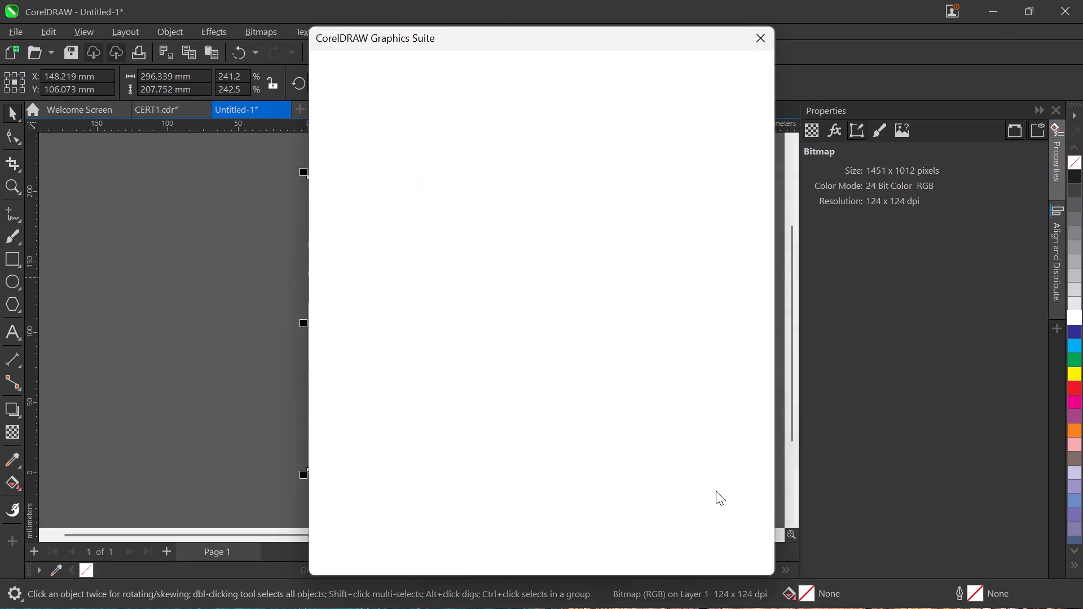
pyautogui.click(764, 39)
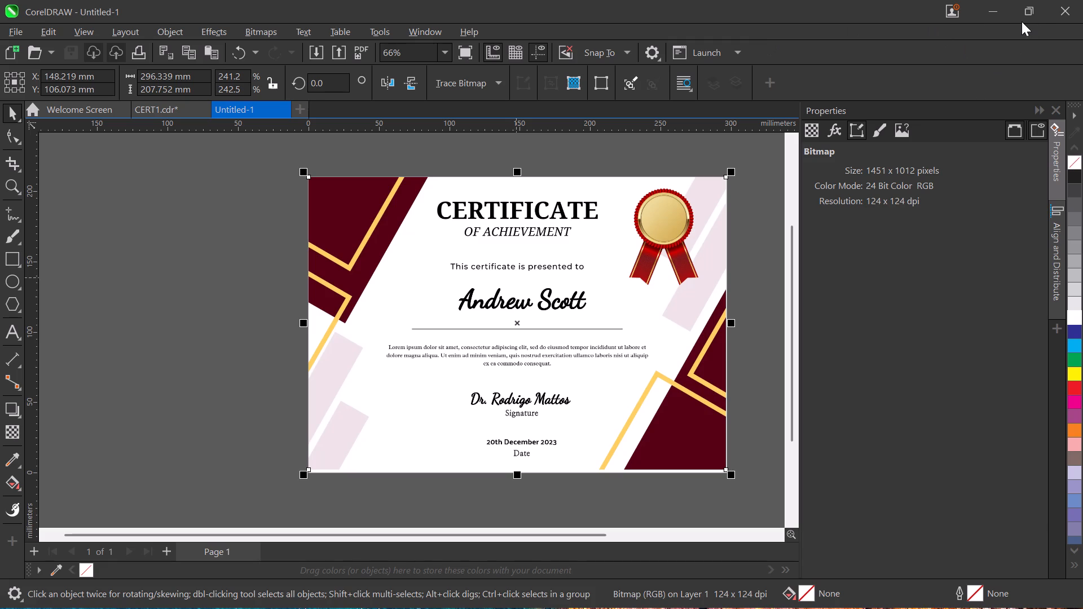
# Open the CERT2 PDF from the desktop in CorelDRAW 2025, importing its text as Text.
pyautogui.click(990, 15)
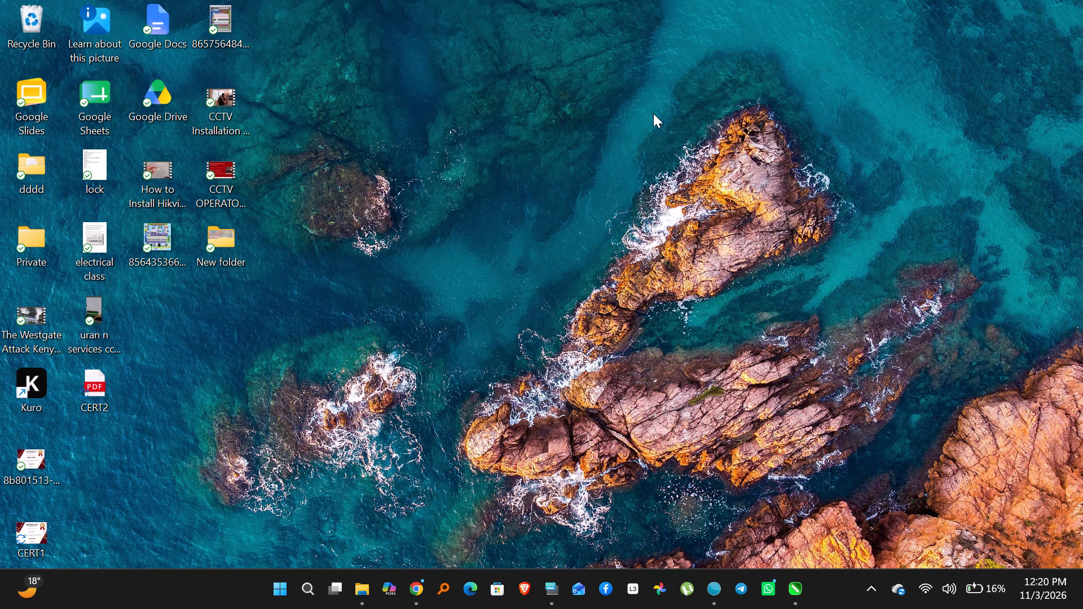
pyautogui.click(106, 388)
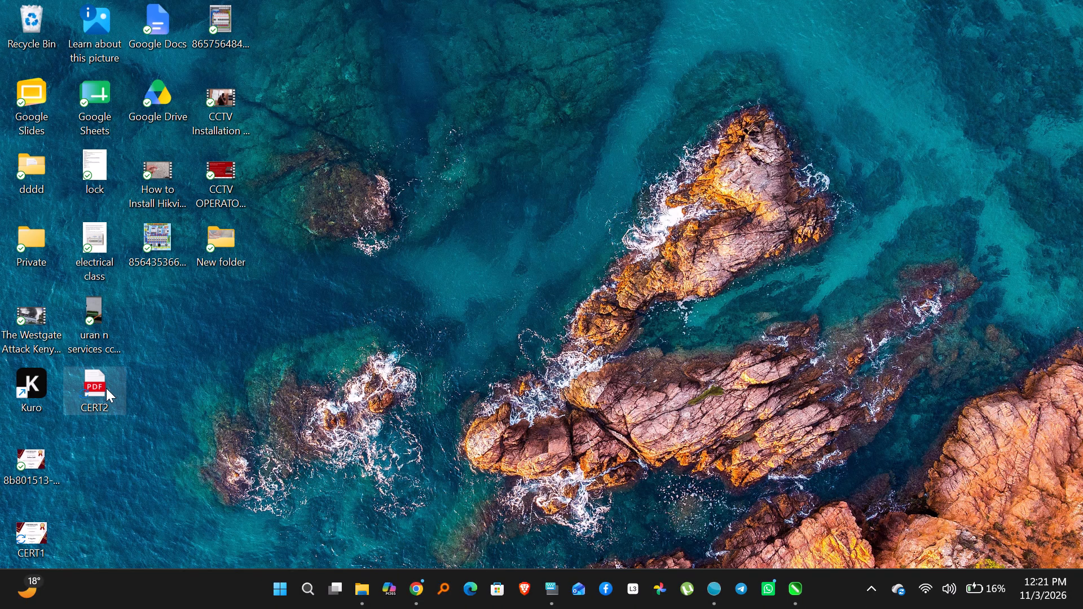
pyautogui.rightClick(106, 388)
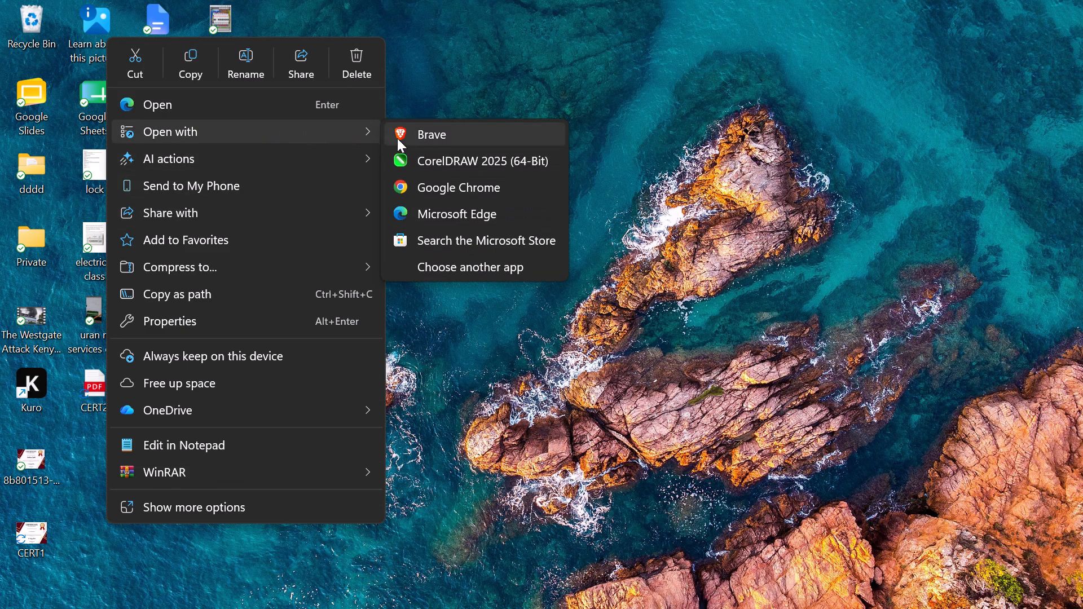
pyautogui.click(419, 162)
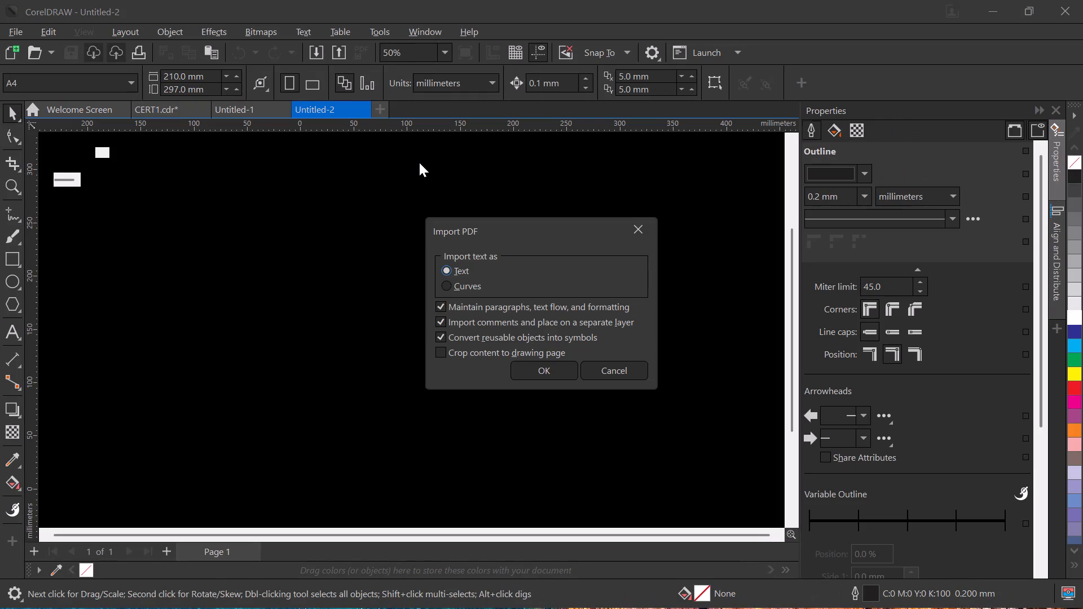
pyautogui.click(545, 371)
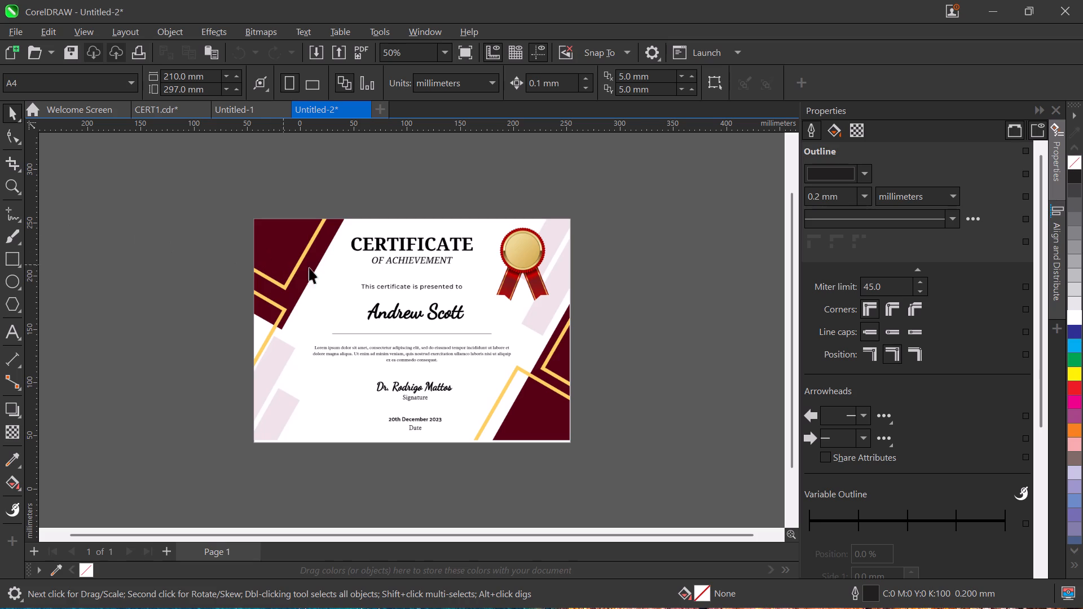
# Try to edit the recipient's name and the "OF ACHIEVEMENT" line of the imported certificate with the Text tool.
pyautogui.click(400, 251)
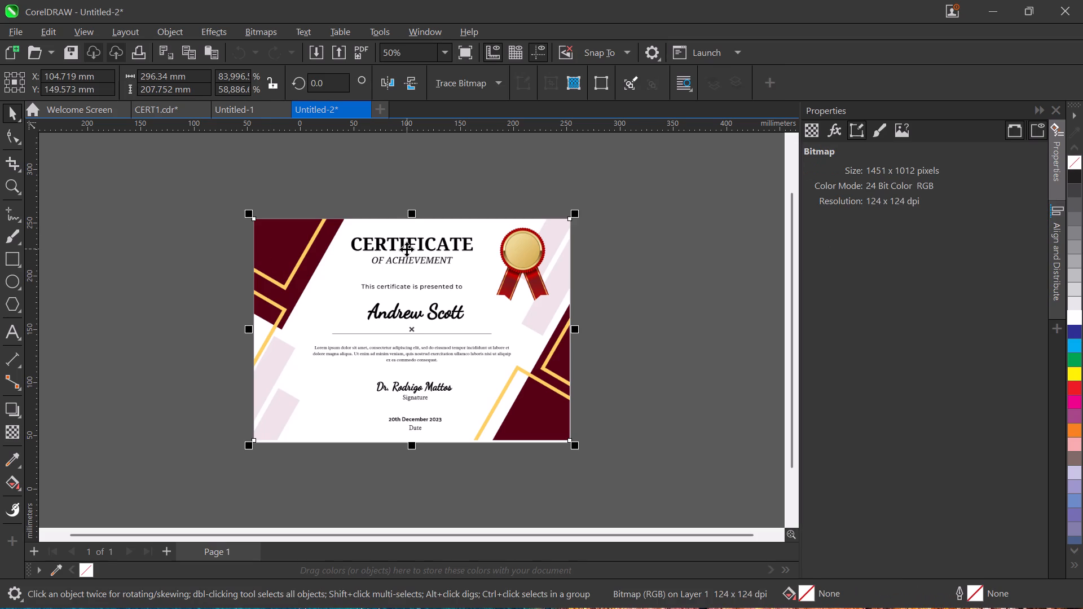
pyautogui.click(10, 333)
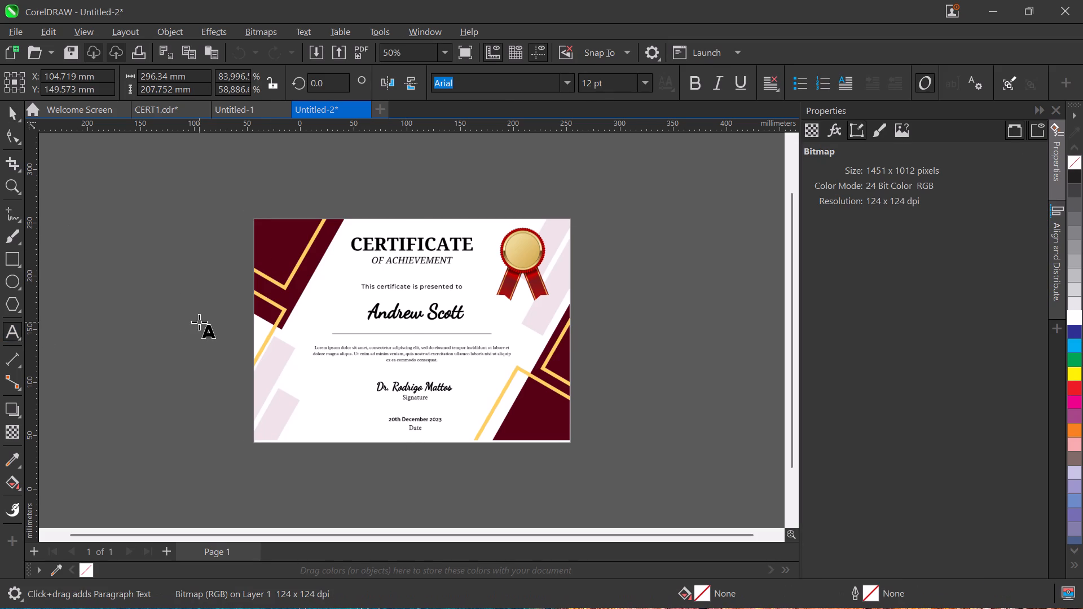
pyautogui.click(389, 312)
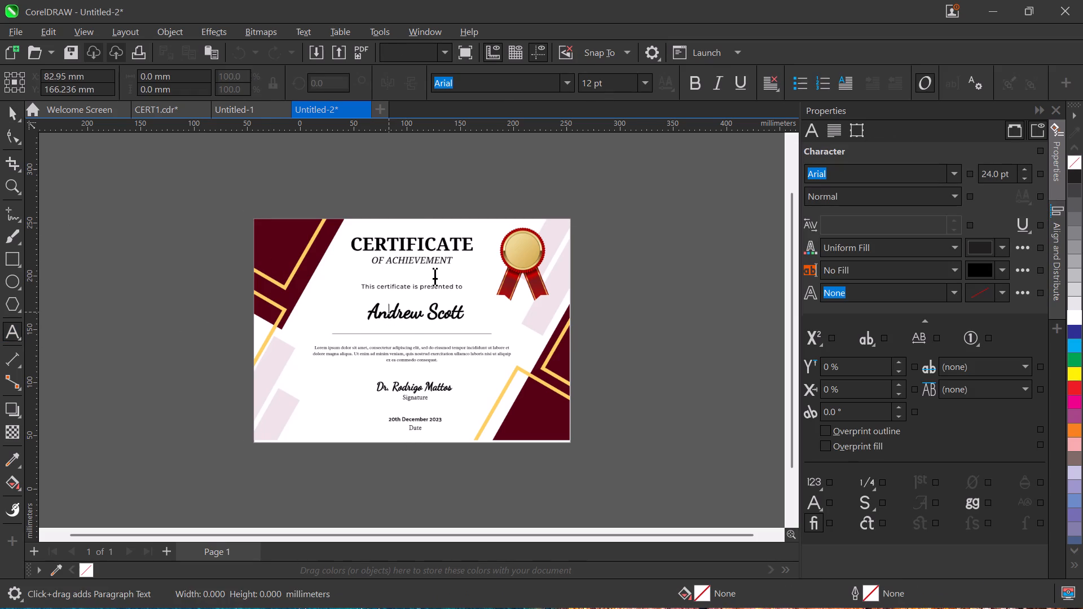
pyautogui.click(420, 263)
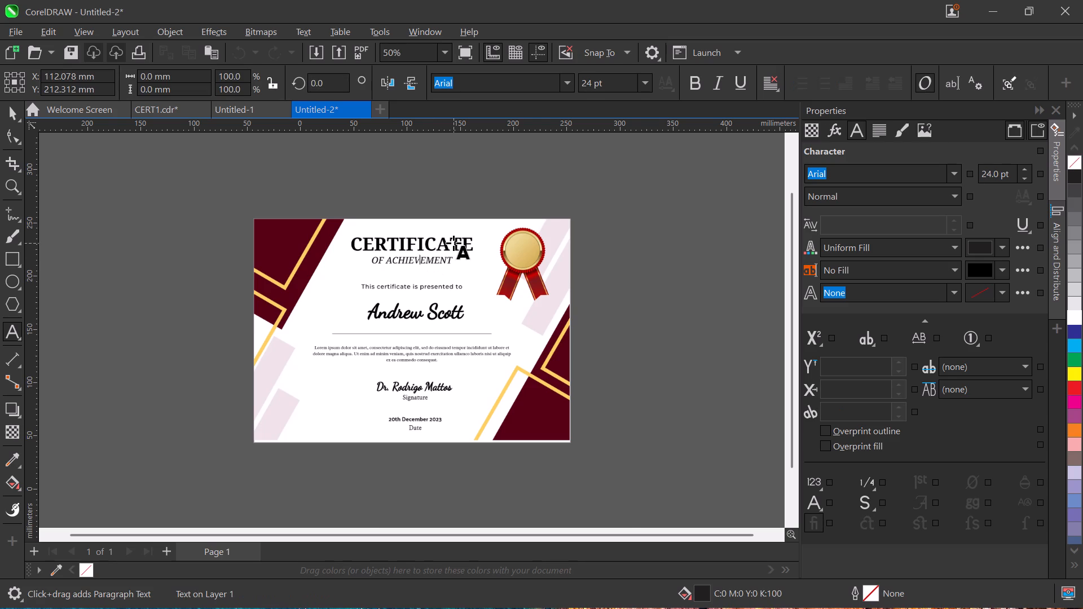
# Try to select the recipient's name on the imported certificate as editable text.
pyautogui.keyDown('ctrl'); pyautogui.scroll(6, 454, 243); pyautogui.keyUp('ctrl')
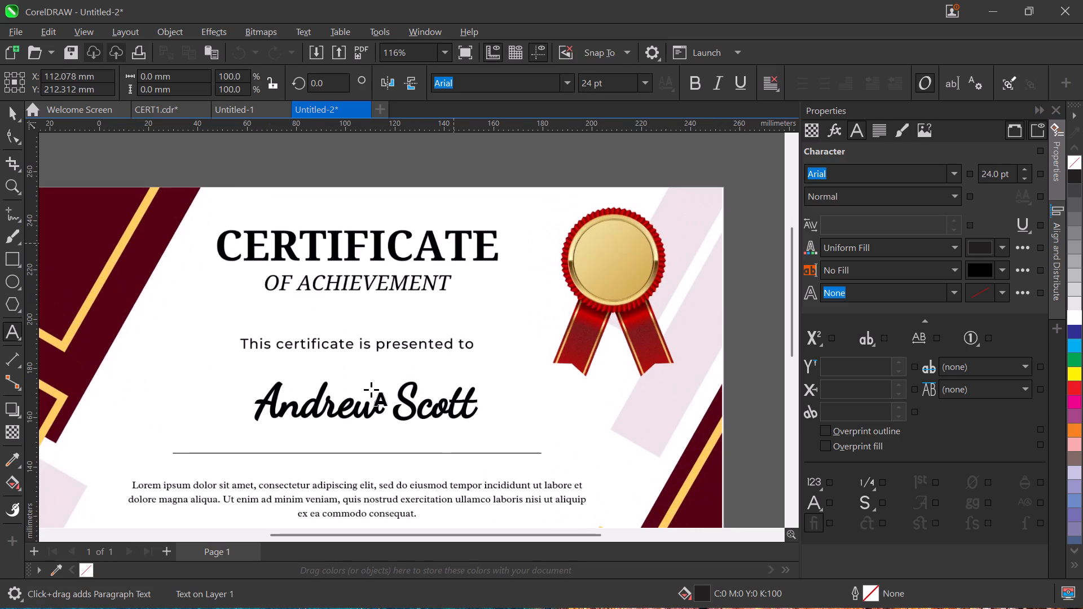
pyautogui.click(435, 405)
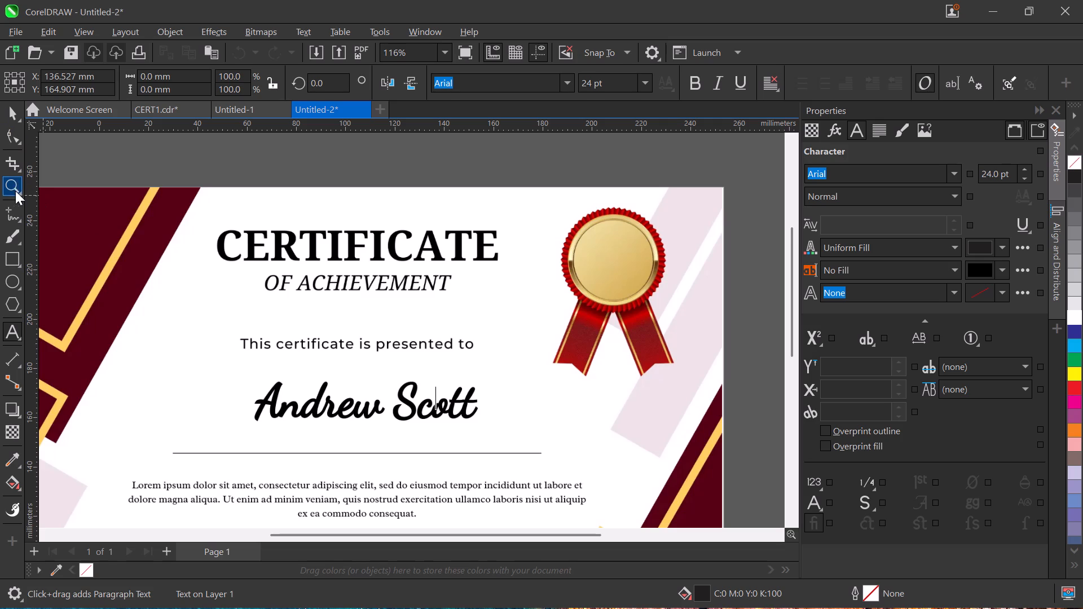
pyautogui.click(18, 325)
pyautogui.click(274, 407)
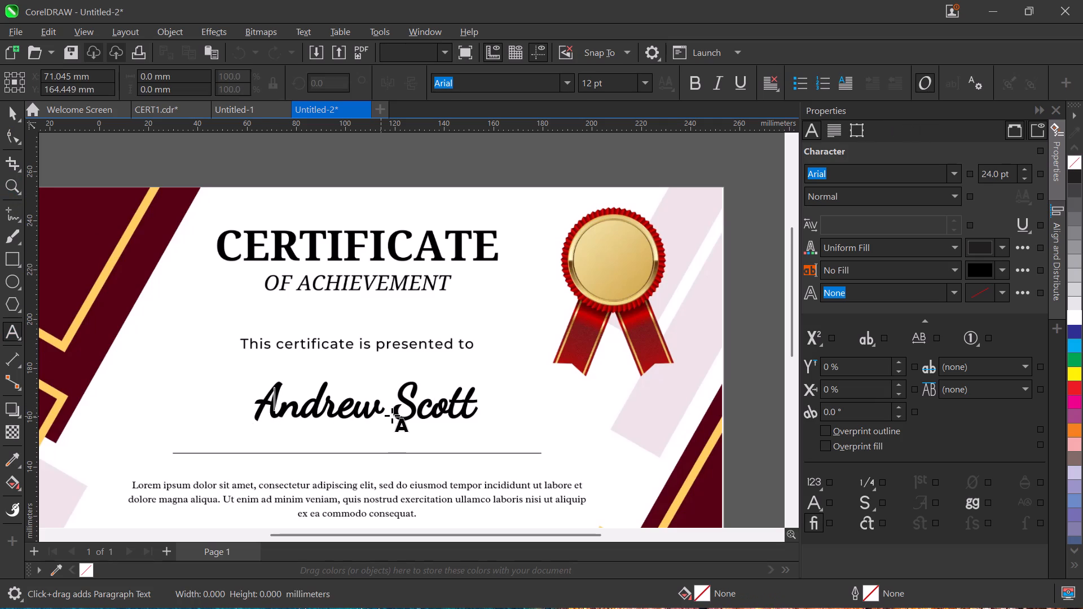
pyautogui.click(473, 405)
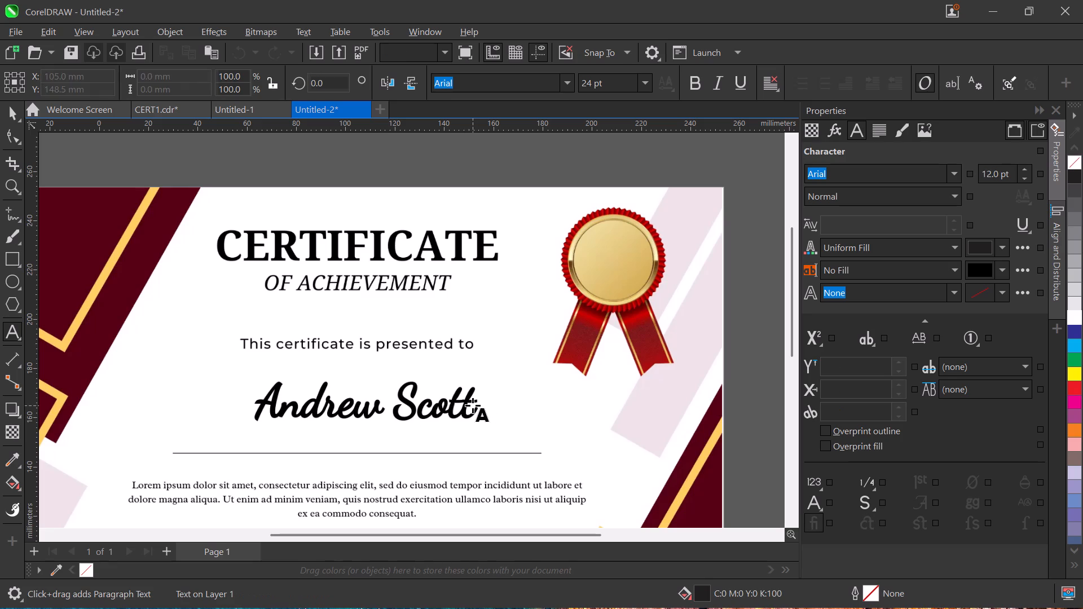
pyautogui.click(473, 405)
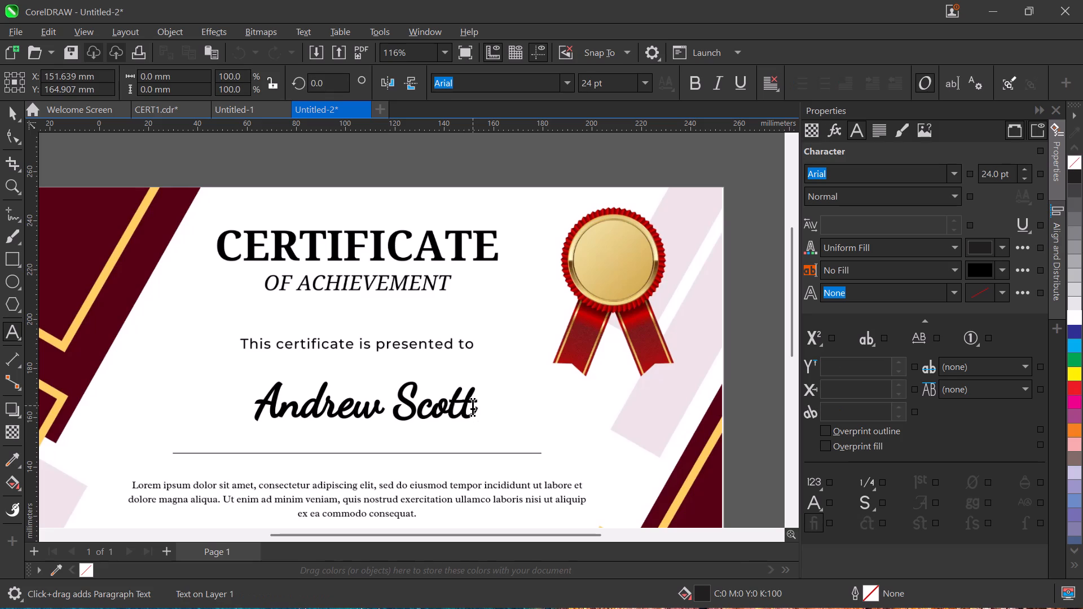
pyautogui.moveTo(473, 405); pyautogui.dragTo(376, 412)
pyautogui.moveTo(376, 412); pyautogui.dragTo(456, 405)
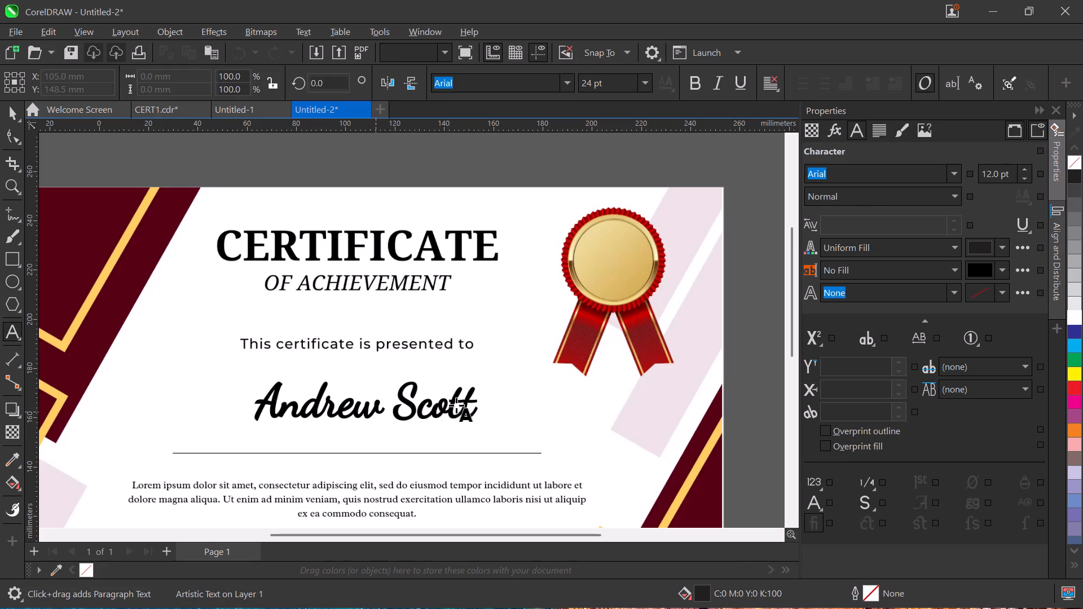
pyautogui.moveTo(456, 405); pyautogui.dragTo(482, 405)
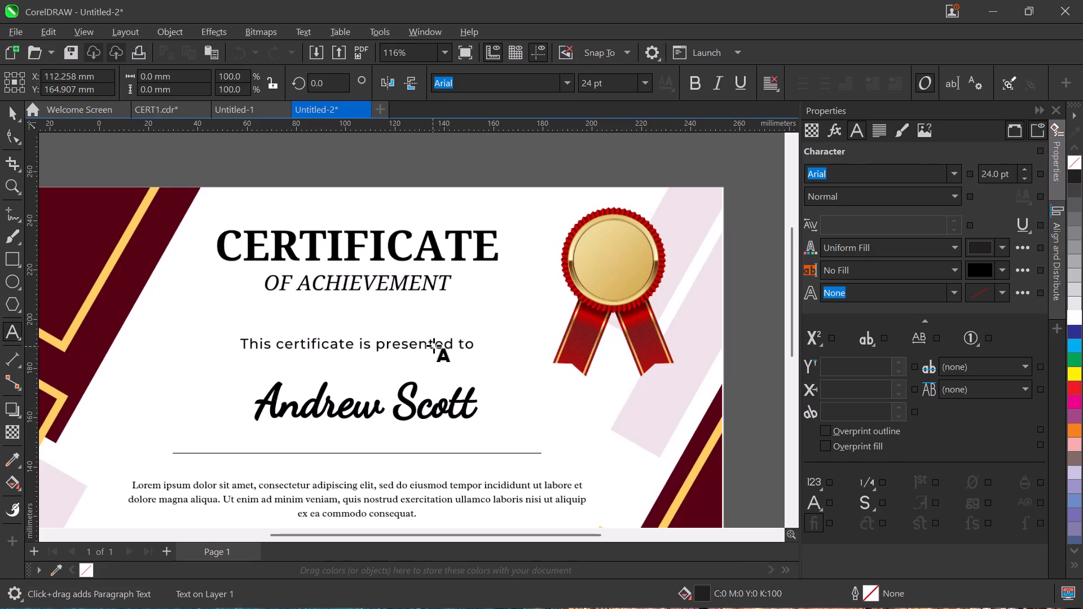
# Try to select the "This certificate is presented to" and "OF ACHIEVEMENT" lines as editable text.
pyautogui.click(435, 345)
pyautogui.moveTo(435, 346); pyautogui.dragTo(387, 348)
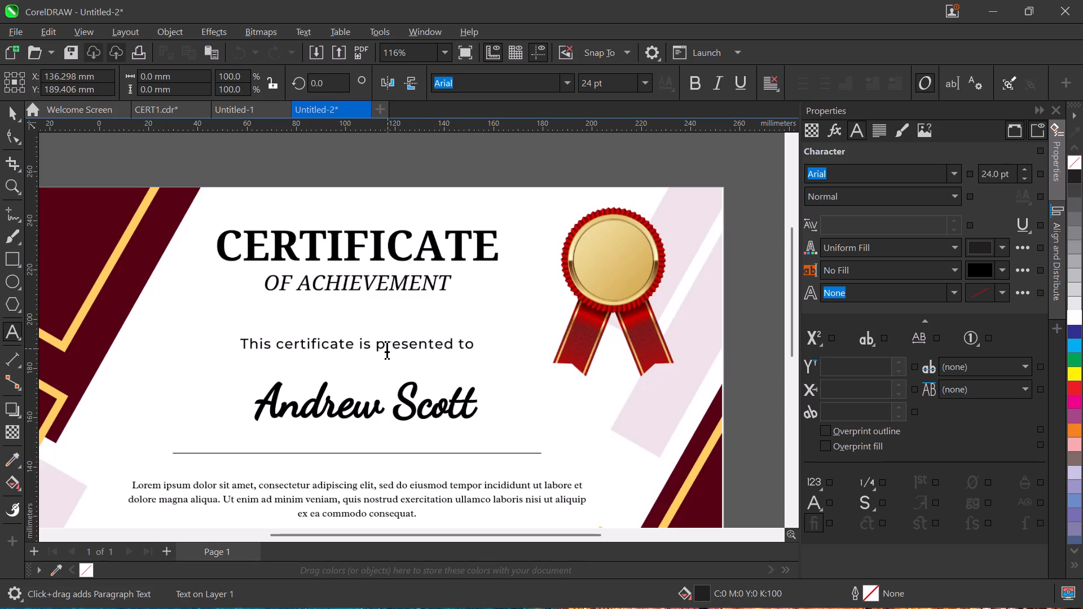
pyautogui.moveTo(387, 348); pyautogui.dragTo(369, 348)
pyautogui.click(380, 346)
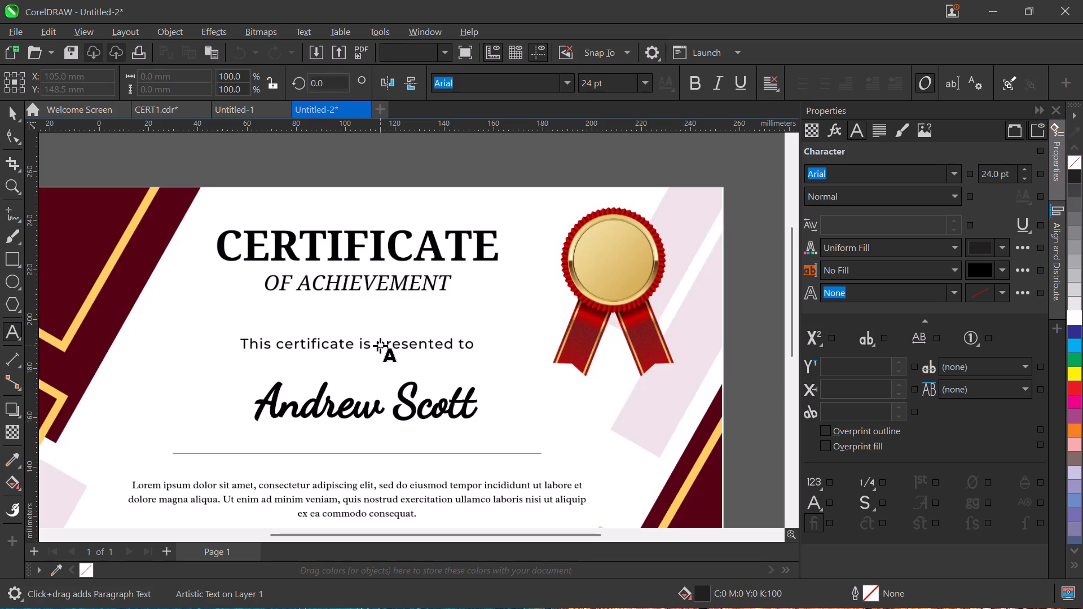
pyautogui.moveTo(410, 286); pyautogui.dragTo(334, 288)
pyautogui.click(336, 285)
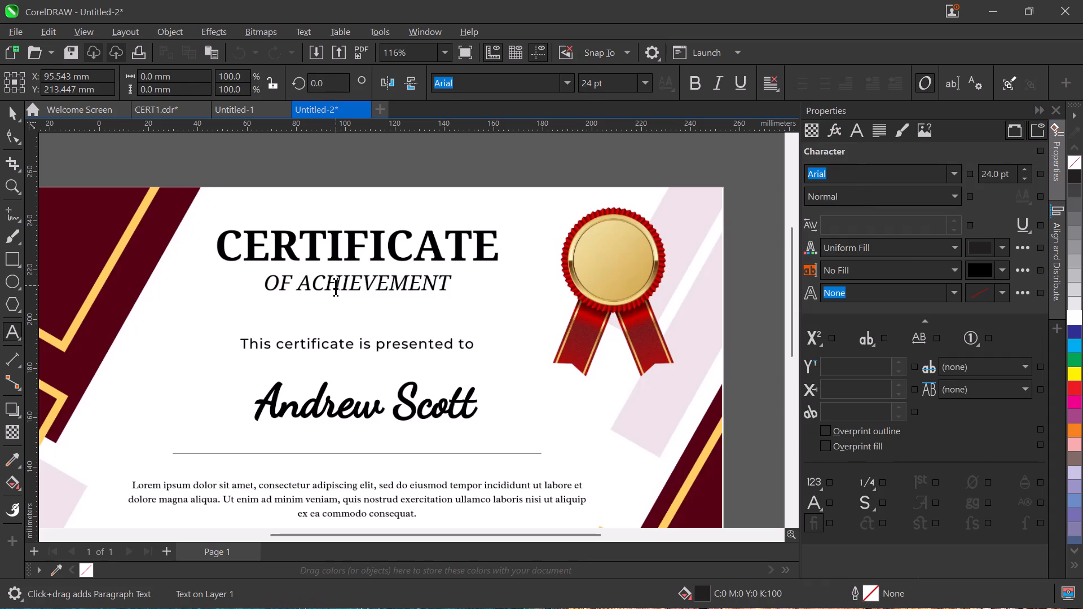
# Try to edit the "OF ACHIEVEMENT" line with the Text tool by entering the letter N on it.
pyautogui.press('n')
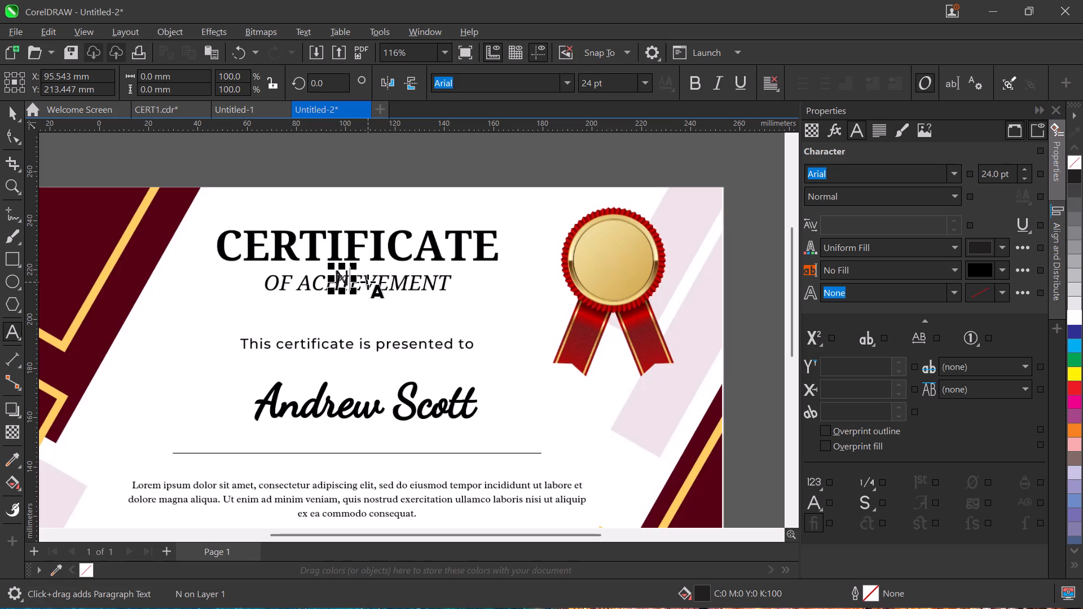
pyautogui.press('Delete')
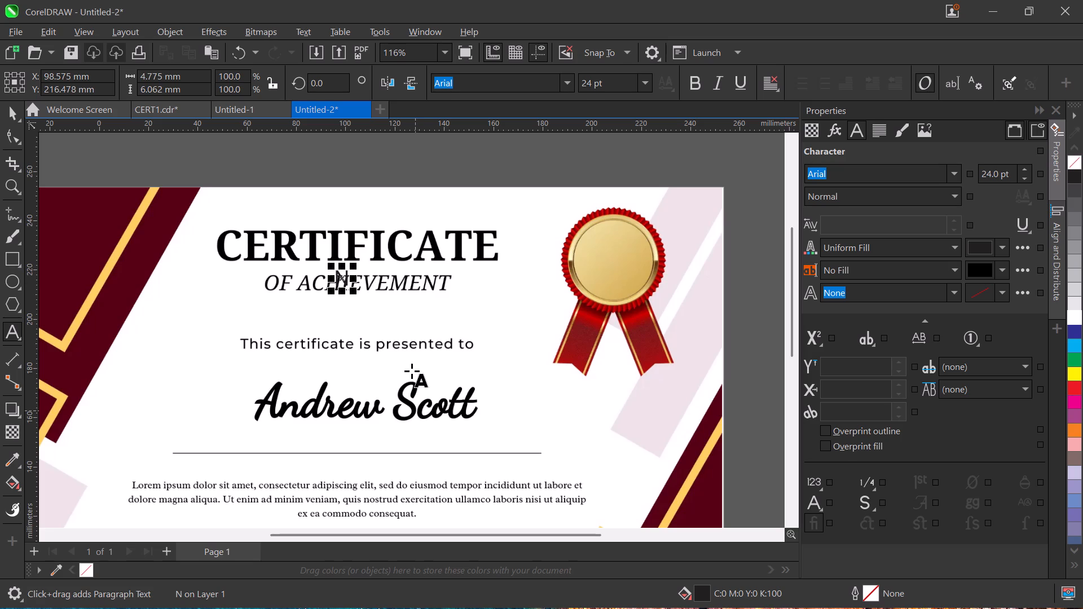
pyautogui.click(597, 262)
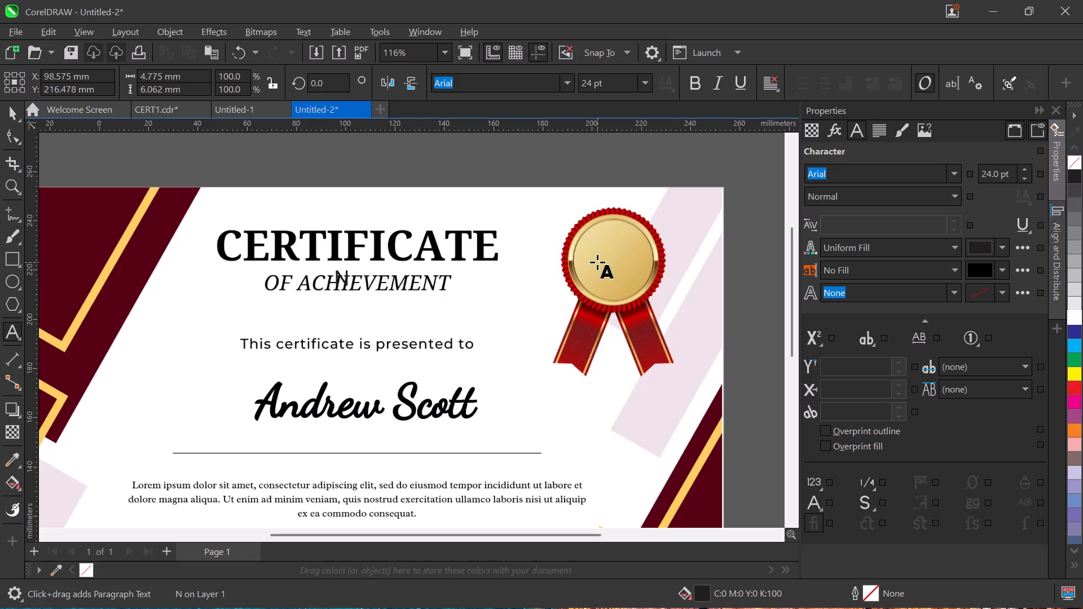
# Check with the Pick tool whether the "OF ACHIEVEMENT" line, recipient's name and date can be selected as separate objects.
pyautogui.click(12, 113)
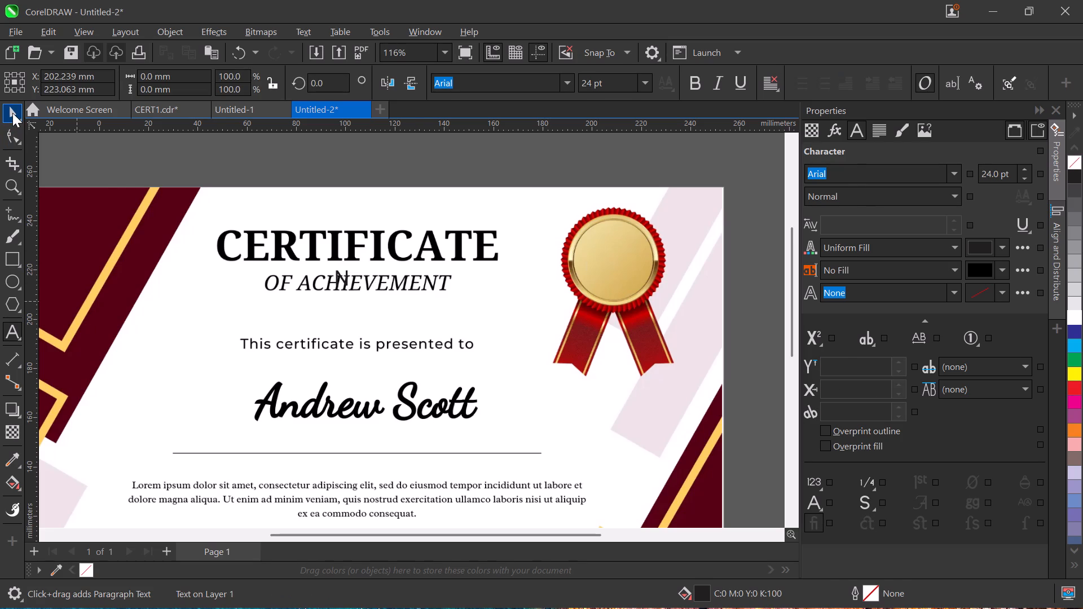
pyautogui.click(312, 285)
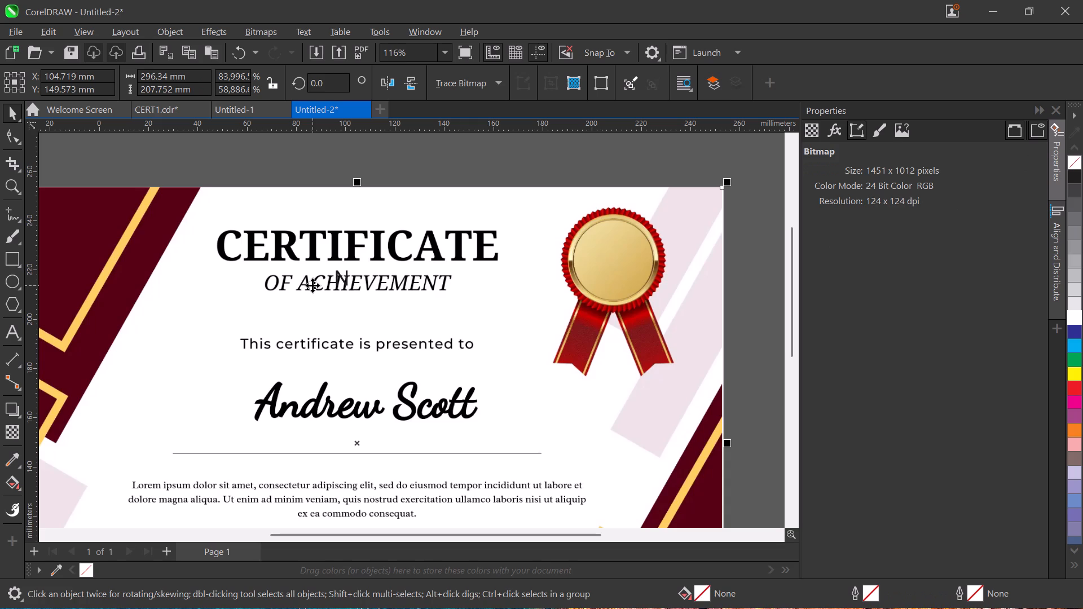
pyautogui.click(385, 411)
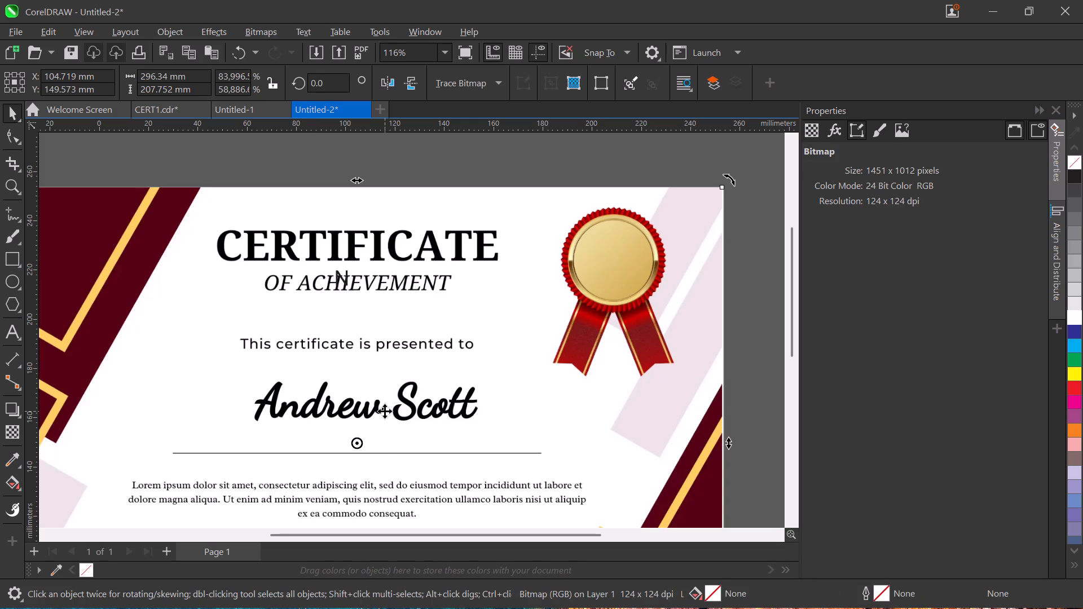
pyautogui.scroll(-1, 389, 447)
pyautogui.keyDown('ctrl'); pyautogui.scroll(-3, 389, 447); pyautogui.keyUp('ctrl')
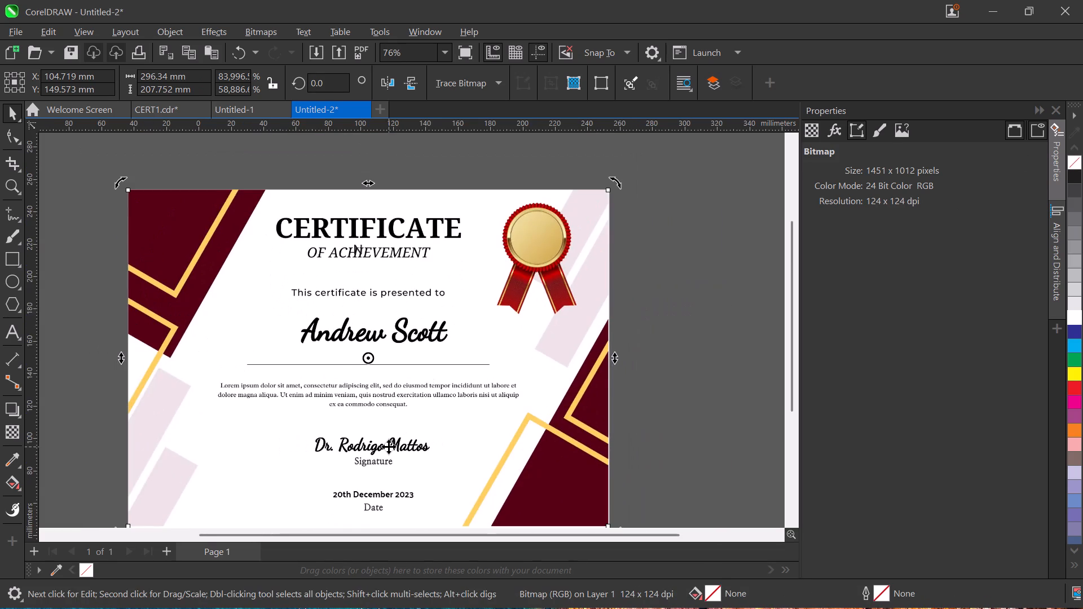
pyautogui.keyDown('ctrl'); pyautogui.scroll(-2, 389, 447); pyautogui.keyUp('ctrl')
pyautogui.click(402, 360)
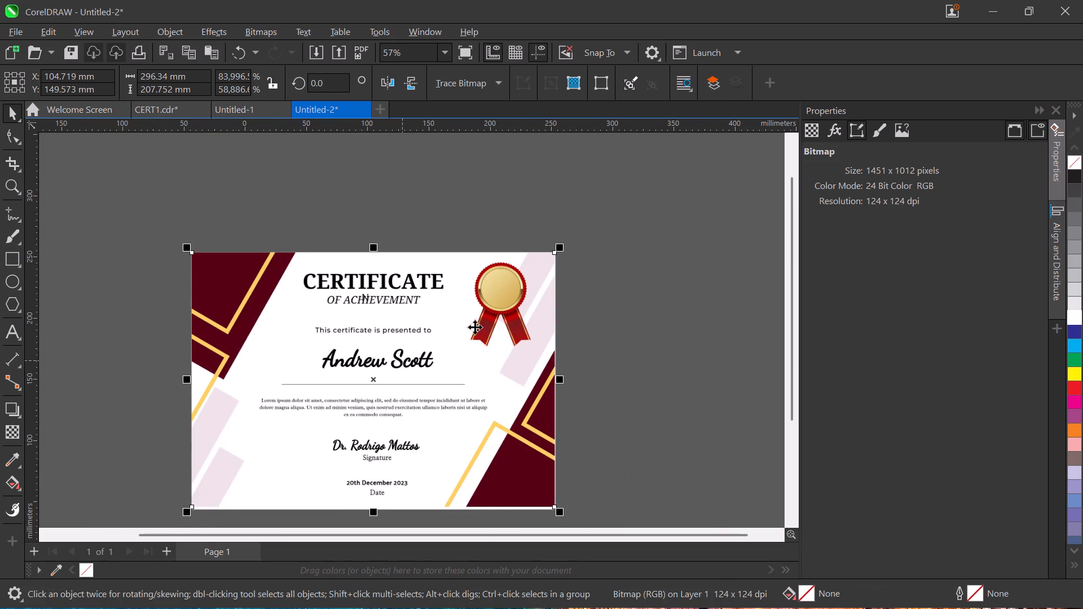
pyautogui.click(399, 304)
pyautogui.click(658, 244)
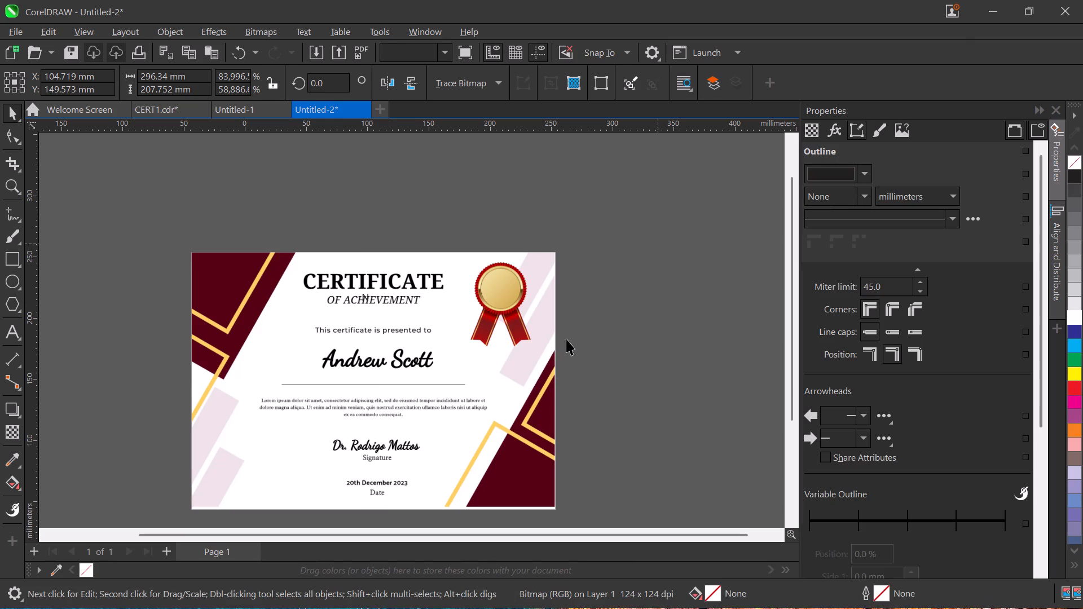
pyautogui.click(376, 484)
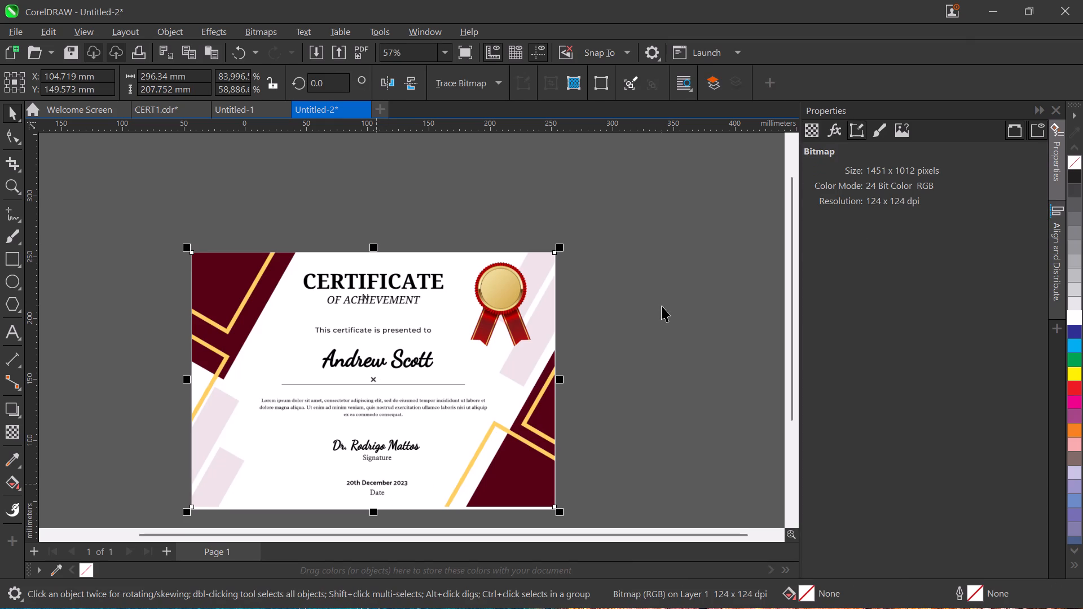
pyautogui.click(662, 306)
# Open the CERT2 PDF from the desktop in CorelDRAW 2025 again, importing its text as Curves.
pyautogui.click(979, 2)
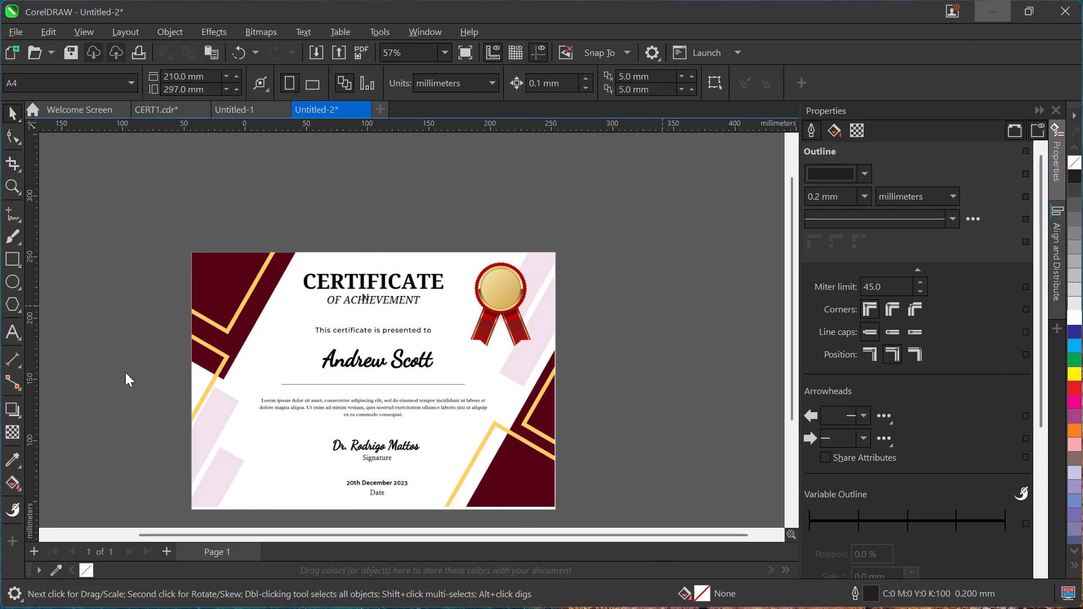
pyautogui.rightClick(96, 382)
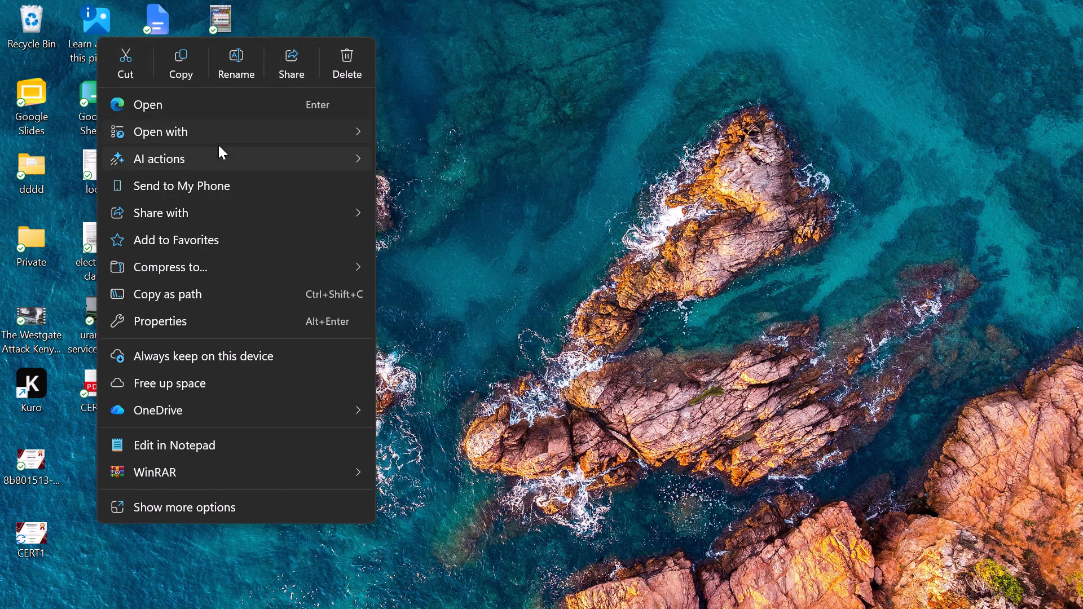
pyautogui.click(444, 161)
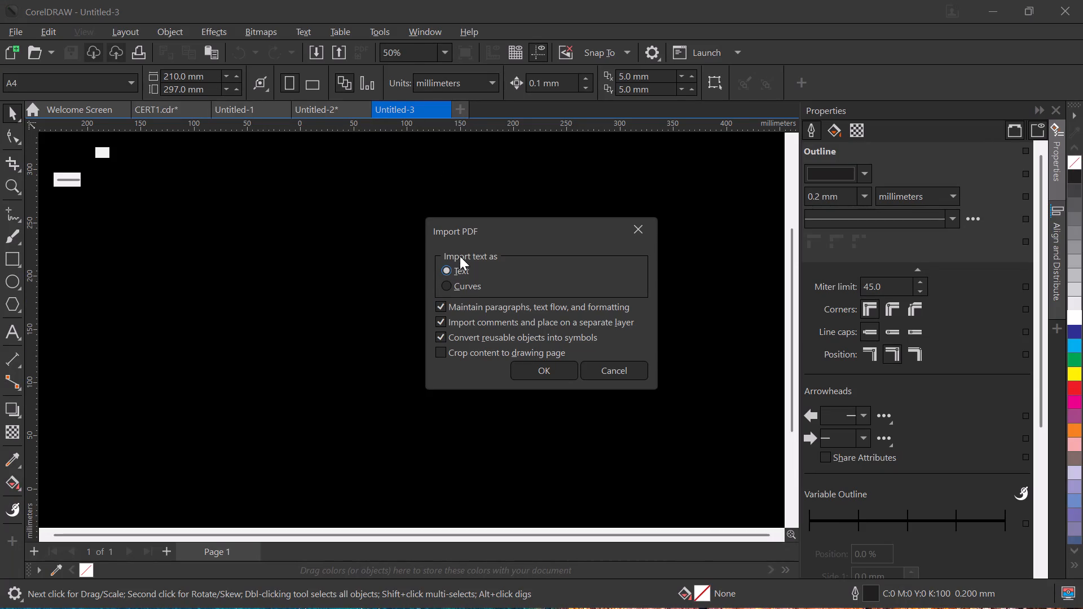
pyautogui.click(449, 281)
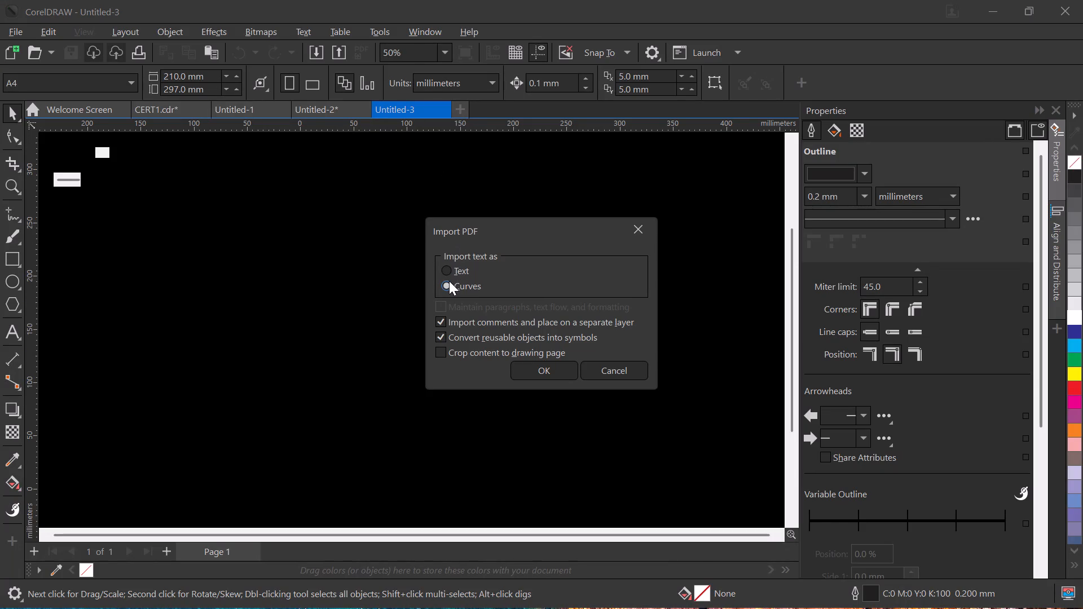
pyautogui.click(530, 367)
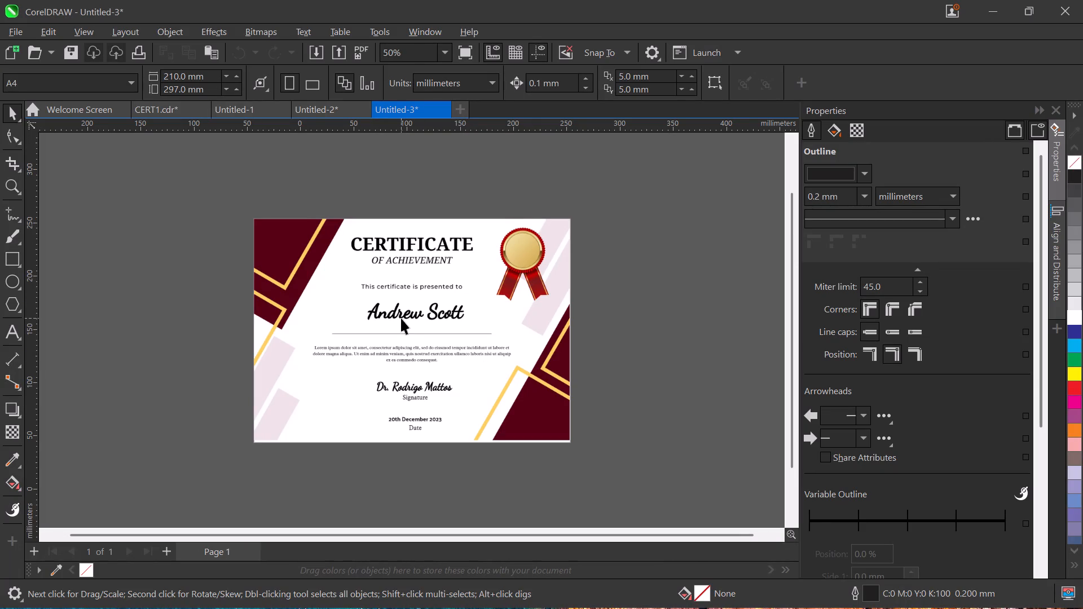
# Check whether the recipient's name, medal, date and divider line of the newly imported certificate can be selected separately.
pyautogui.keyDown('ctrl'); pyautogui.scroll(5, 401, 318); pyautogui.keyUp('ctrl')
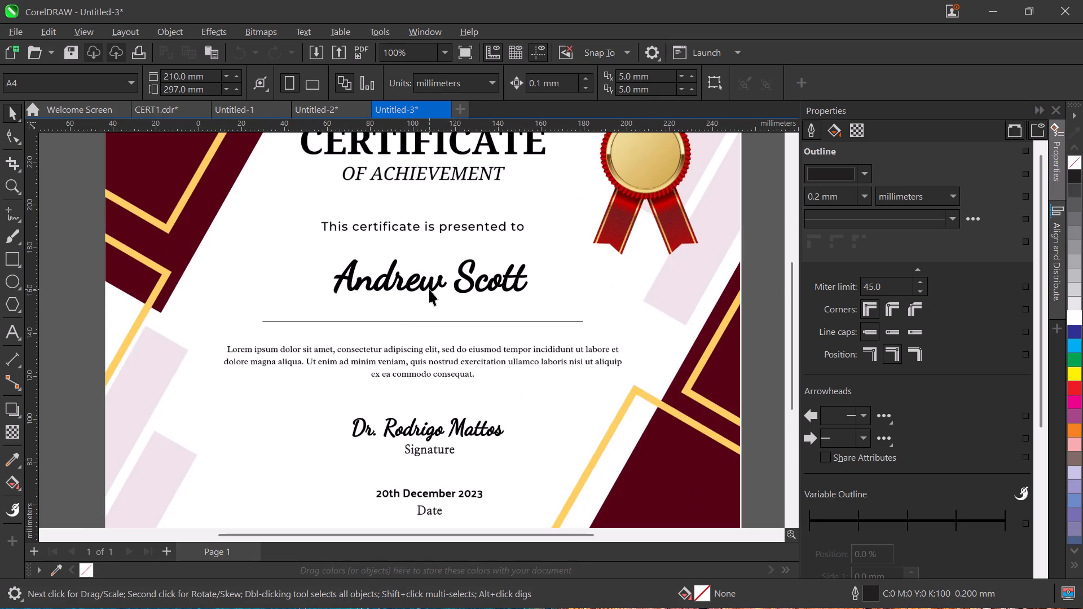
pyautogui.click(429, 289)
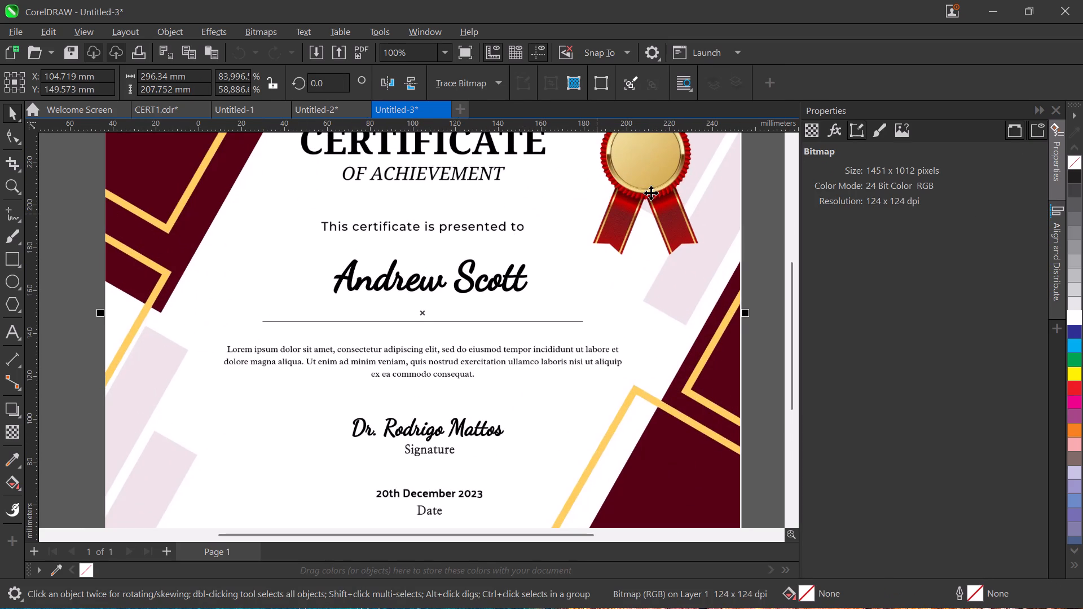
pyautogui.click(651, 193)
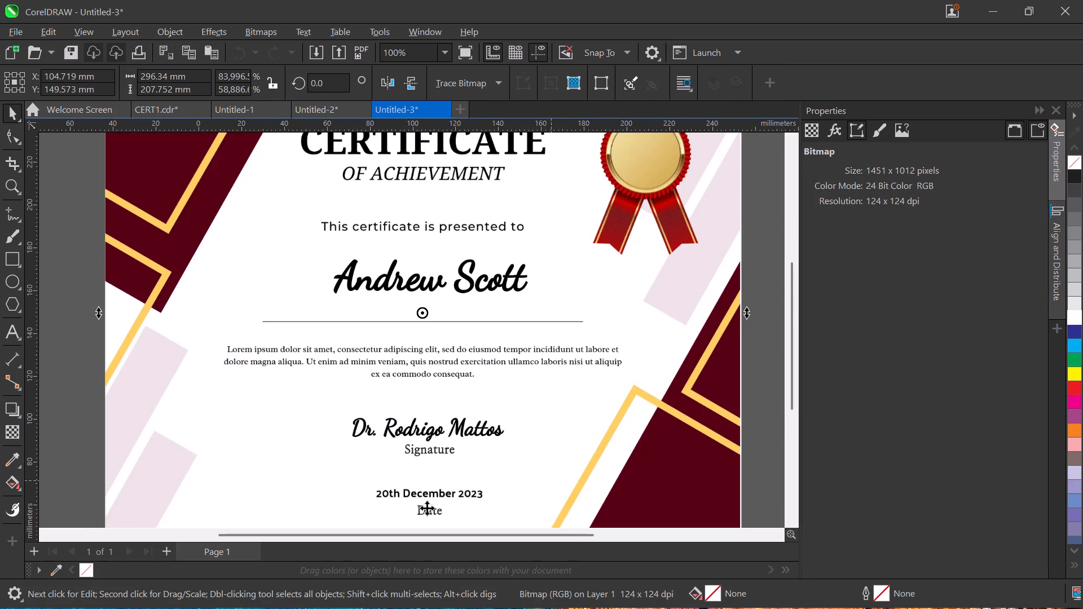
pyautogui.click(428, 508)
pyautogui.click(430, 499)
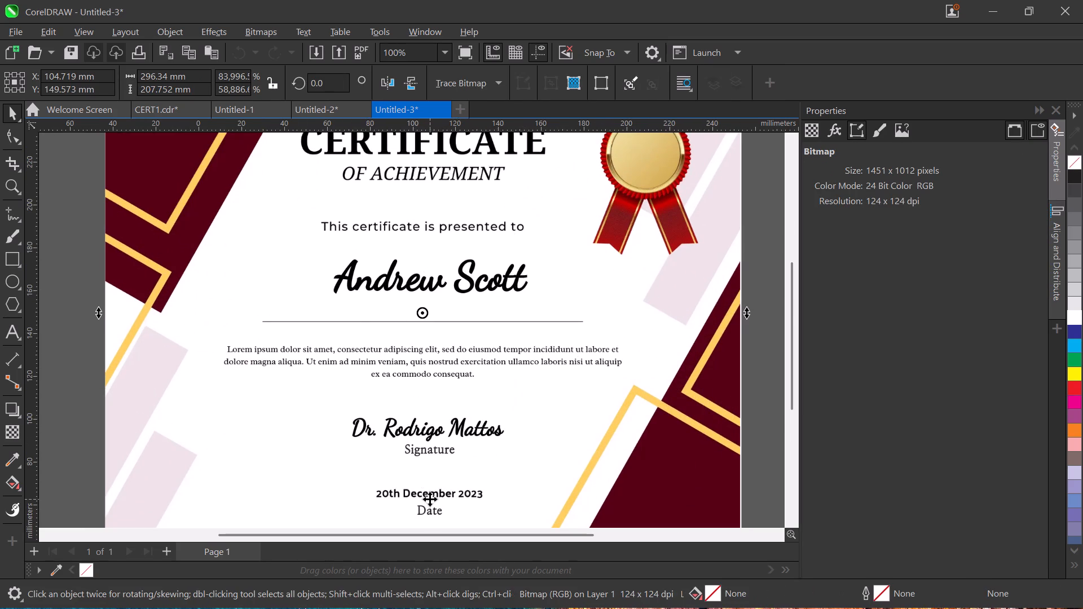
pyautogui.click(356, 320)
pyautogui.keyDown('ctrl'); pyautogui.scroll(-1, 356, 320); pyautogui.keyUp('ctrl')
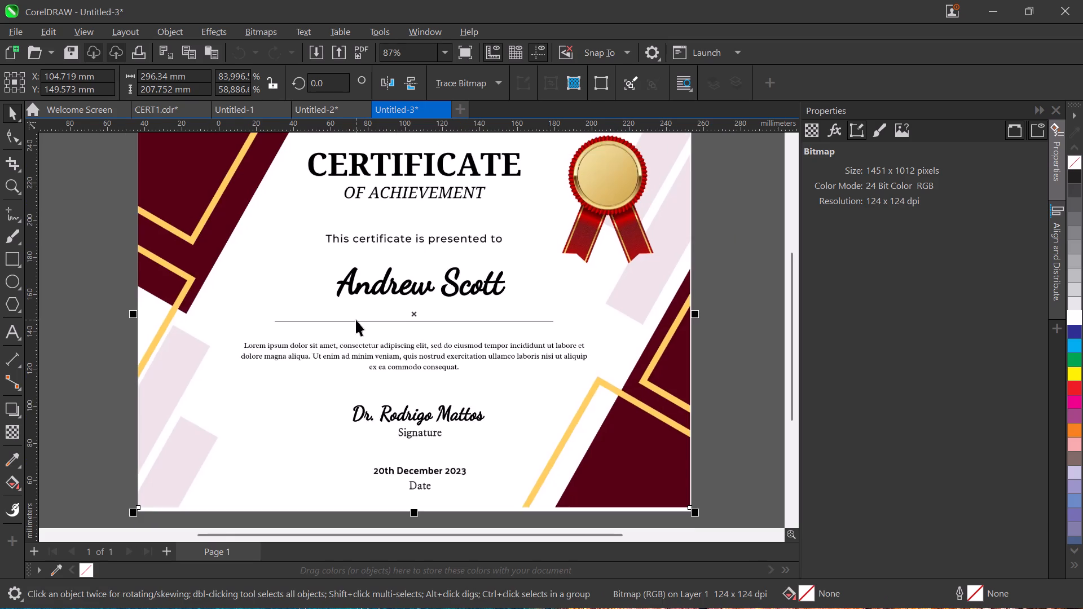
pyautogui.keyDown('ctrl'); pyautogui.scroll(-2, 356, 320); pyautogui.keyUp('ctrl')
# Isolate the certificate bitmap in a Focus Group and select it there.
pyautogui.doubleClick(394, 206)
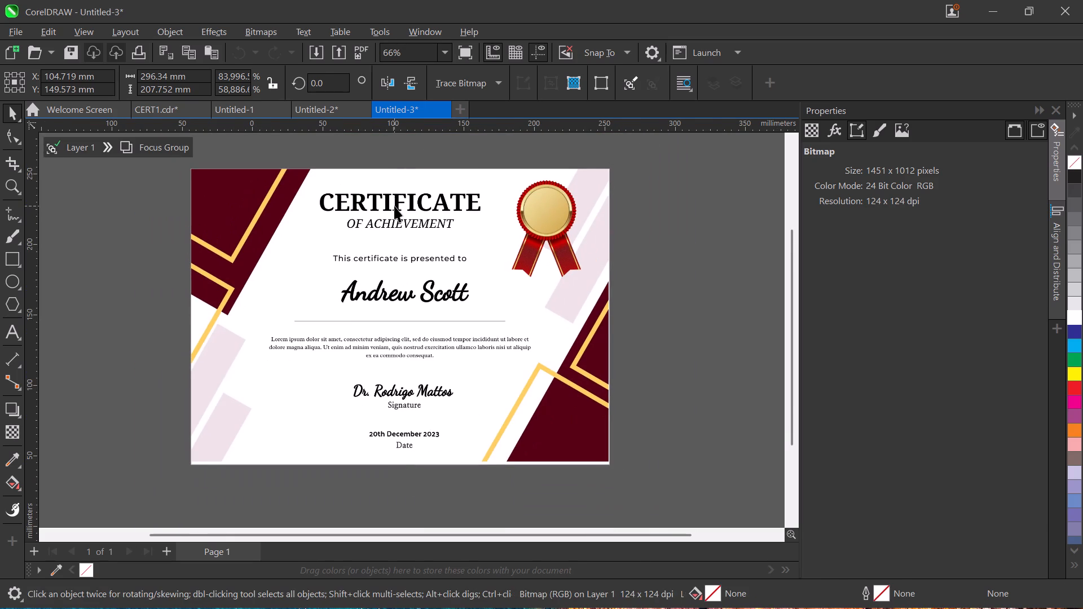
pyautogui.click(394, 206)
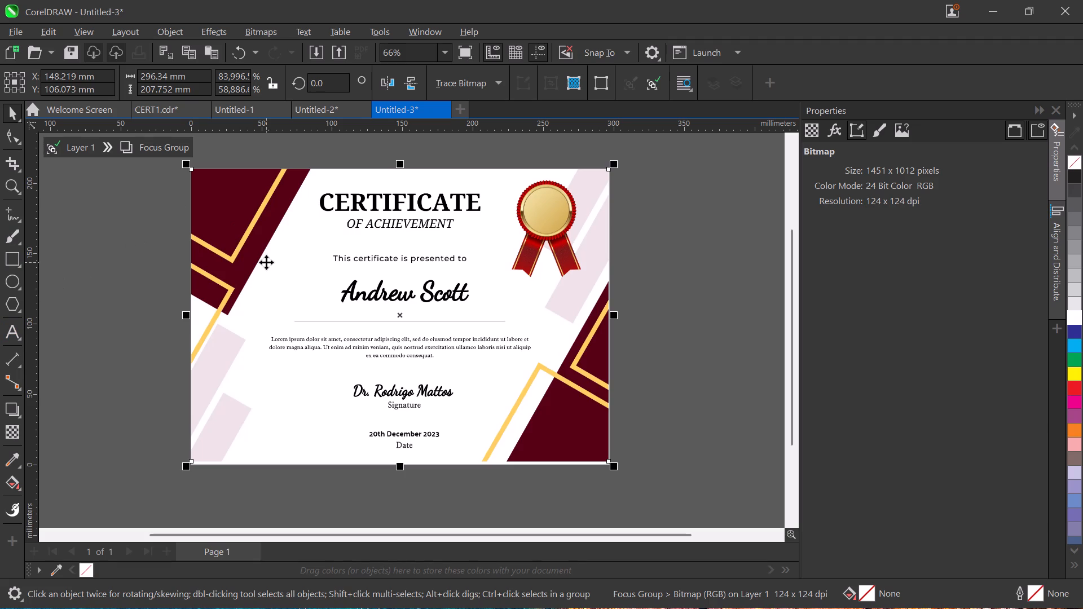
# Draw a freehand curve about 54 by 64 mm around the lower corner of the certificate's upper-left maroon shape.
pyautogui.click(16, 214)
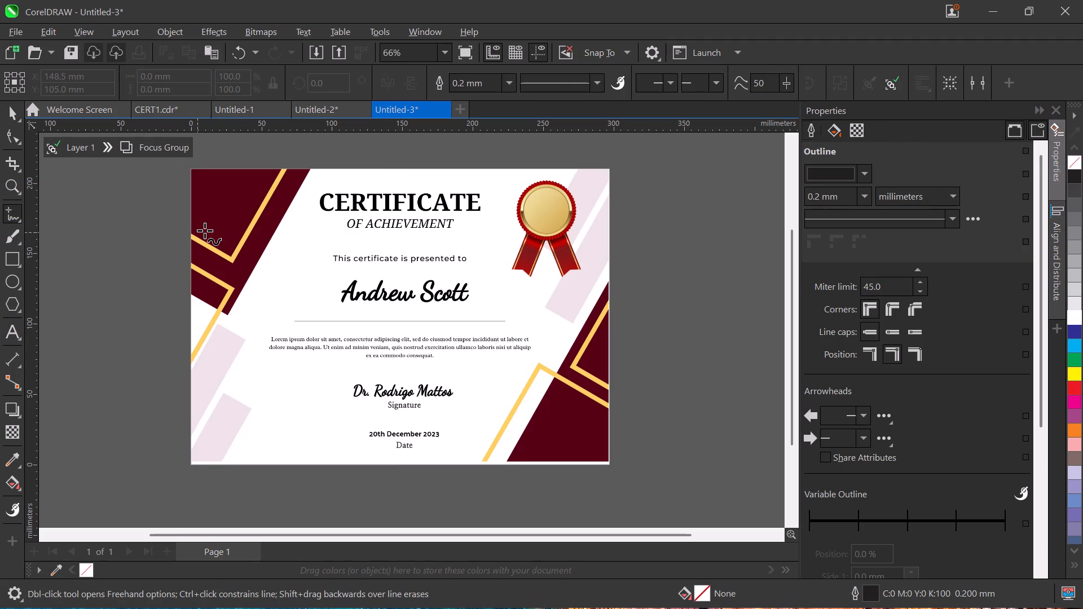
pyautogui.moveTo(223, 227); pyautogui.dragTo(249, 270)
pyautogui.moveTo(249, 270); pyautogui.dragTo(230, 317)
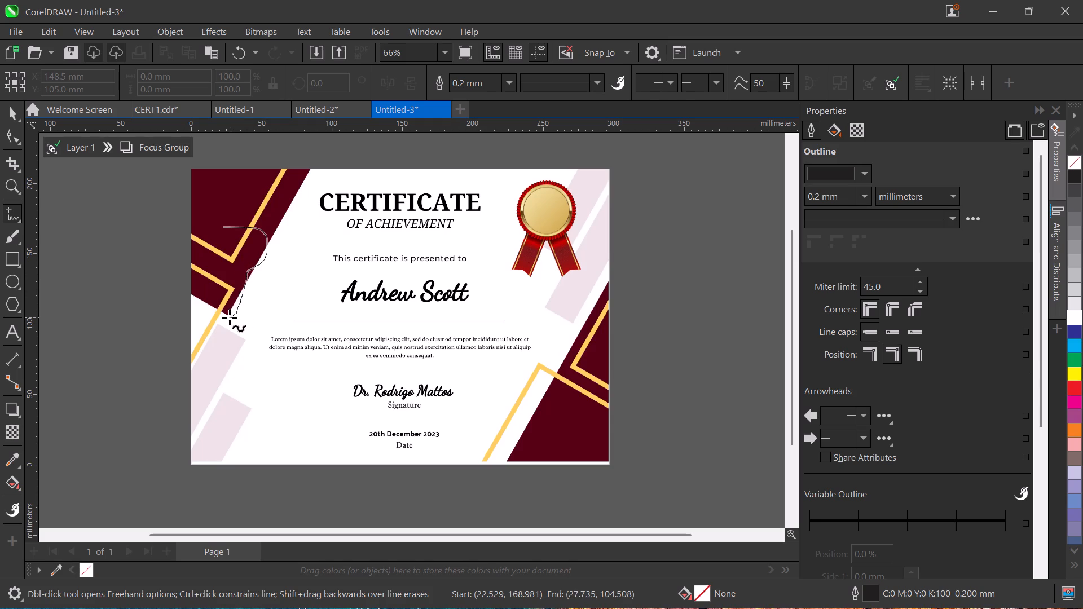
pyautogui.moveTo(230, 317); pyautogui.dragTo(191, 301)
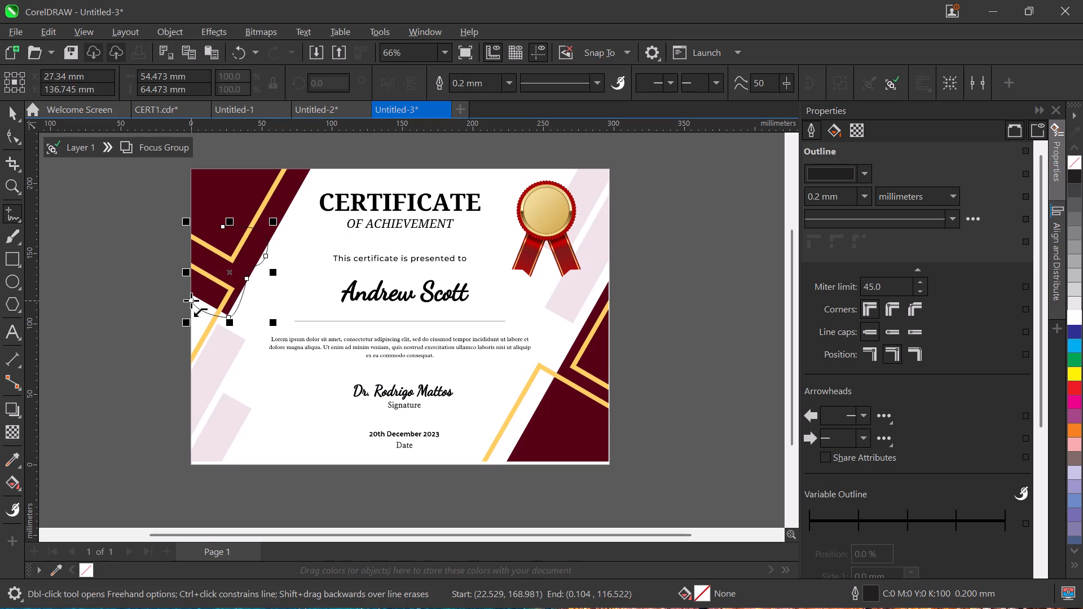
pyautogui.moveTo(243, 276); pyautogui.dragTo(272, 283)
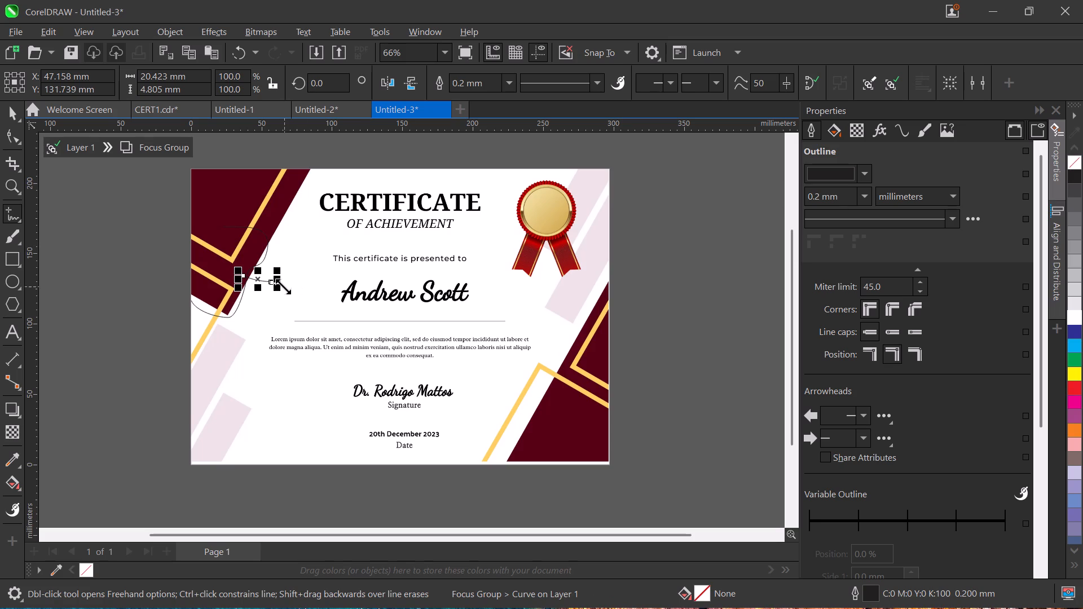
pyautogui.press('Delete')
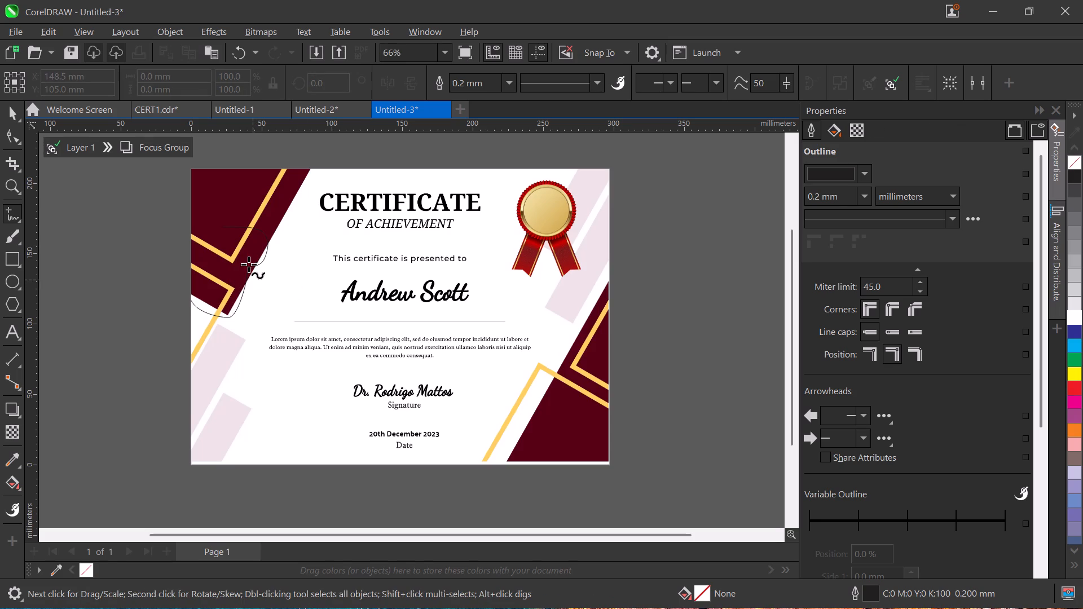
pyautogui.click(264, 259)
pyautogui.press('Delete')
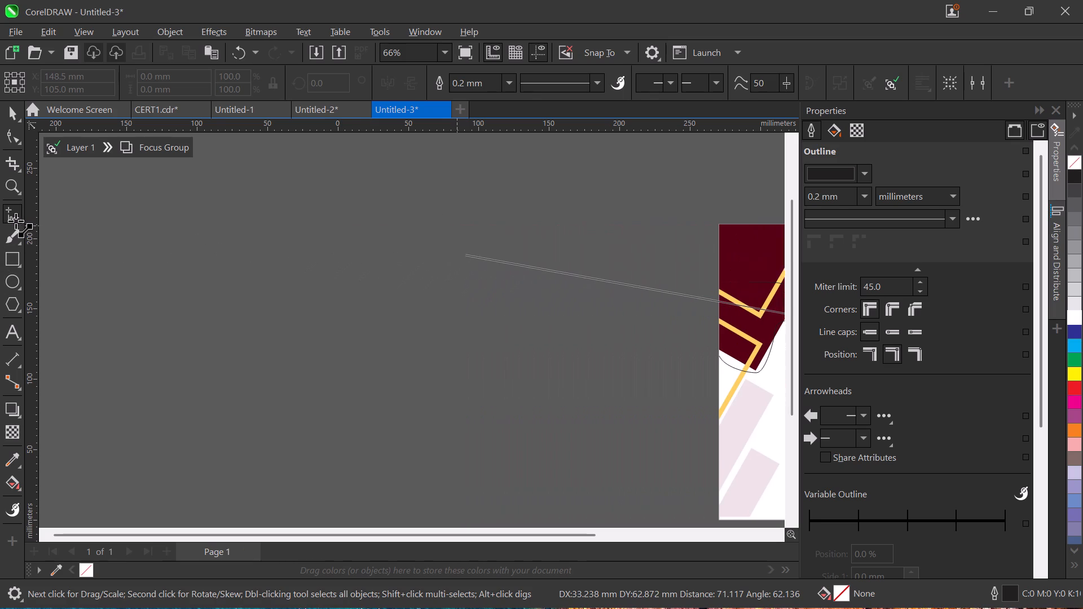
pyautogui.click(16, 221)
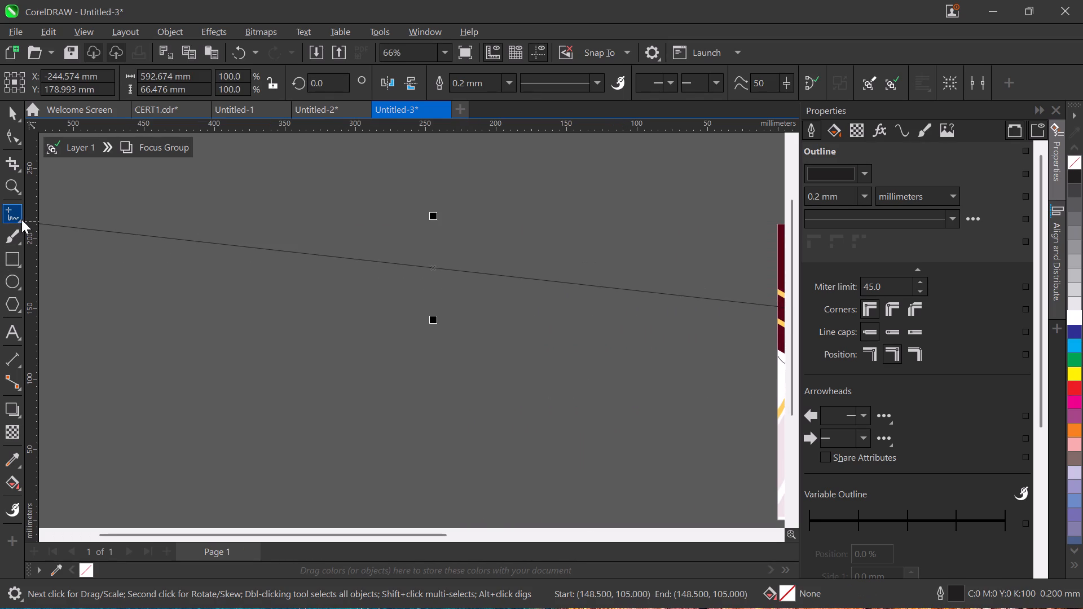
# Switch to the Pen tool and delete the stray long line running off the page beside the certificate.
pyautogui.click(20, 220)
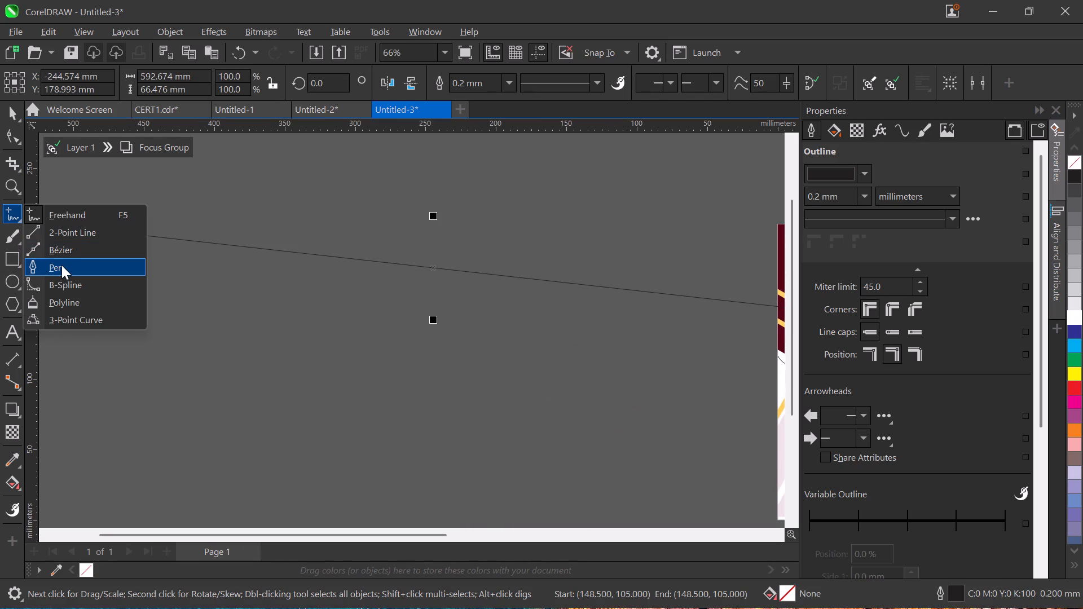
pyautogui.click(61, 265)
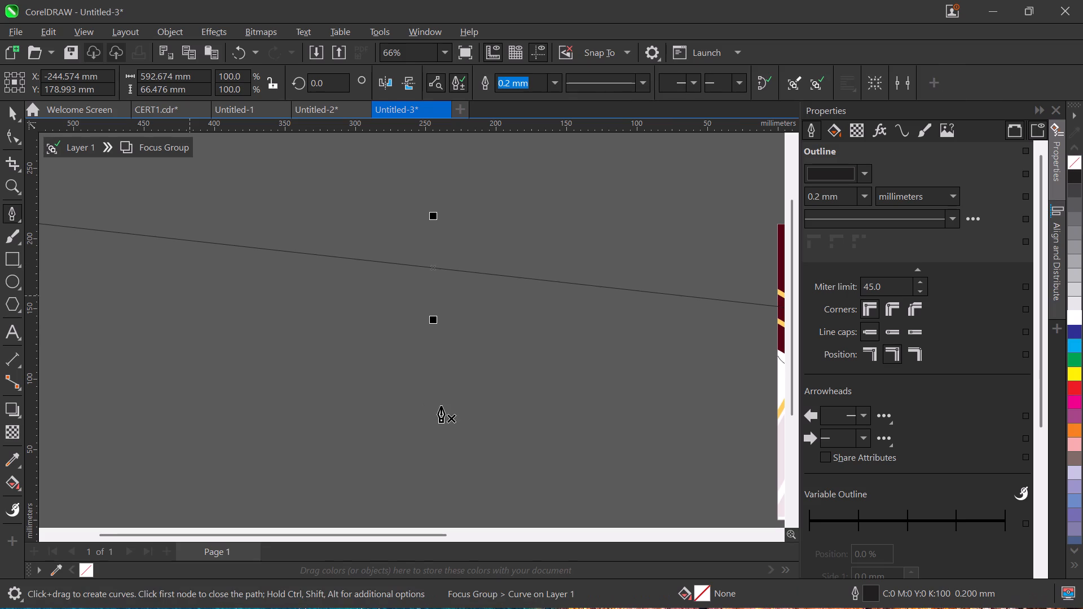
pyautogui.press('Delete')
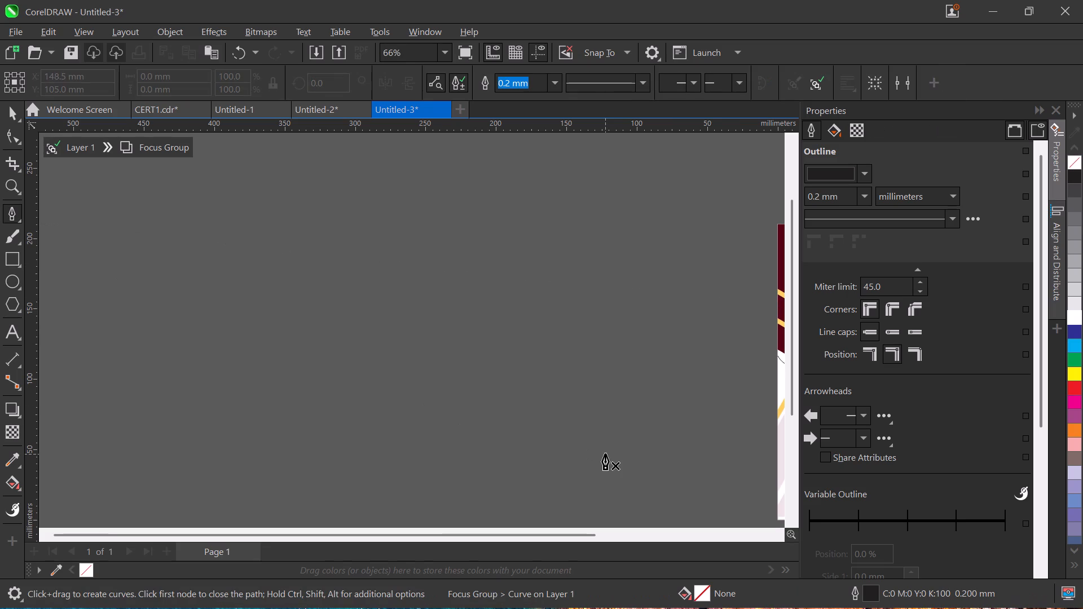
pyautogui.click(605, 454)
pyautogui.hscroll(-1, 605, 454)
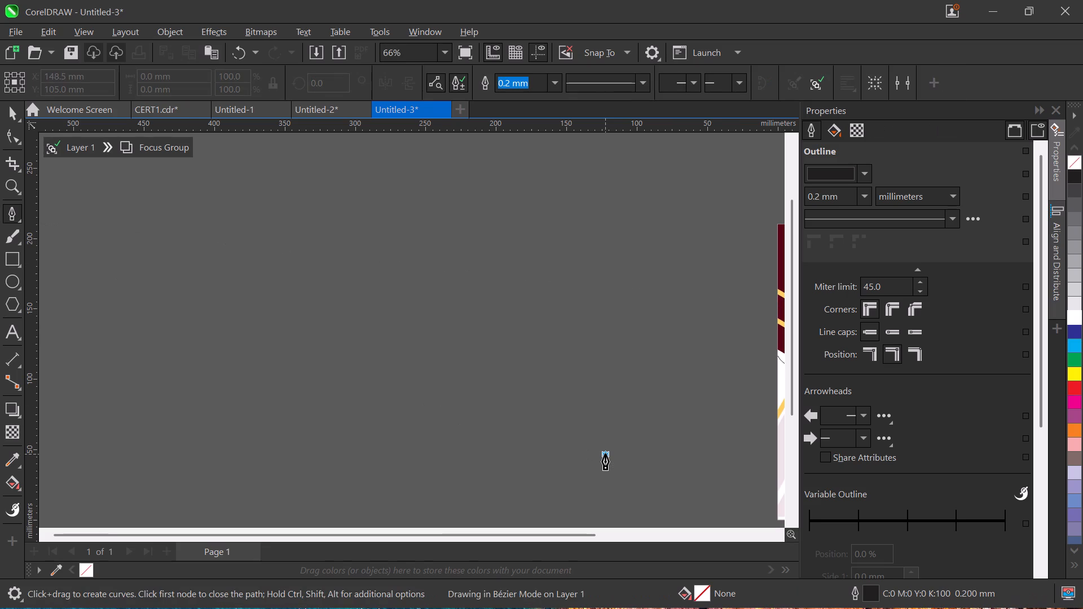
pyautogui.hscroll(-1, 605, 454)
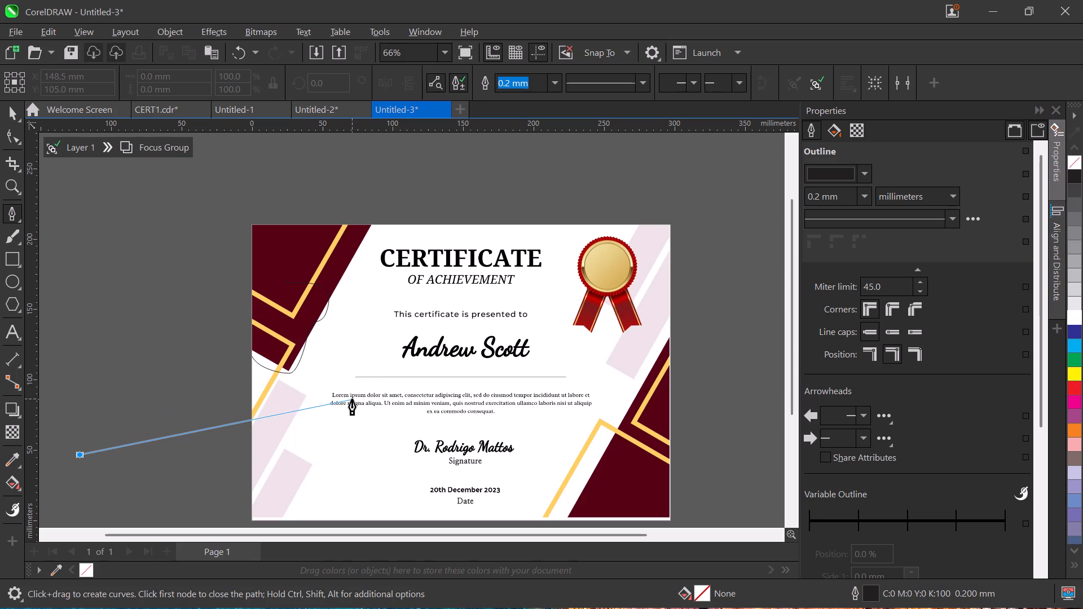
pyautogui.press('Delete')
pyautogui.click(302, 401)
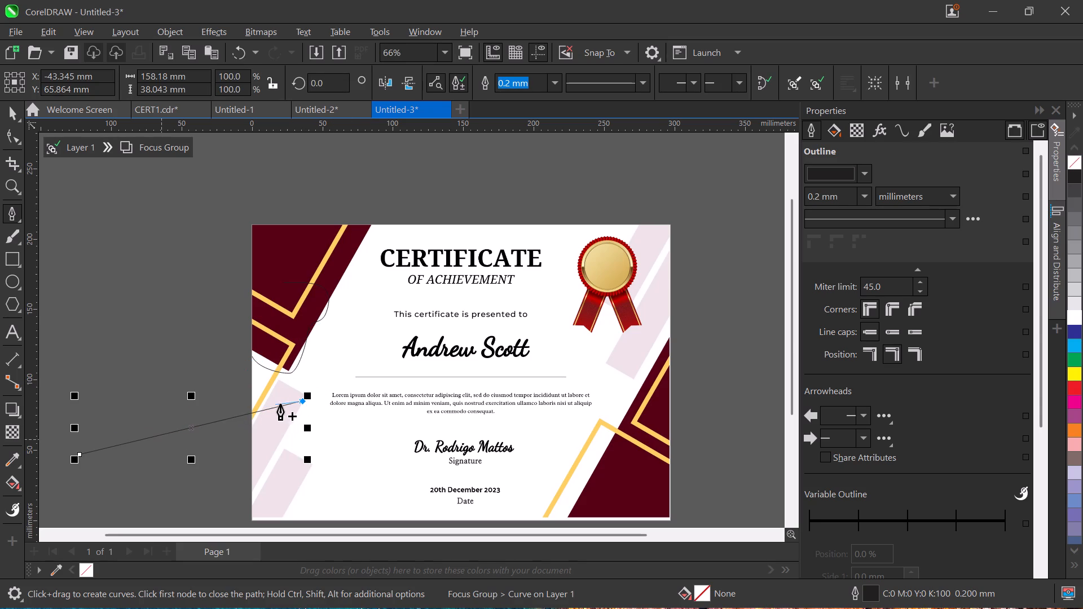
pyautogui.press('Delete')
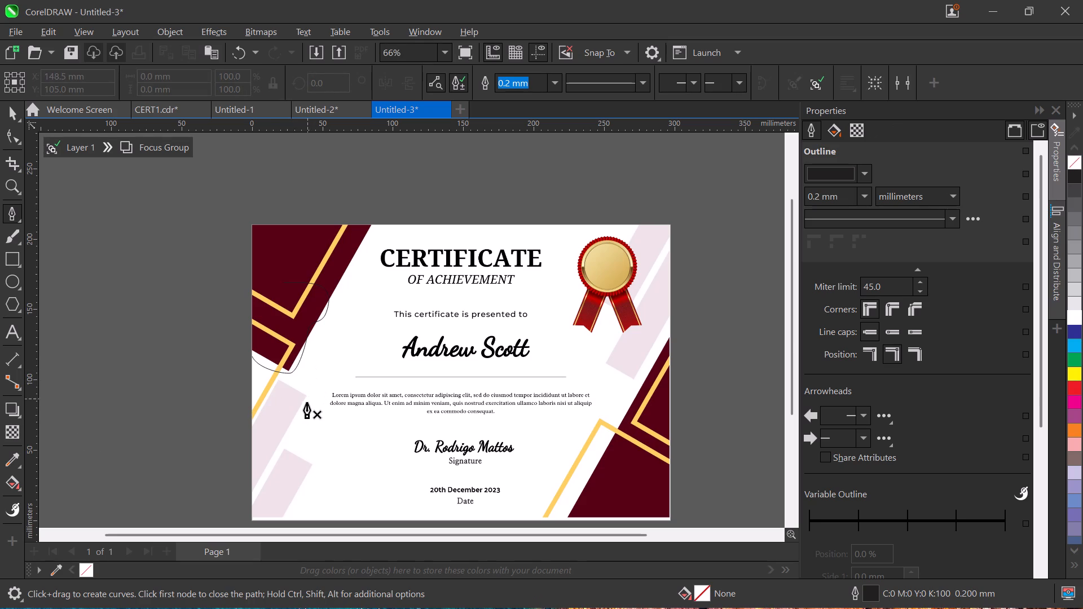
# Trace the certificate's upper-left maroon shape with the Pen tool as a closed four-corner outline about 84 by 103 mm.
pyautogui.keyDown('ctrl'); pyautogui.scroll(7, 305, 416); pyautogui.keyUp('ctrl')
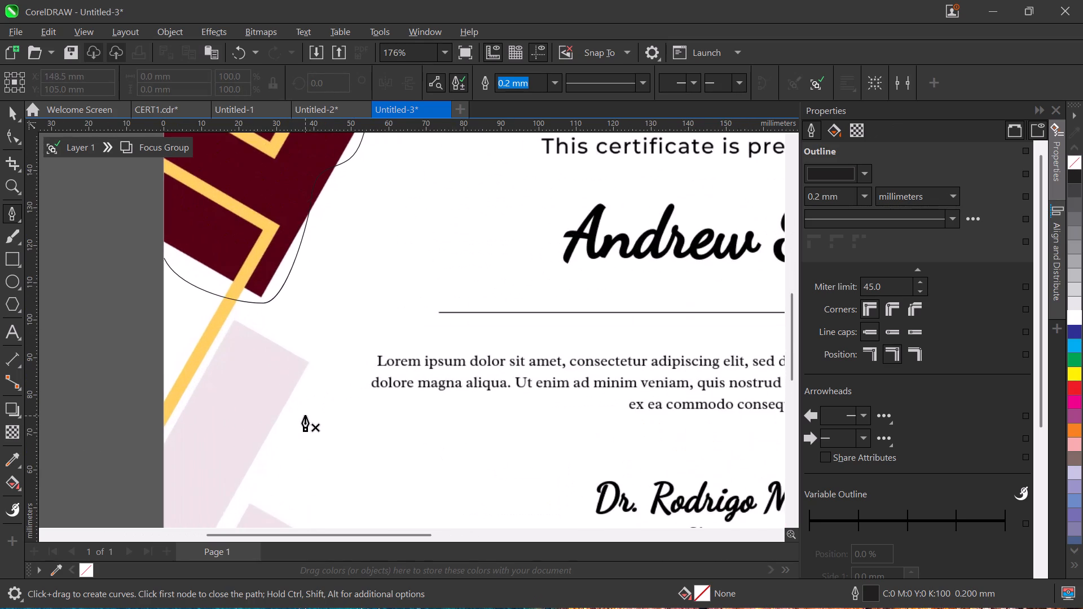
pyautogui.click(263, 297)
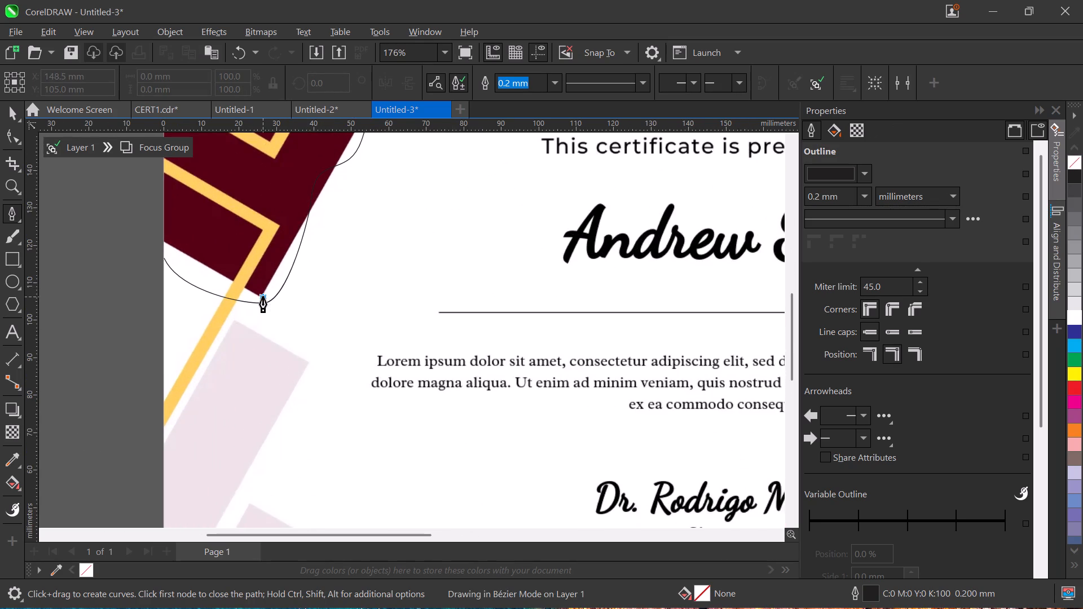
pyautogui.keyDown('ctrl'); pyautogui.scroll(-5, 301, 205); pyautogui.keyUp('ctrl')
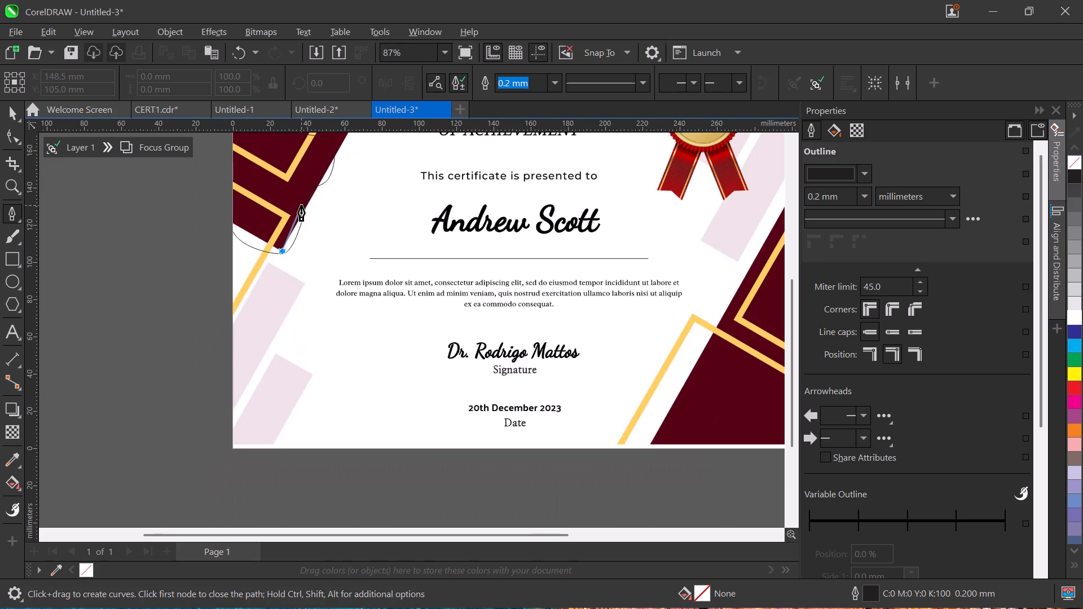
pyautogui.keyDown('ctrl'); pyautogui.scroll(-4, 301, 205); pyautogui.keyUp('ctrl')
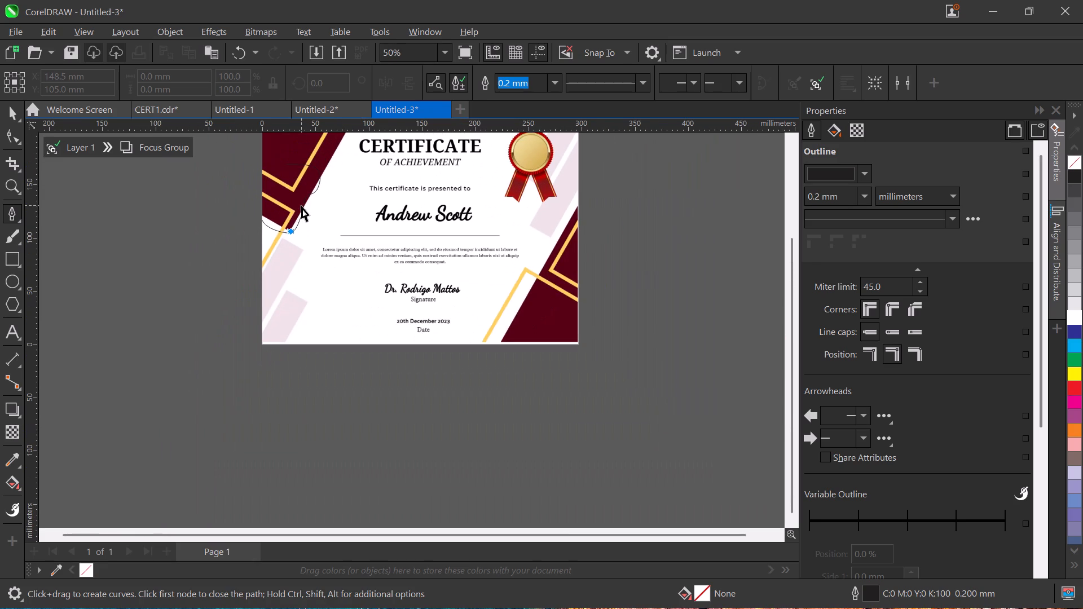
pyautogui.keyDown('ctrl'); pyautogui.scroll(-3, 301, 205); pyautogui.keyUp('ctrl')
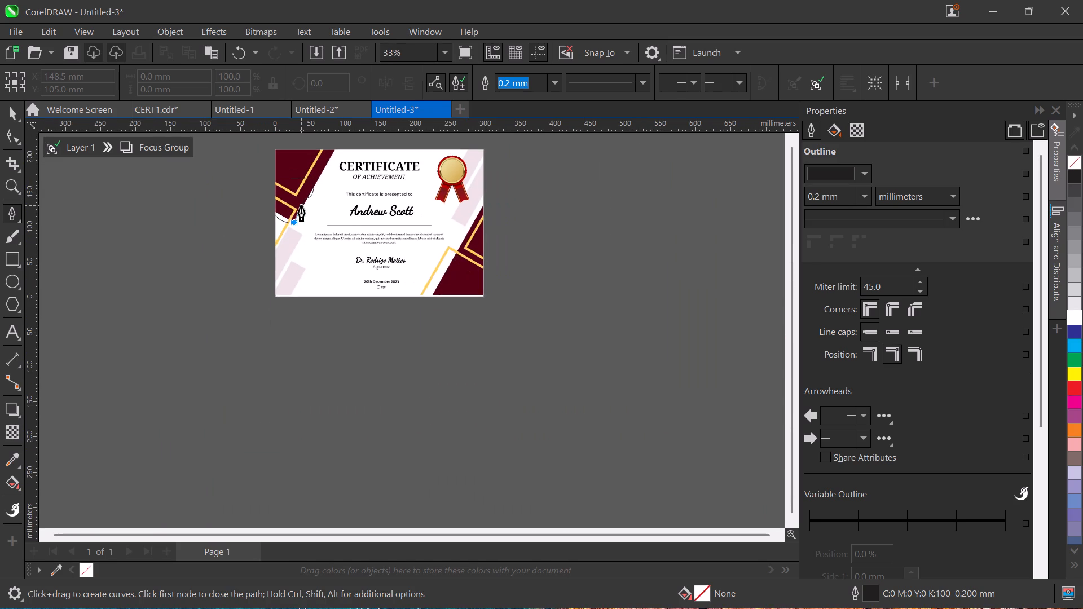
pyautogui.keyDown('ctrl'); pyautogui.scroll(-3, 301, 205); pyautogui.keyUp('ctrl')
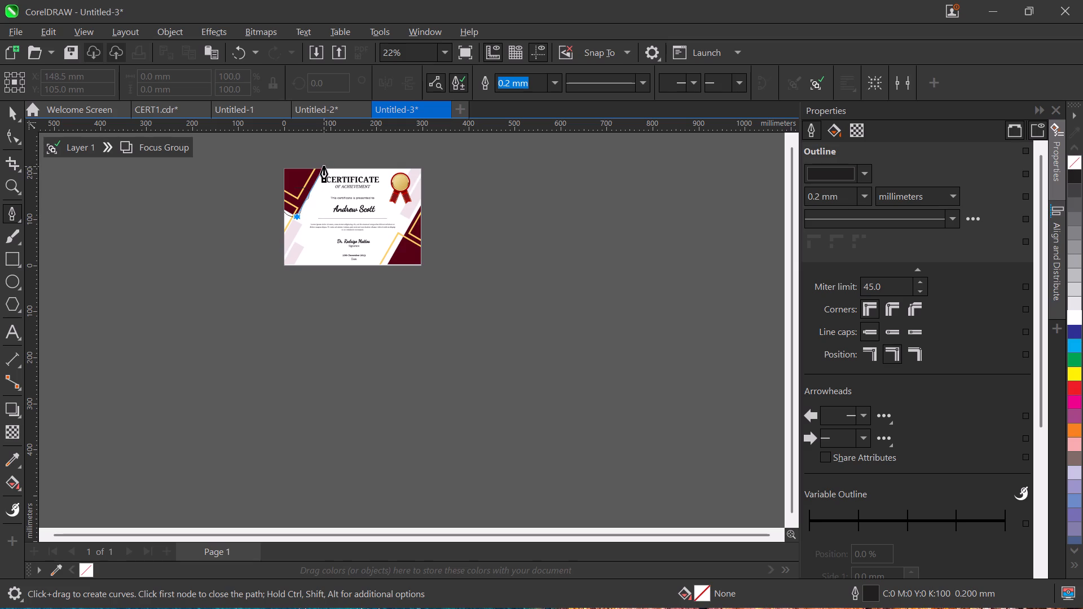
pyautogui.keyDown('ctrl'); pyautogui.scroll(10, 324, 166); pyautogui.keyUp('ctrl')
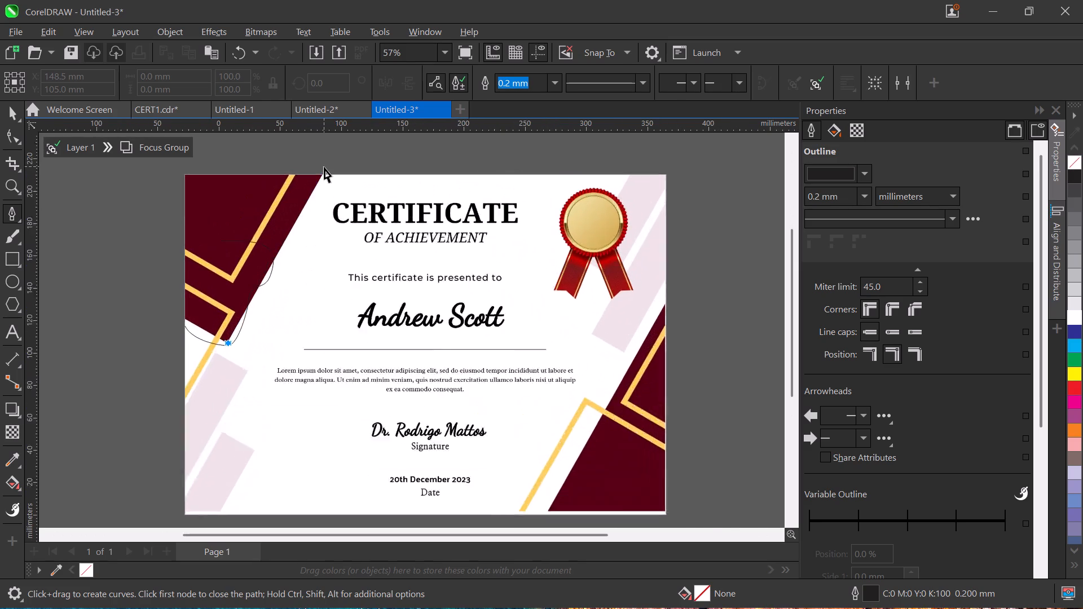
pyautogui.keyDown('ctrl'); pyautogui.scroll(2, 324, 166); pyautogui.keyUp('ctrl')
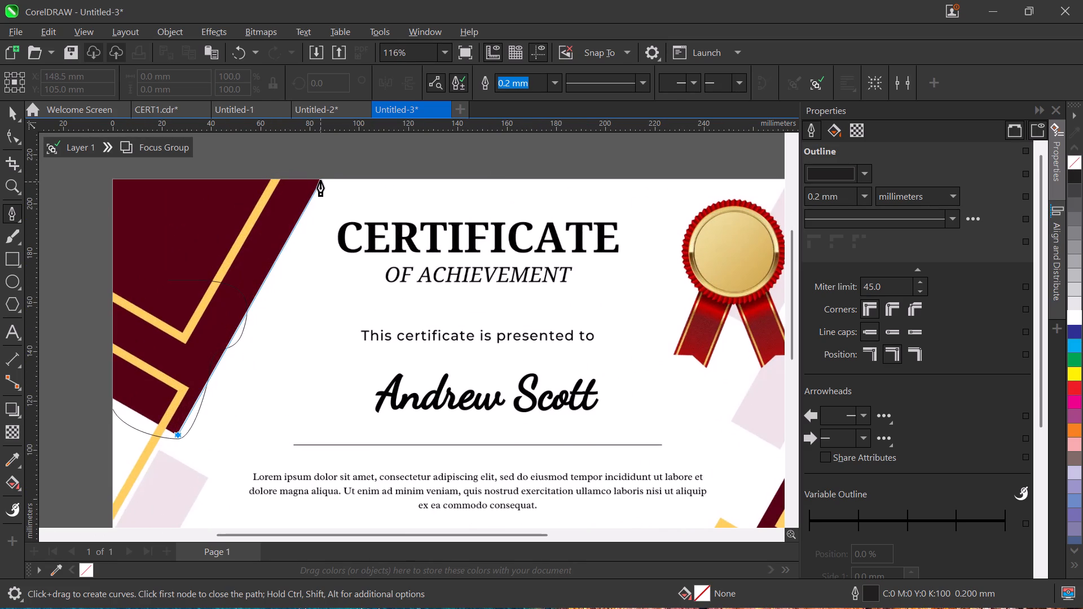
pyautogui.click(320, 180)
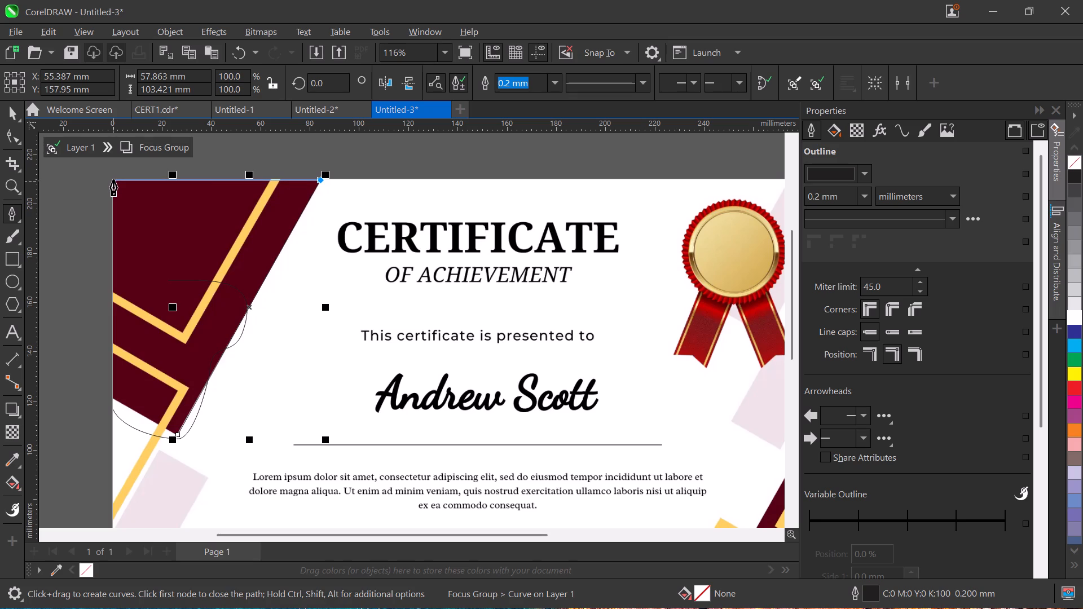
pyautogui.click(113, 180)
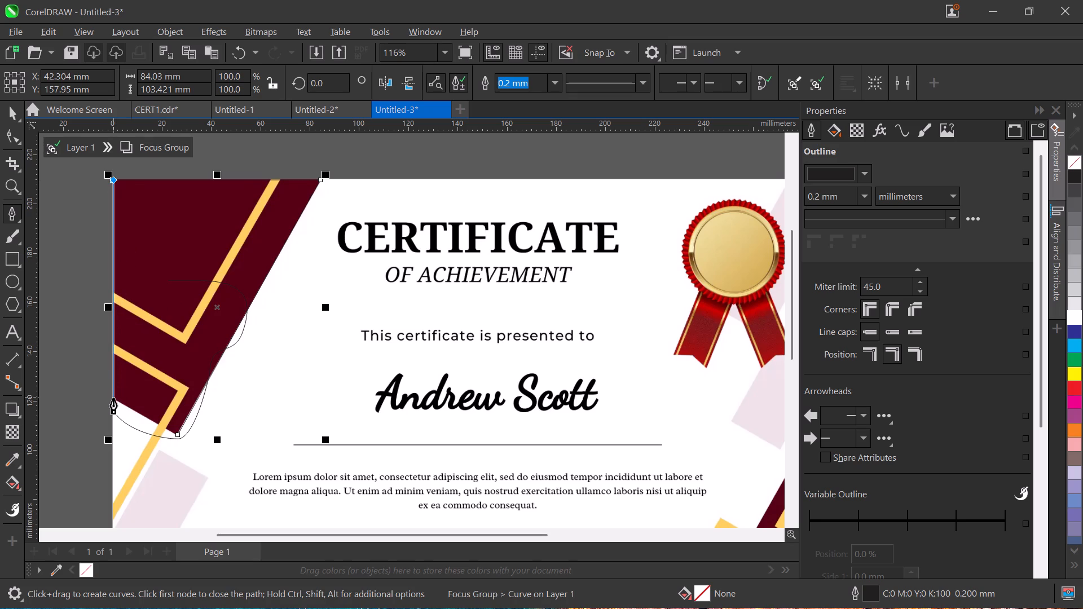
pyautogui.click(113, 400)
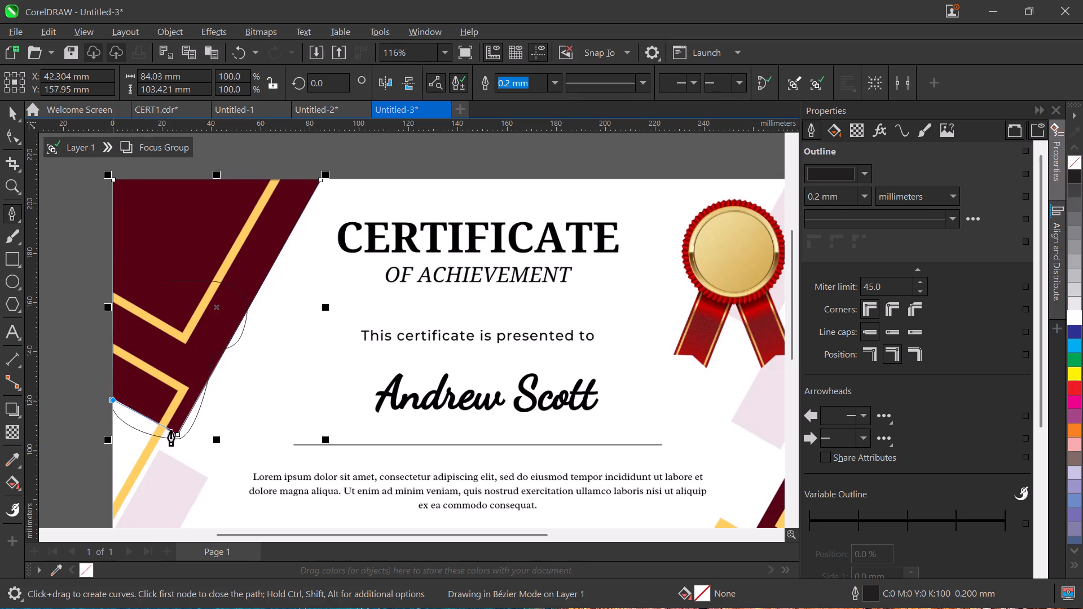
pyautogui.click(178, 435)
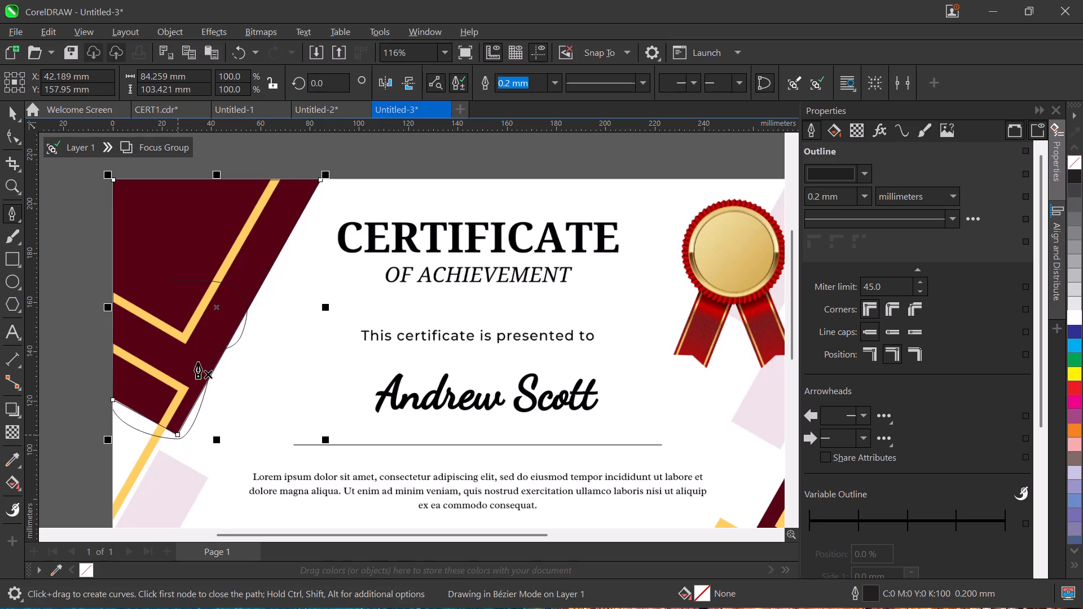
# Move the traced outline off the maroon shape onto the title area, centred at about X 118, Y 152 mm.
pyautogui.moveTo(217, 305); pyautogui.dragTo(292, 315)
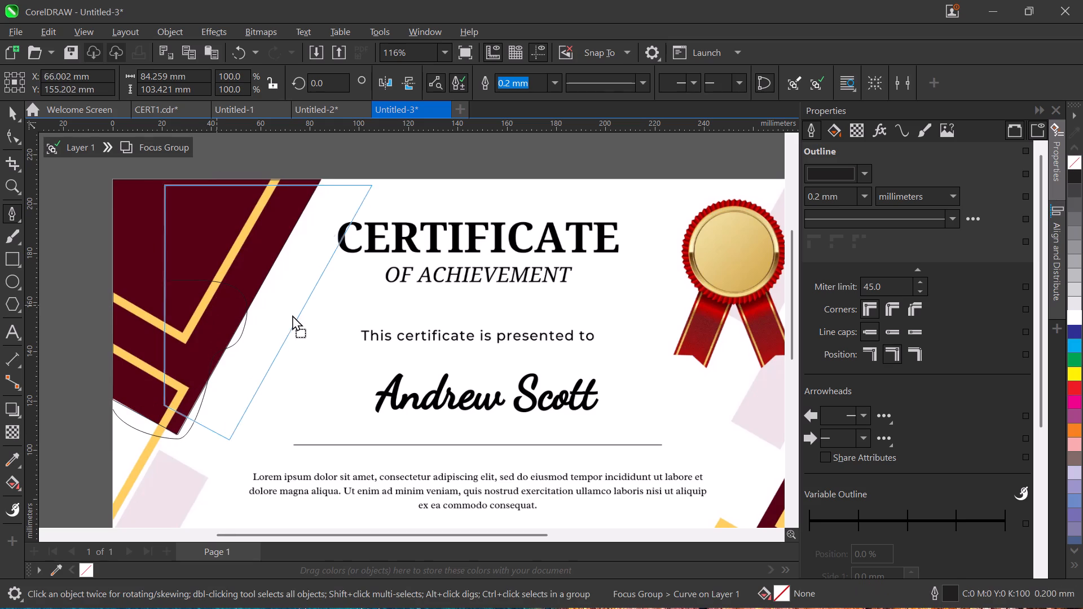
pyautogui.moveTo(292, 315); pyautogui.dragTo(403, 320)
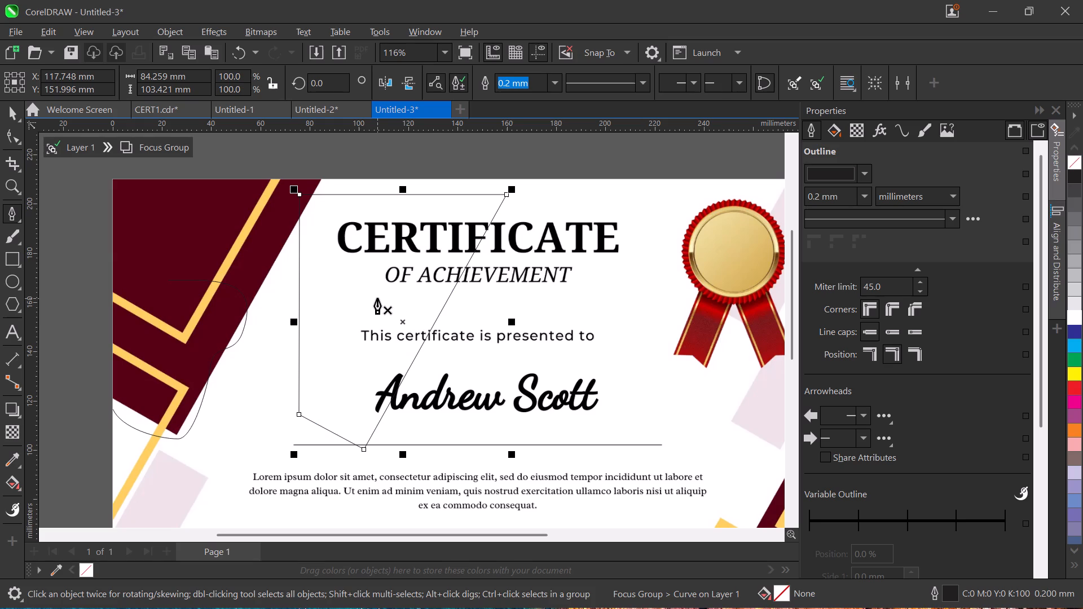
pyautogui.moveTo(377, 298); pyautogui.dragTo(427, 305)
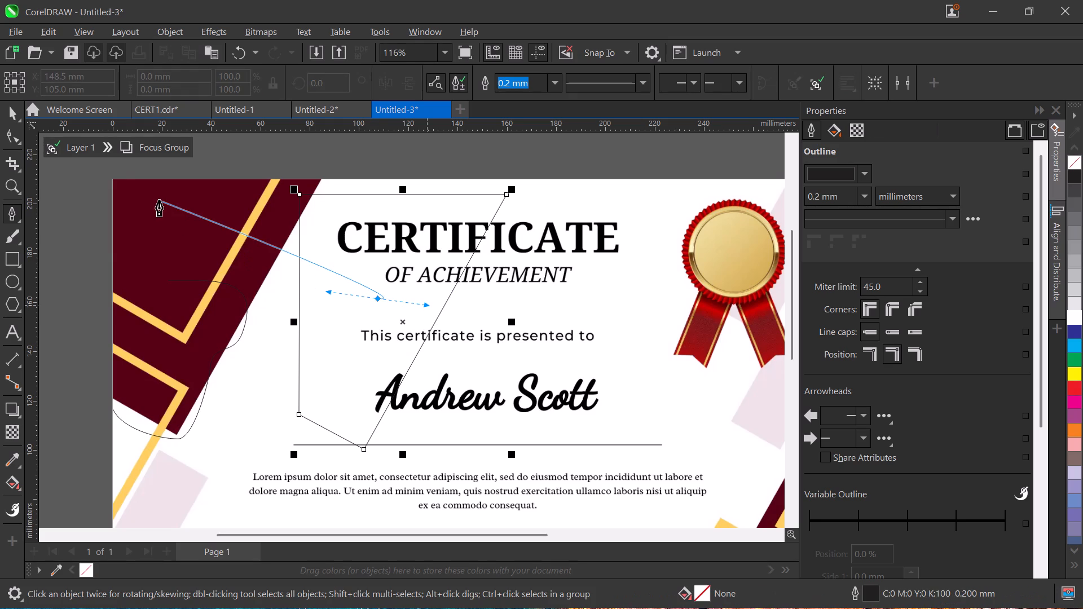
# Fill the traced outline with the maroon #560114 sampled from the certificate's upper-left shape.
pyautogui.click(9, 112)
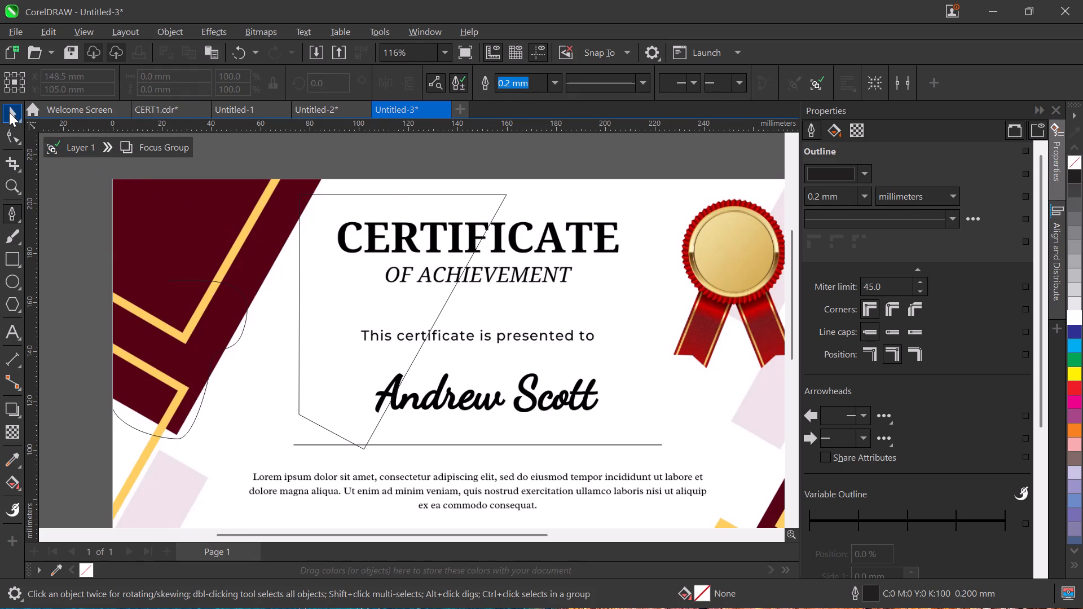
pyautogui.click(499, 193)
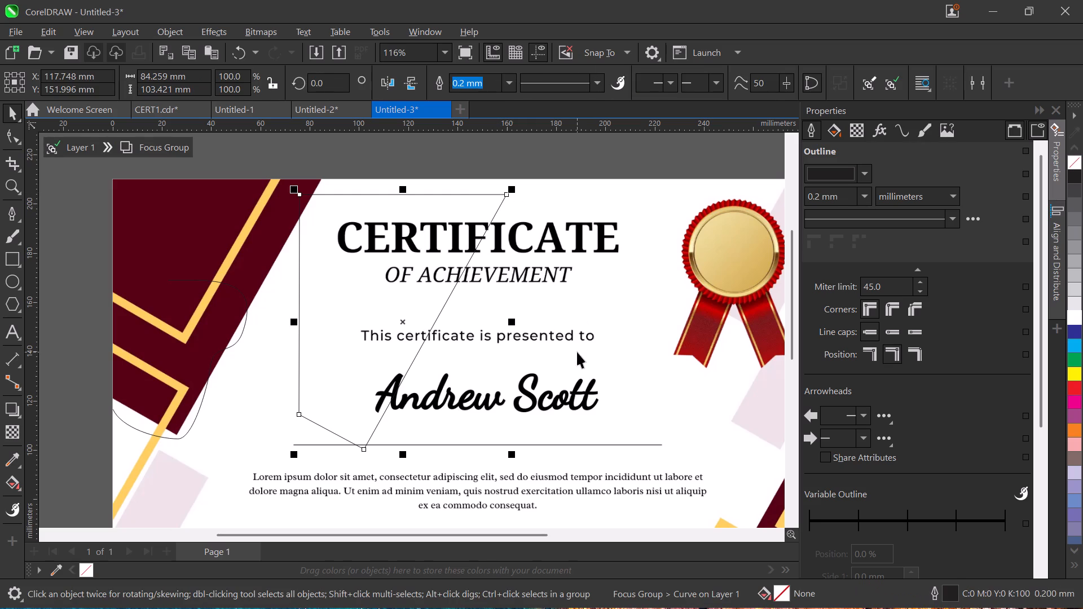
pyautogui.click(10, 458)
pyautogui.click(147, 250)
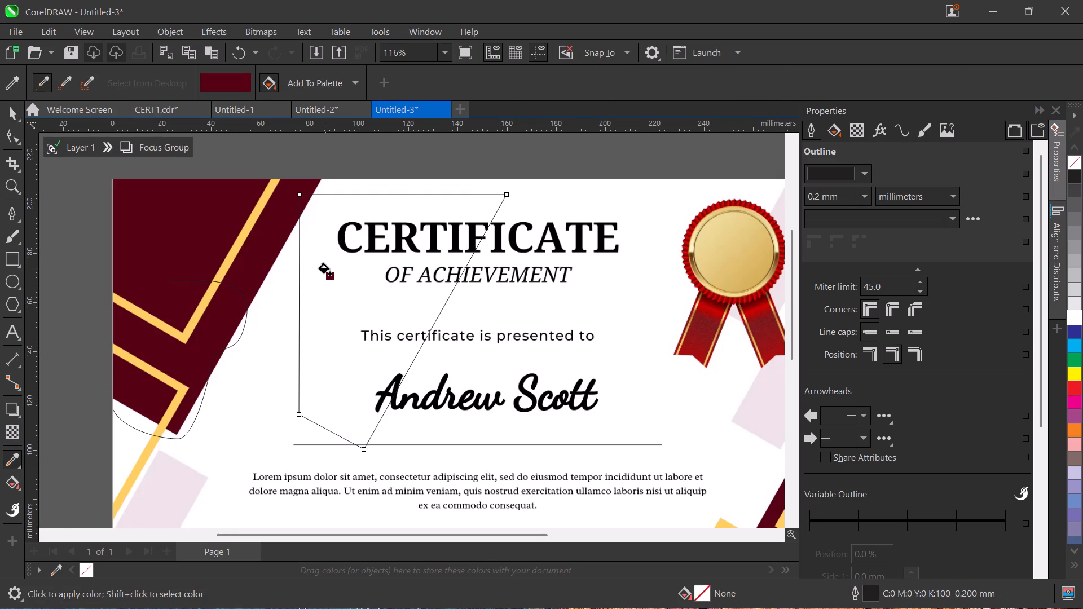
pyautogui.click(325, 270)
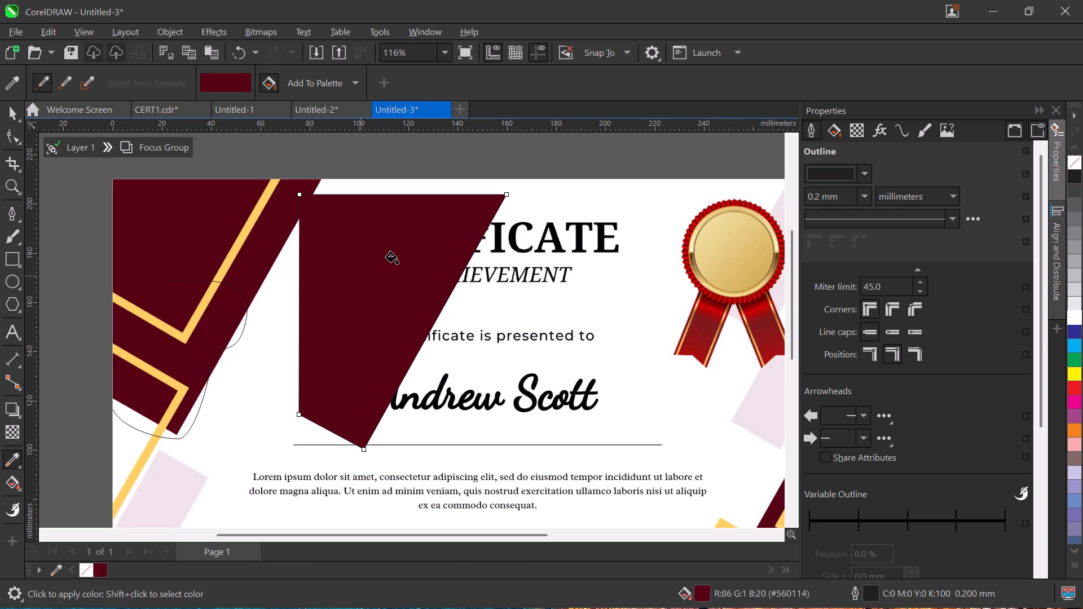
# Move the filled maroon shape off the page beside the certificate's left edge, centred at about X -118, Y 182 mm.
pyautogui.click(8, 118)
pyautogui.moveTo(371, 284); pyautogui.dragTo(442, 297)
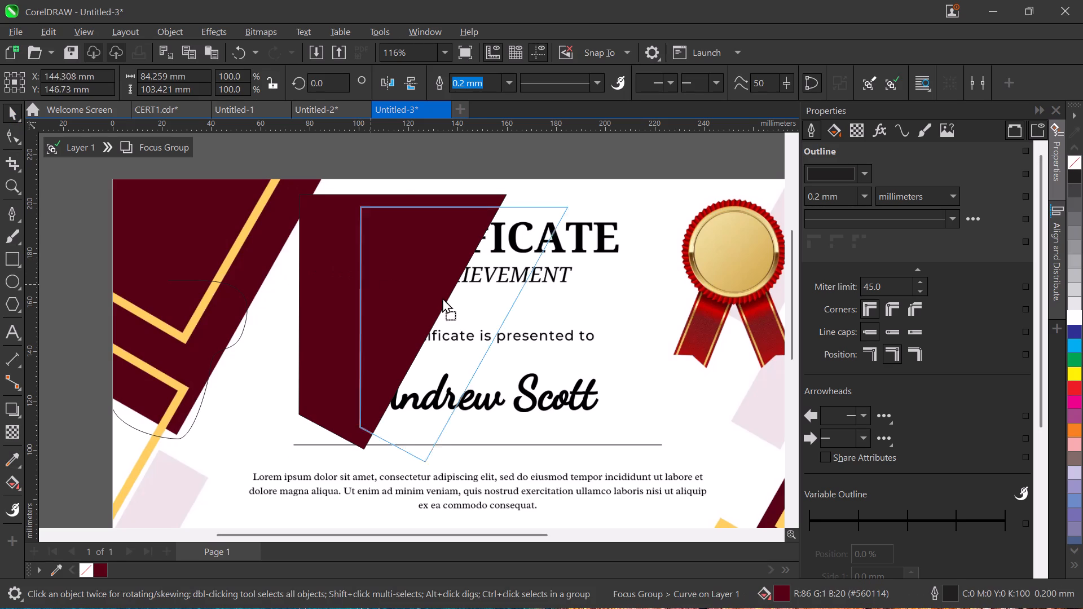
pyautogui.moveTo(442, 297); pyautogui.dragTo(477, 306)
pyautogui.keyDown('ctrl'); pyautogui.scroll(-3, 358, 273); pyautogui.keyUp('ctrl')
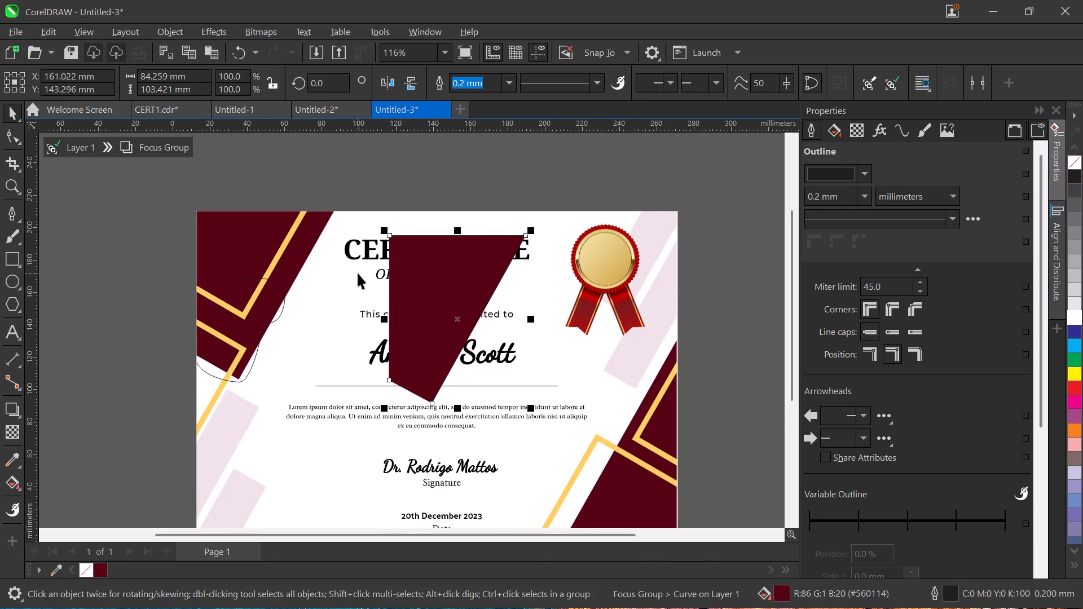
pyautogui.keyDown('ctrl'); pyautogui.scroll(-3, 358, 273); pyautogui.keyUp('ctrl')
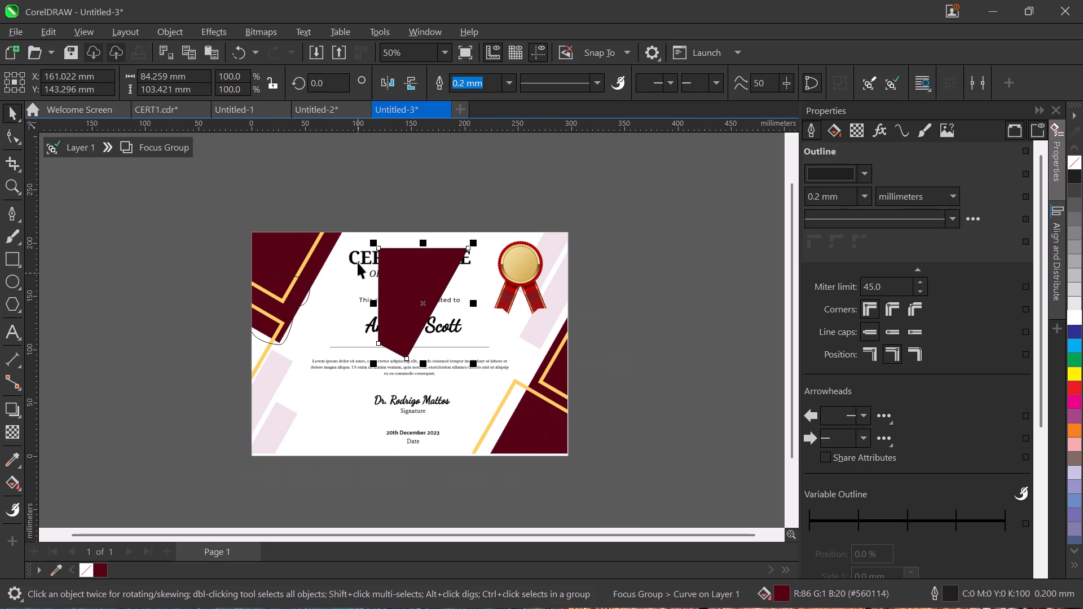
pyautogui.moveTo(416, 272); pyautogui.dragTo(118, 230)
# Trace the outer edge of the certificate's upper-left gold V stripe with the Pen tool, from the page's left edge to its top edge.
pyautogui.keyDown('ctrl'); pyautogui.scroll(3, 262, 290); pyautogui.keyUp('ctrl')
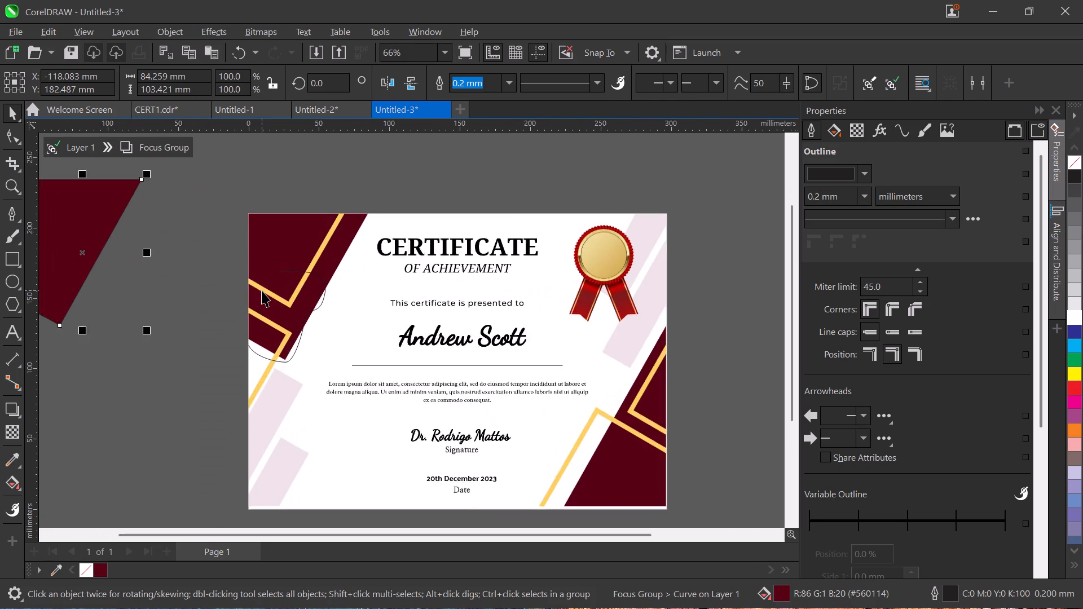
pyautogui.keyDown('ctrl'); pyautogui.scroll(3, 262, 290); pyautogui.keyUp('ctrl')
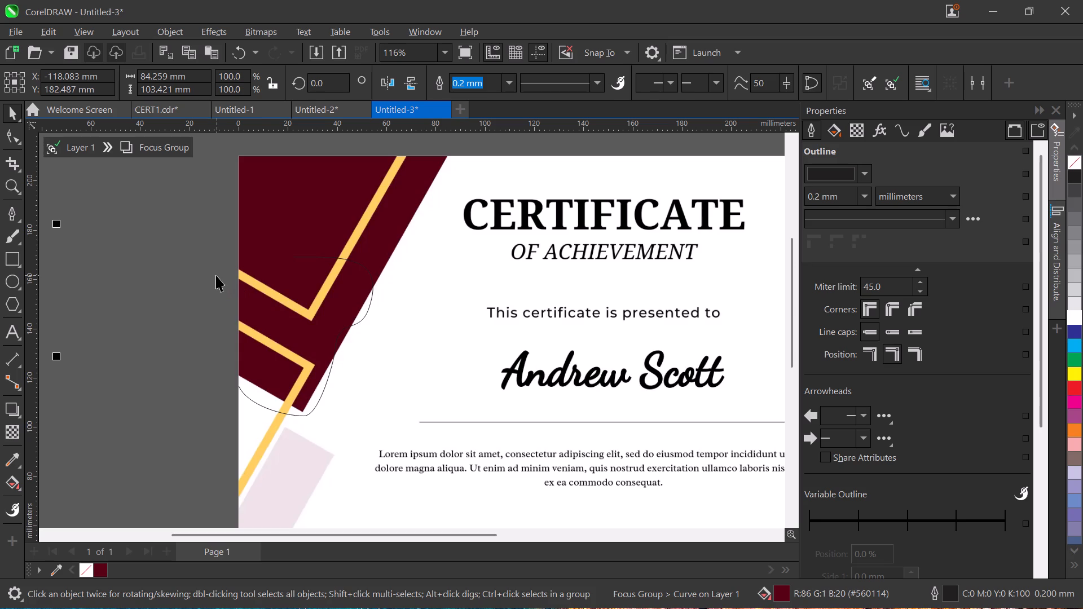
pyautogui.click(12, 215)
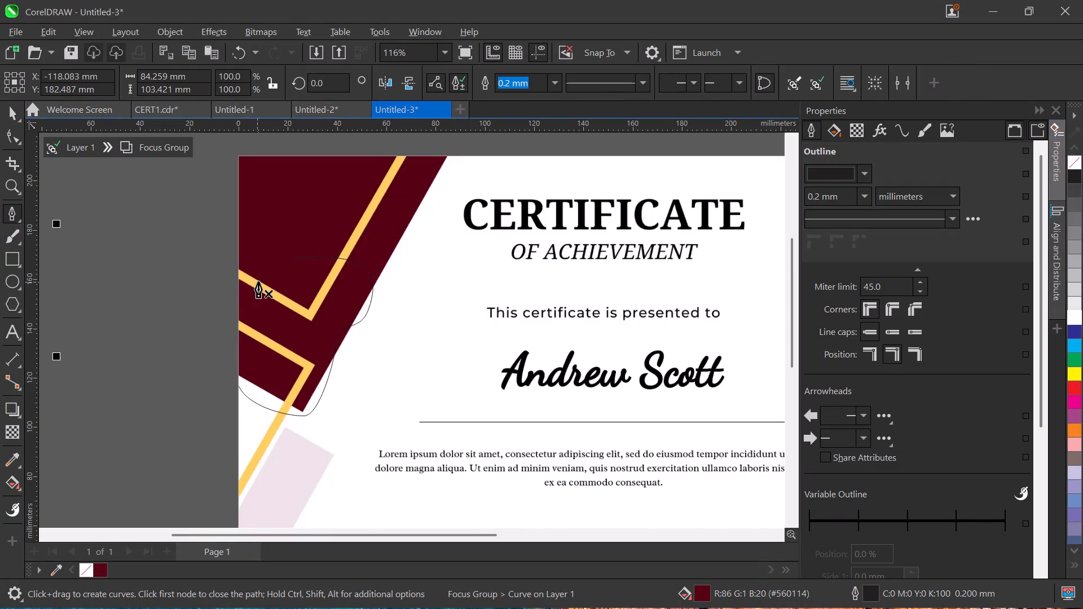
pyautogui.keyDown('ctrl'); pyautogui.scroll(8, 258, 282); pyautogui.keyUp('ctrl')
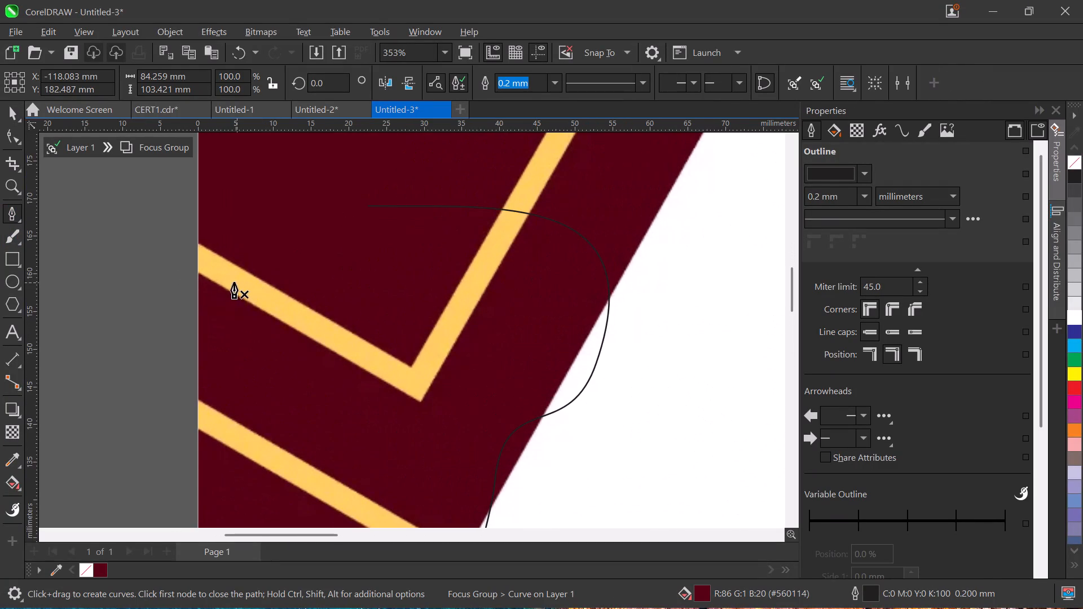
pyautogui.click(199, 275)
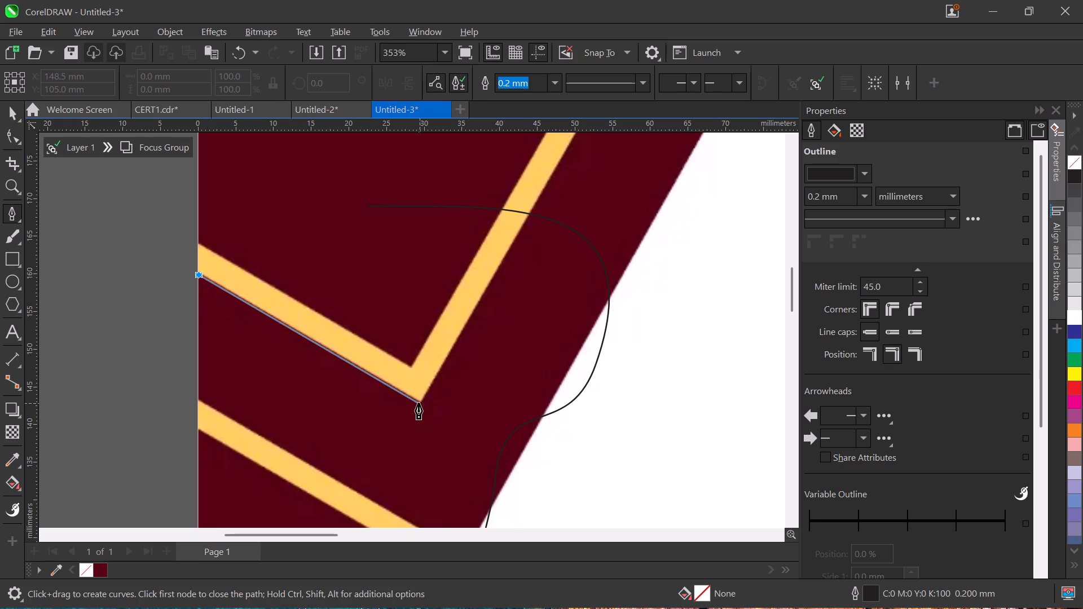
pyautogui.click(420, 403)
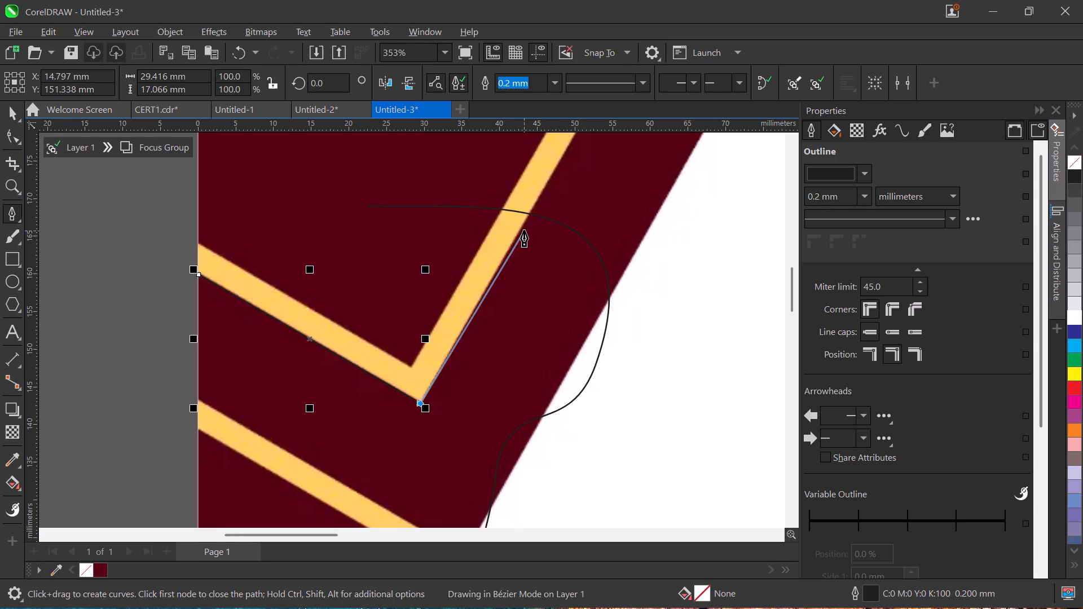
pyautogui.keyDown('ctrl'); pyautogui.scroll(-8, 524, 231); pyautogui.keyUp('ctrl')
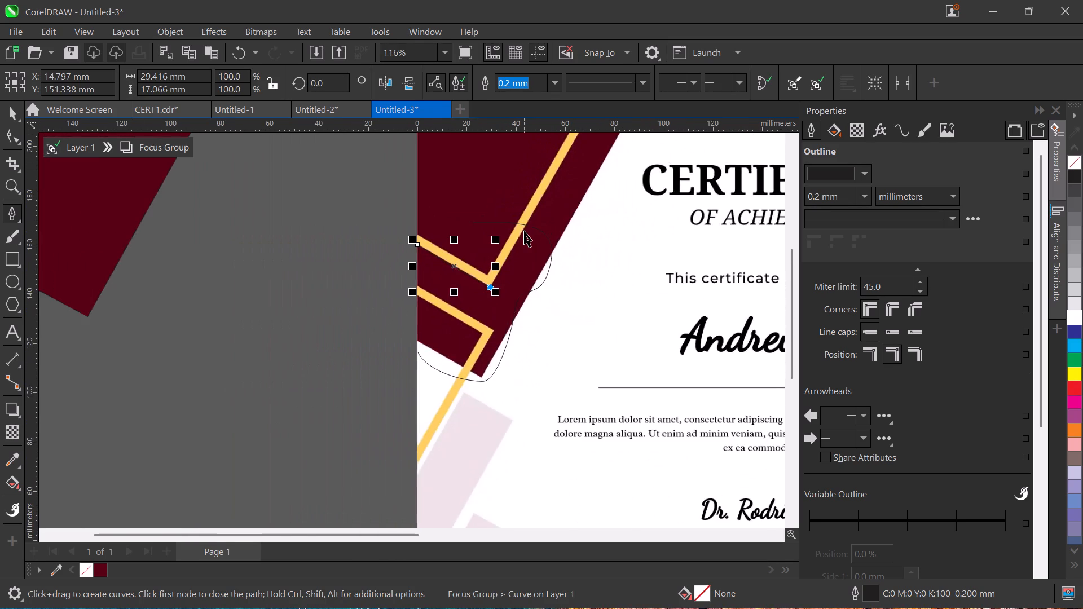
pyautogui.keyDown('ctrl'); pyautogui.scroll(-3, 524, 231); pyautogui.keyUp('ctrl')
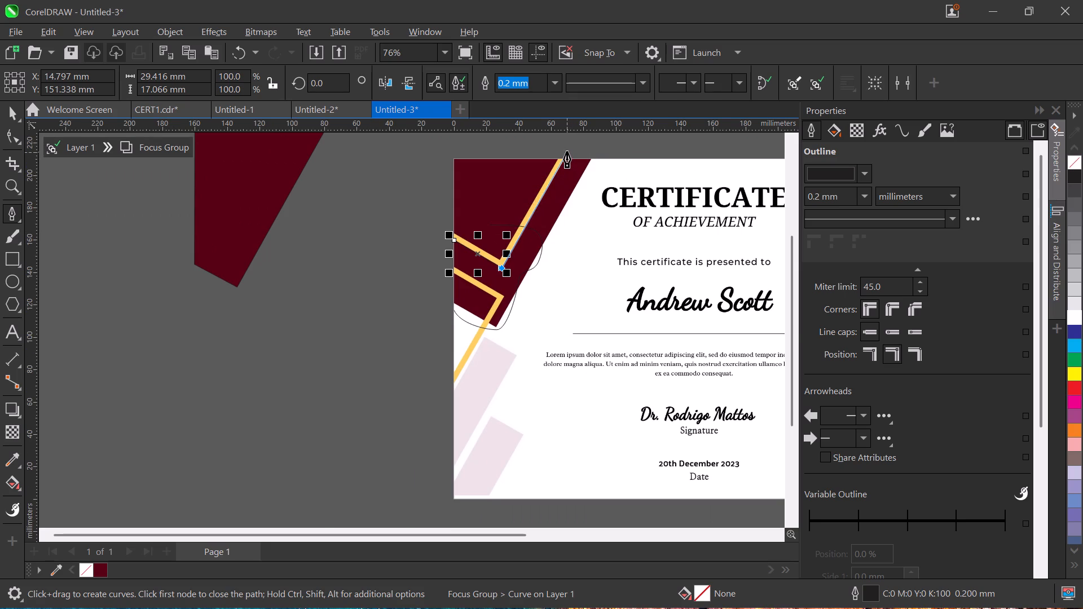
pyautogui.scroll(10, 567, 152)
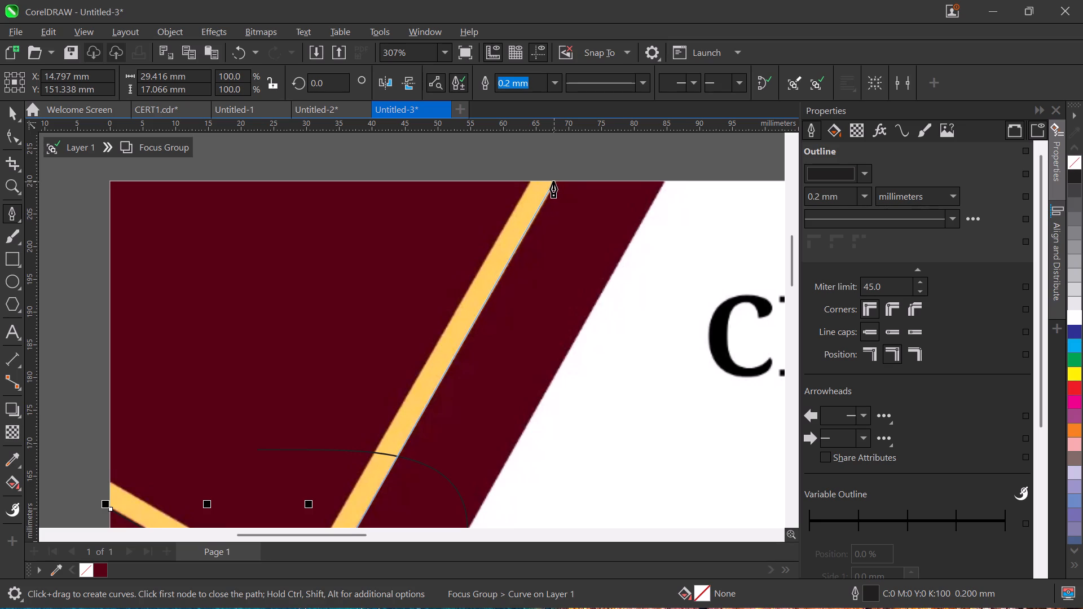
pyautogui.click(556, 182)
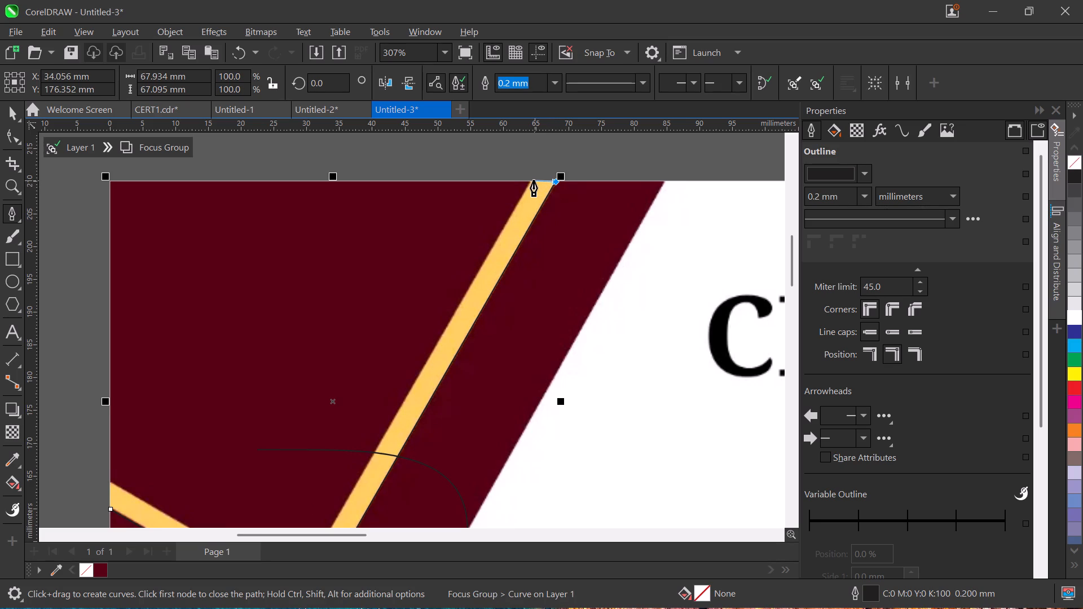
# Trace the gold V stripe's top end and inner edge back to the start, closing the outline at about 68 by 67 mm.
pyautogui.click(531, 180)
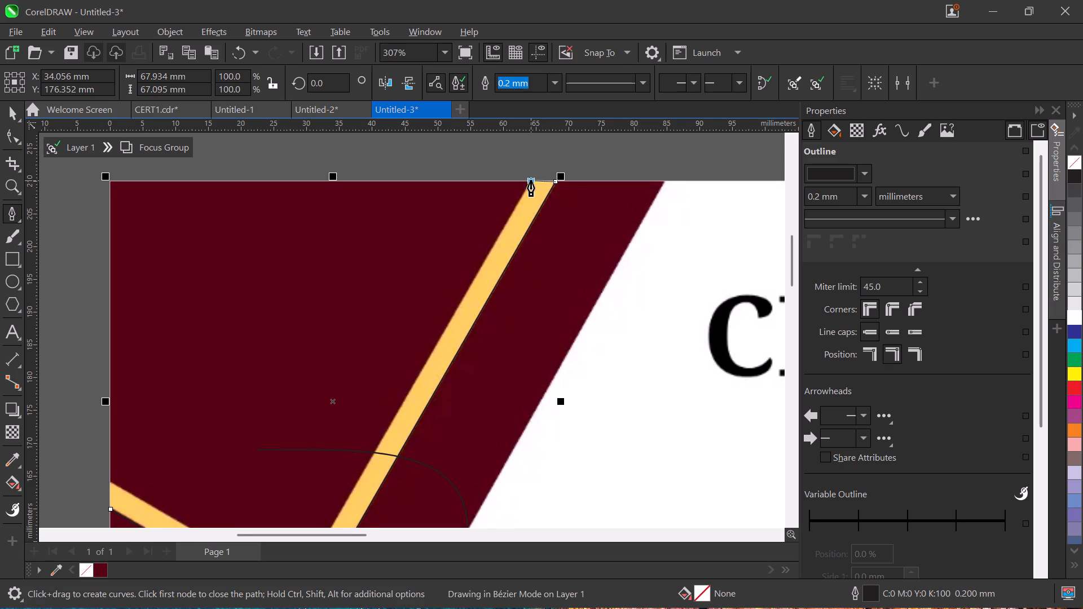
pyautogui.keyDown('ctrl'); pyautogui.scroll(1, 355, 466); pyautogui.keyUp('ctrl')
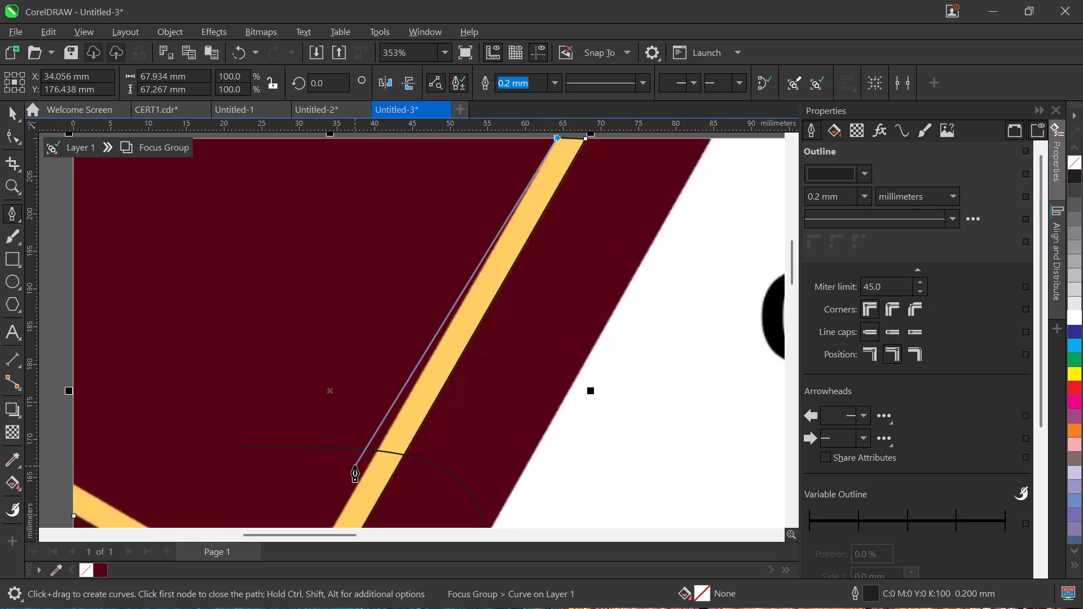
pyautogui.keyDown('ctrl'); pyautogui.scroll(-2, 420, 378); pyautogui.keyUp('ctrl')
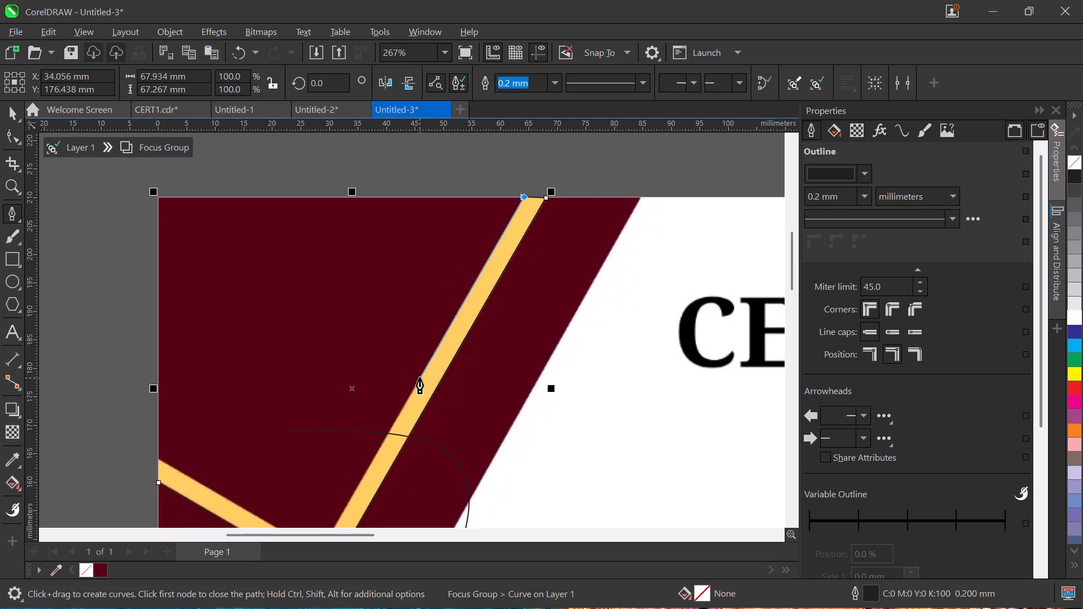
pyautogui.keyDown('ctrl'); pyautogui.scroll(-3, 420, 378); pyautogui.keyUp('ctrl')
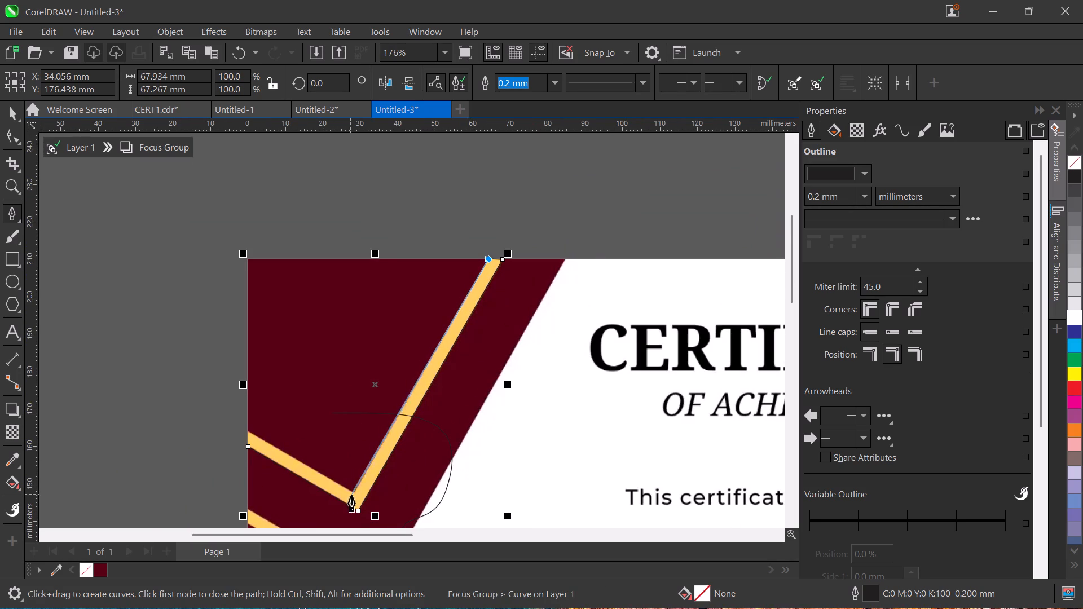
pyautogui.keyDown('ctrl'); pyautogui.scroll(6, 352, 496); pyautogui.keyUp('ctrl')
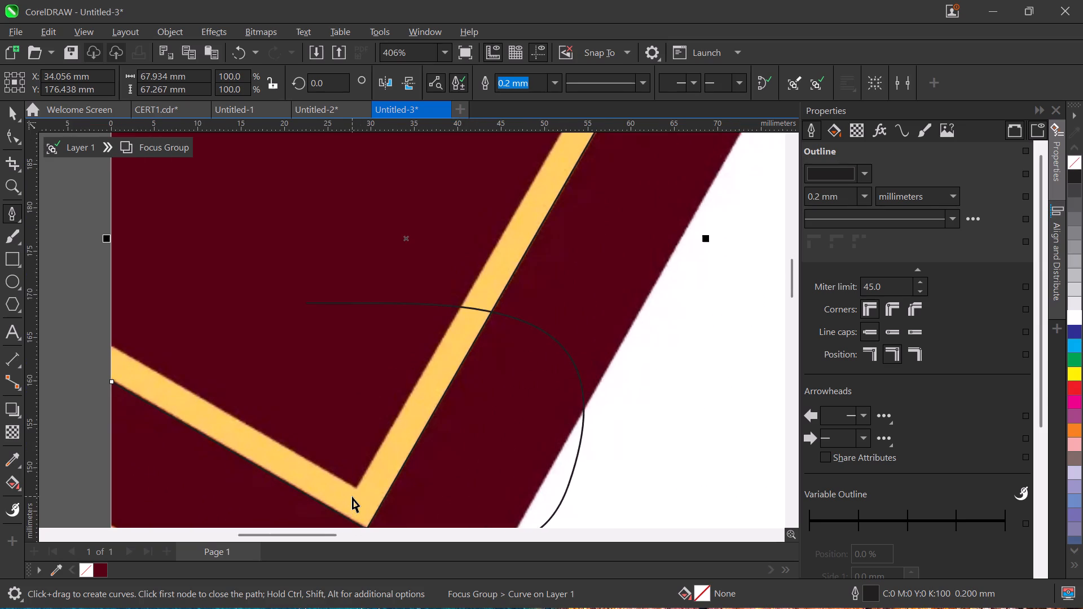
pyautogui.keyDown('ctrl'); pyautogui.scroll(1, 352, 496); pyautogui.keyUp('ctrl')
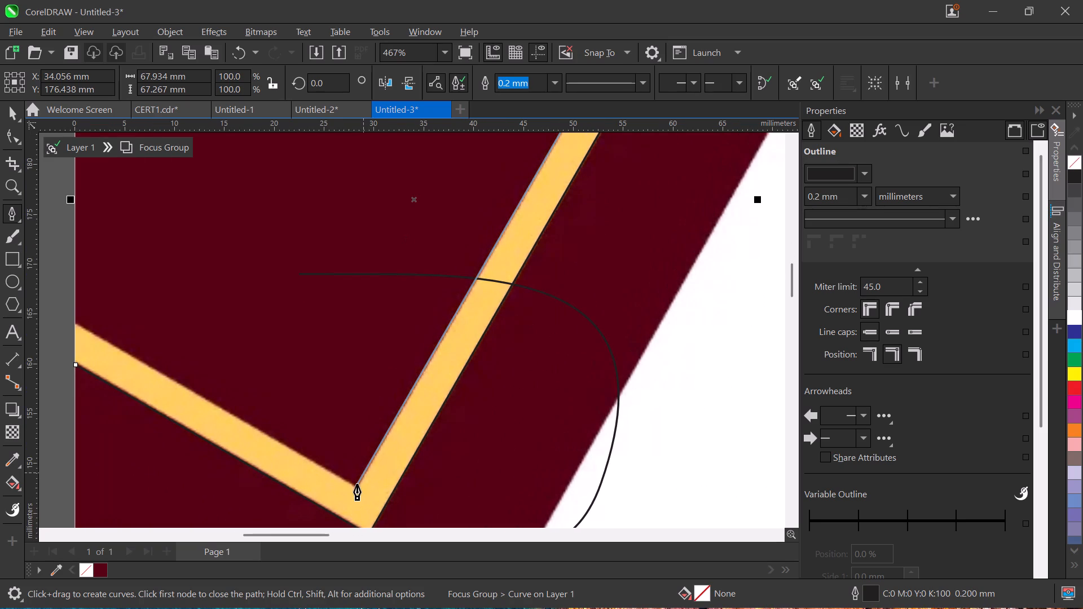
pyautogui.click(357, 487)
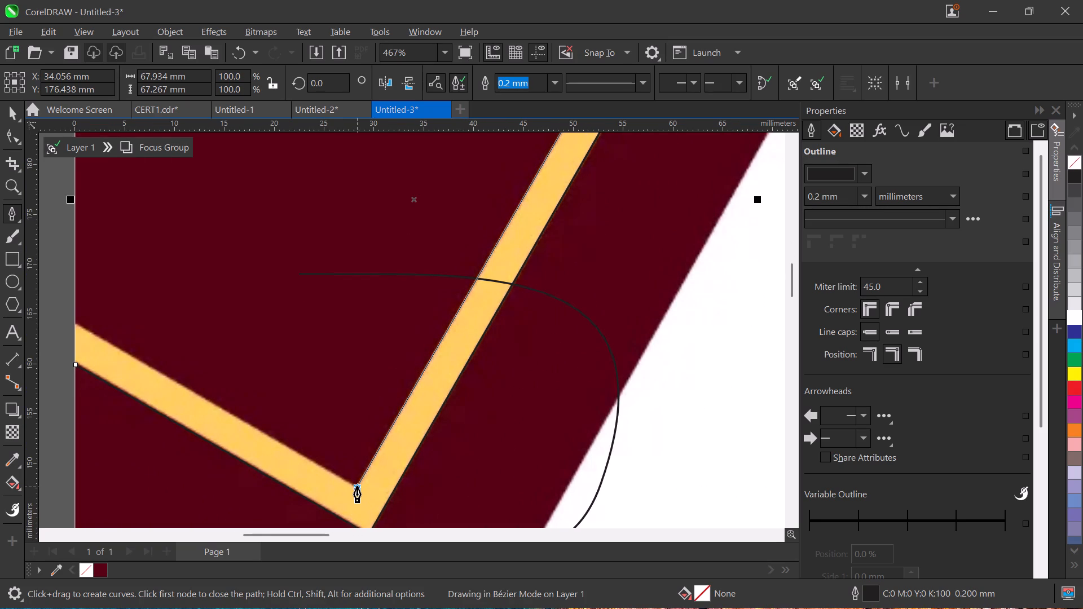
pyautogui.keyDown('ctrl'); pyautogui.scroll(-6, 82, 326); pyautogui.keyUp('ctrl')
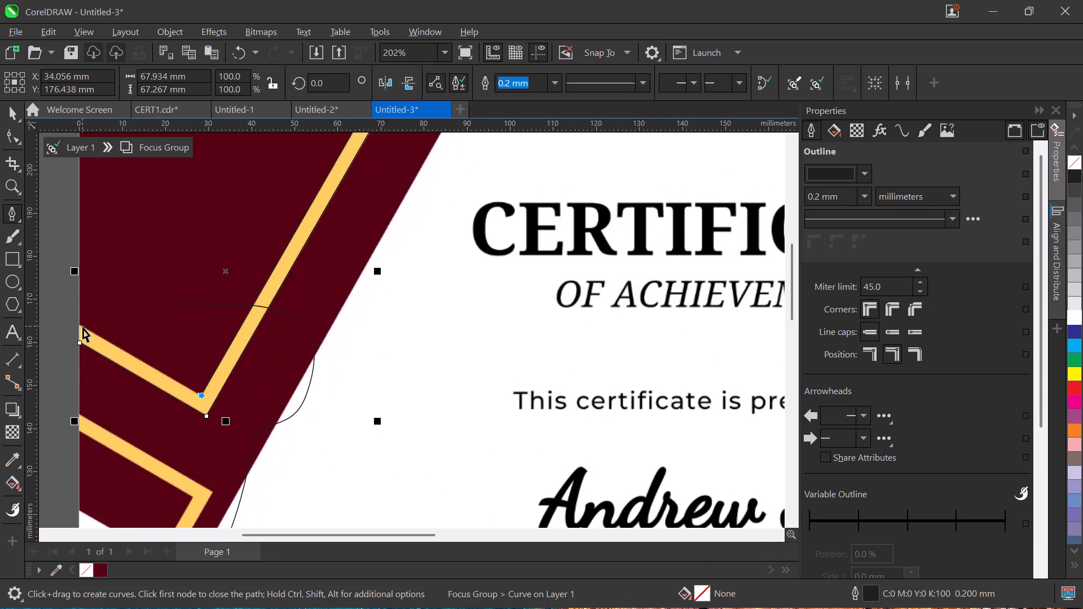
pyautogui.keyDown('ctrl'); pyautogui.scroll(5, 82, 326); pyautogui.keyUp('ctrl')
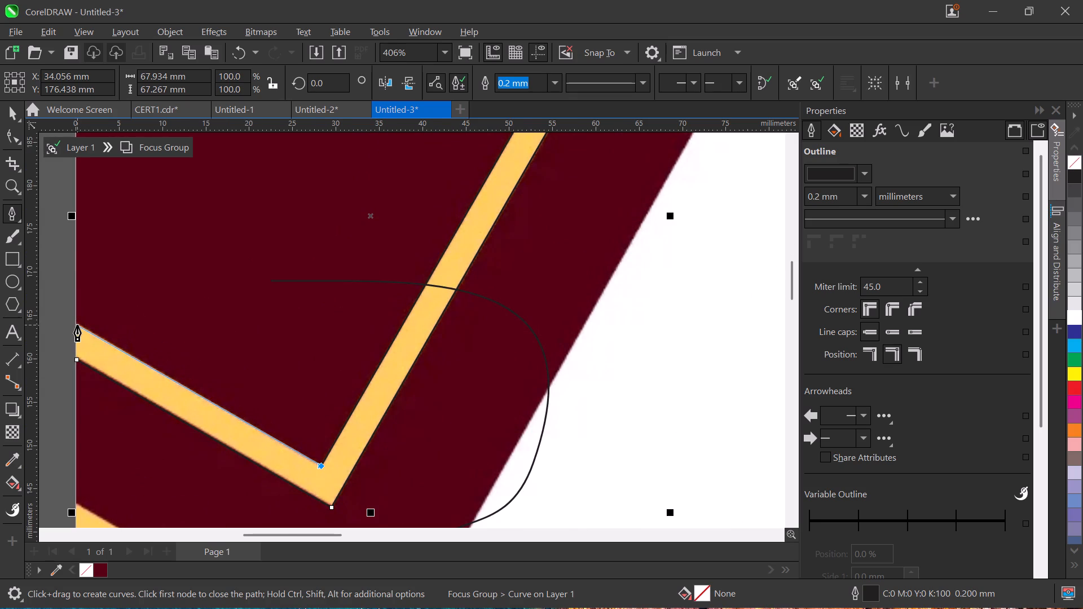
pyautogui.click(77, 325)
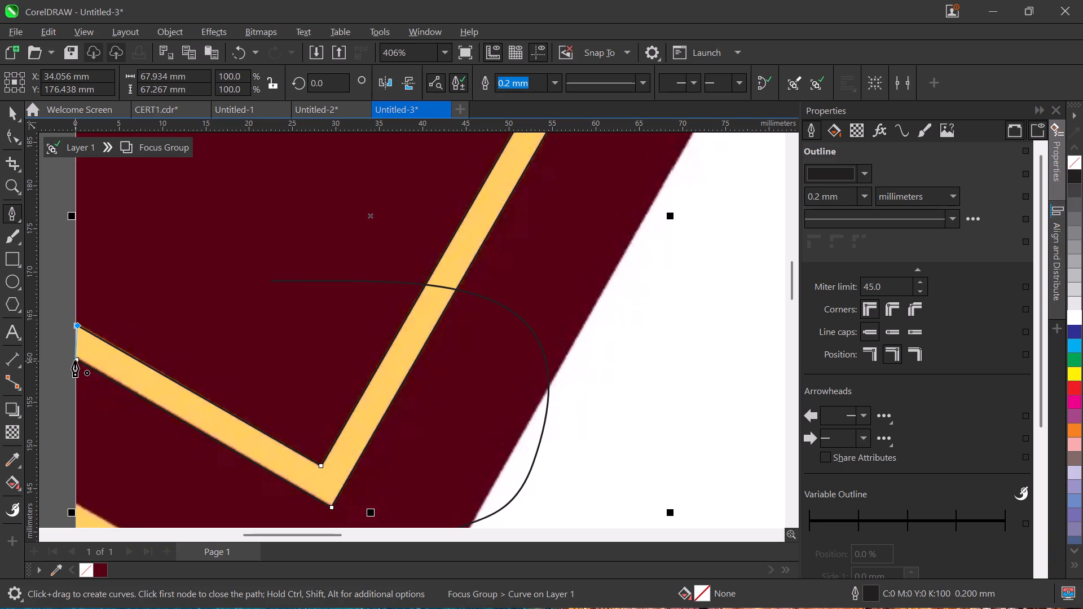
pyautogui.click(75, 361)
# Move the traced V outline off the page above the certificate's upper-left corner, centred at about X -2, Y 259 mm.
pyautogui.keyDown('ctrl'); pyautogui.scroll(-5, 259, 395); pyautogui.keyUp('ctrl')
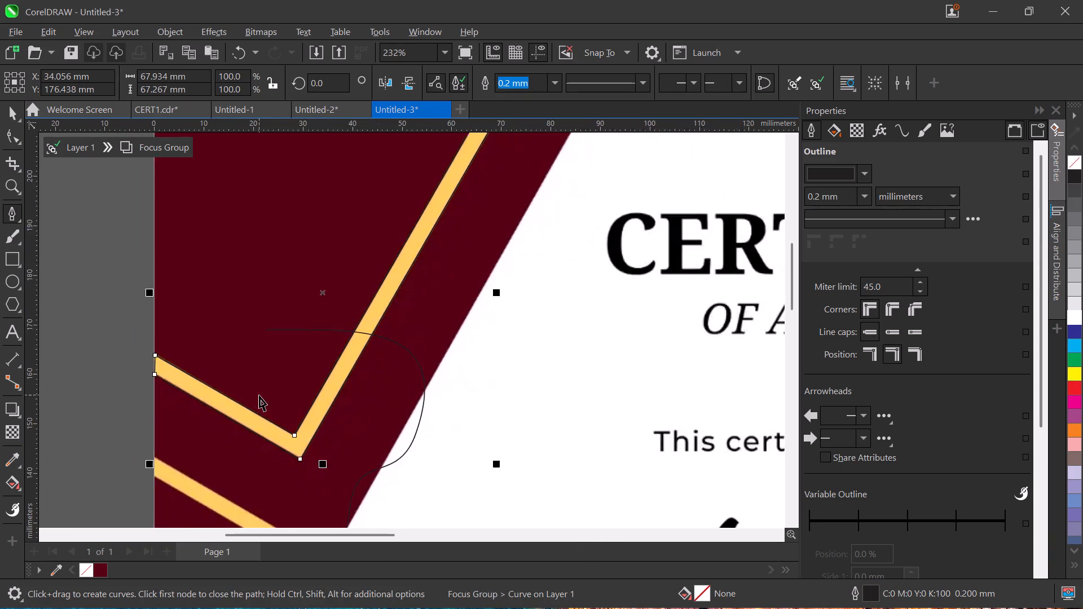
pyautogui.keyDown('ctrl'); pyautogui.scroll(-4, 259, 395); pyautogui.keyUp('ctrl')
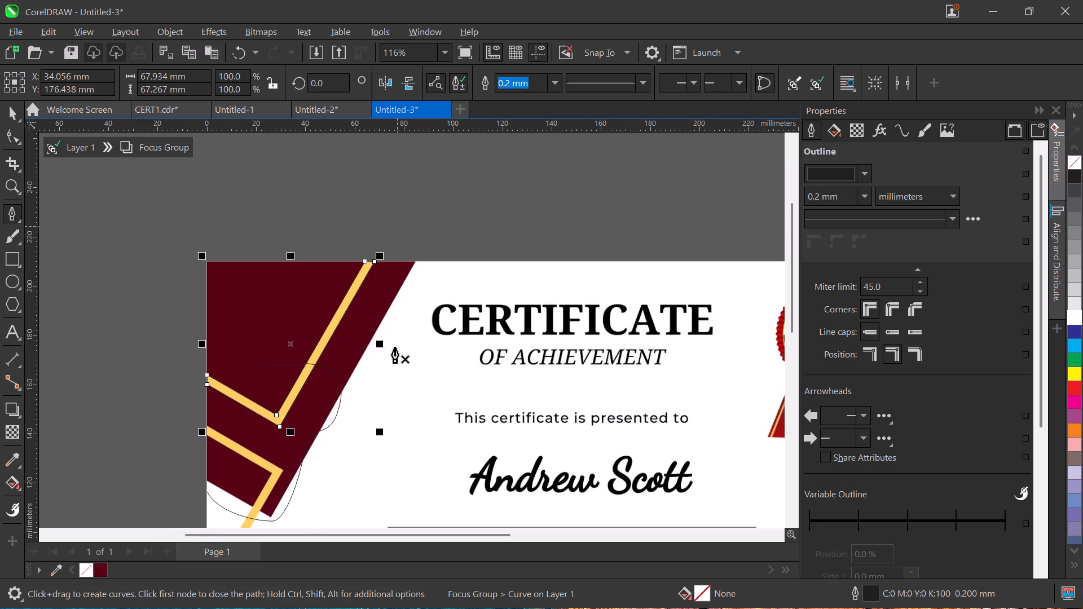
pyautogui.keyDown('ctrl'); pyautogui.scroll(-6, 394, 353); pyautogui.keyUp('ctrl')
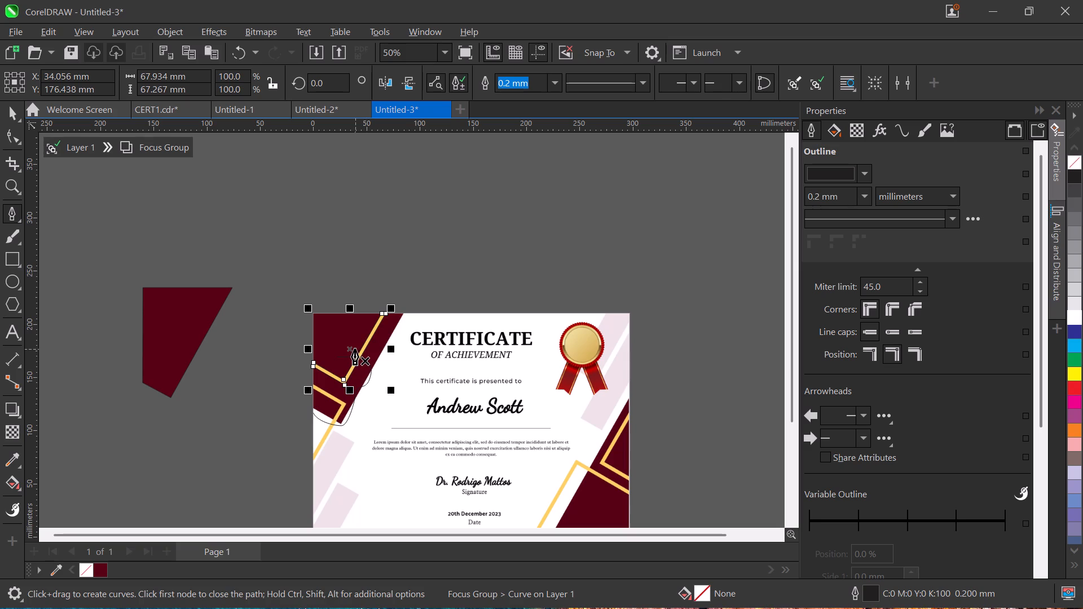
pyautogui.moveTo(358, 353); pyautogui.dragTo(345, 346)
pyautogui.moveTo(345, 346); pyautogui.dragTo(294, 243)
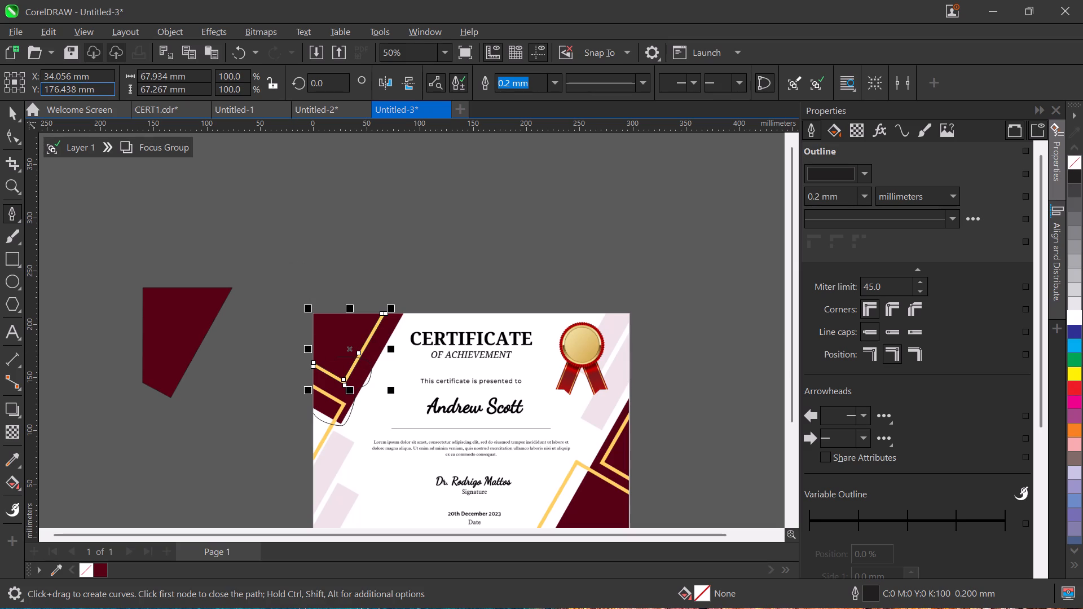
pyautogui.click(14, 111)
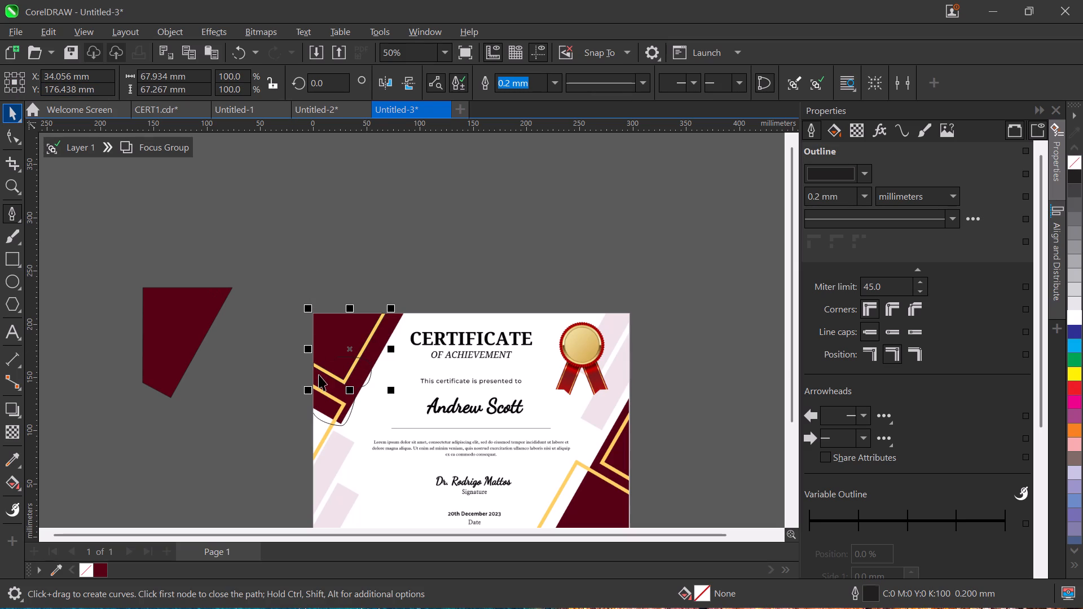
pyautogui.moveTo(354, 353); pyautogui.dragTo(316, 266)
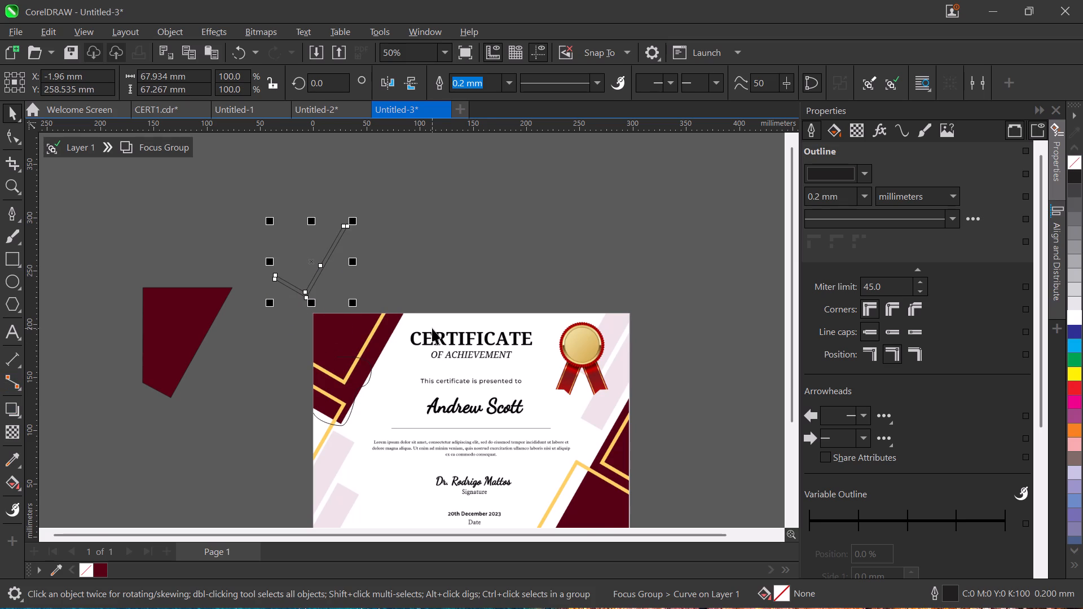
# Colour the traced V shape's outline with the gold #FECF5B sampled from the certificate's upper-left stripe.
pyautogui.keyDown('ctrl'); pyautogui.scroll(3, 432, 328); pyautogui.keyUp('ctrl')
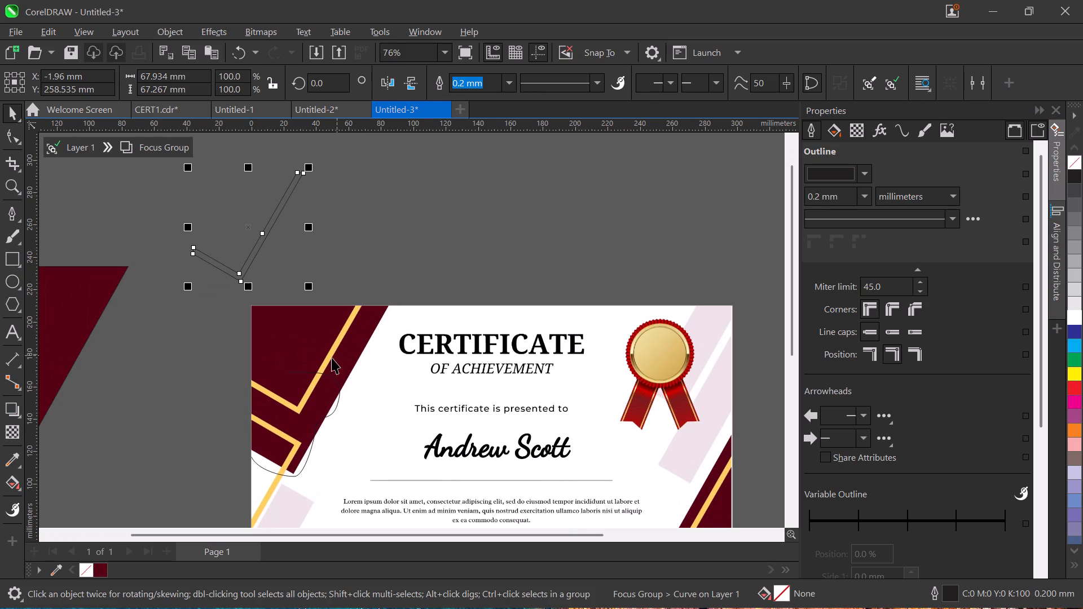
pyautogui.click(12, 460)
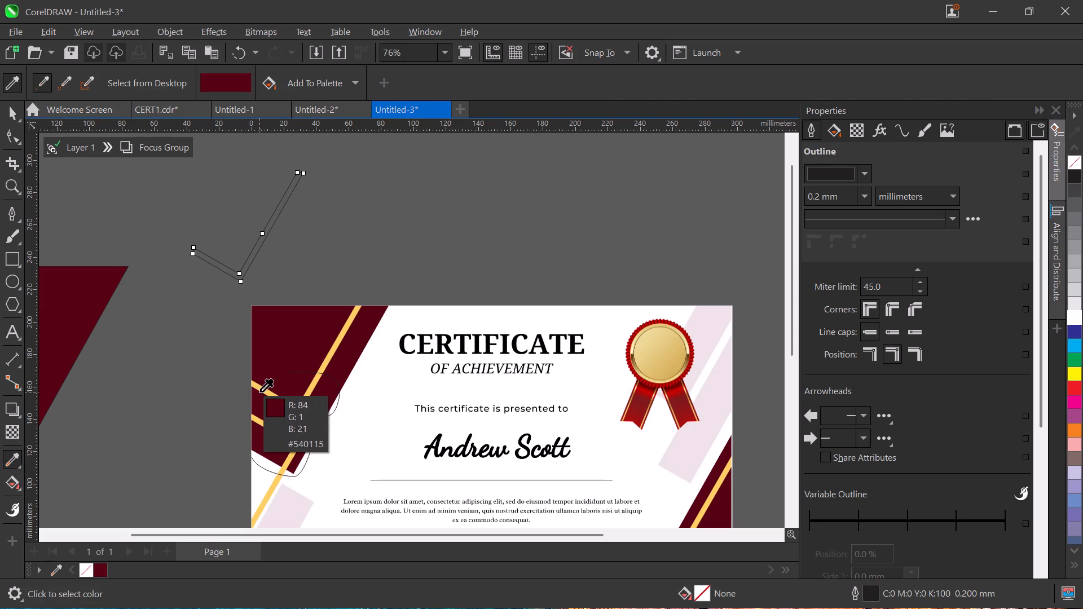
pyautogui.click(265, 392)
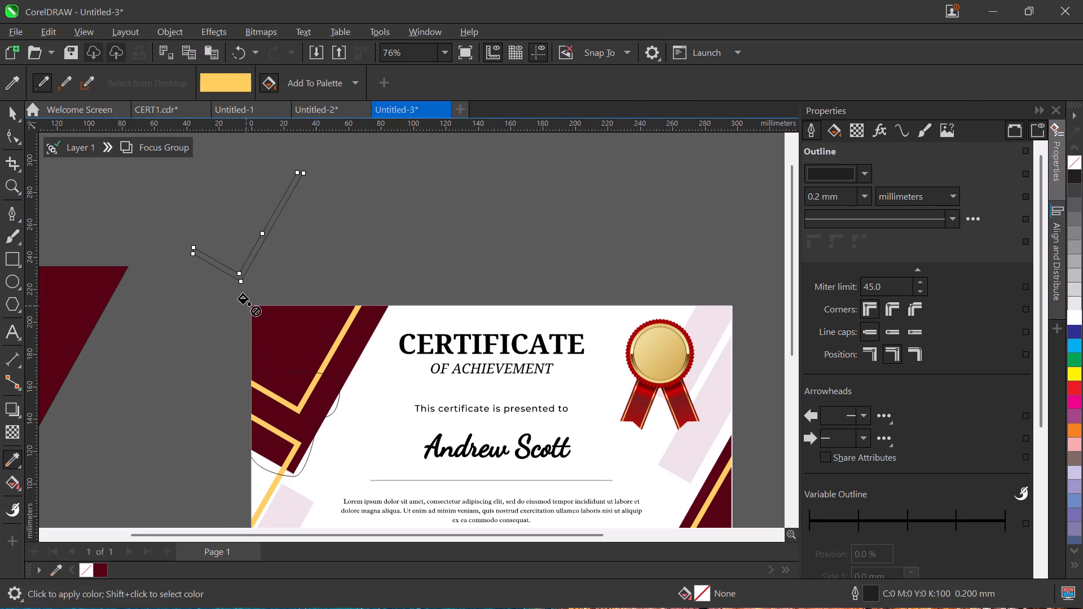
pyautogui.click(245, 260)
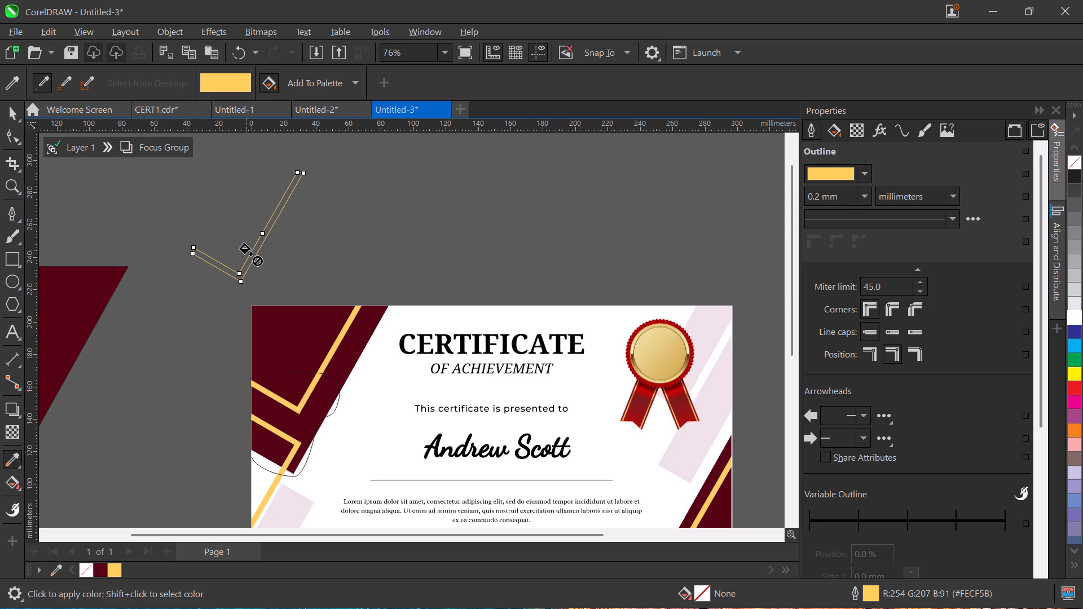
pyautogui.click(250, 250)
pyautogui.click(250, 250)
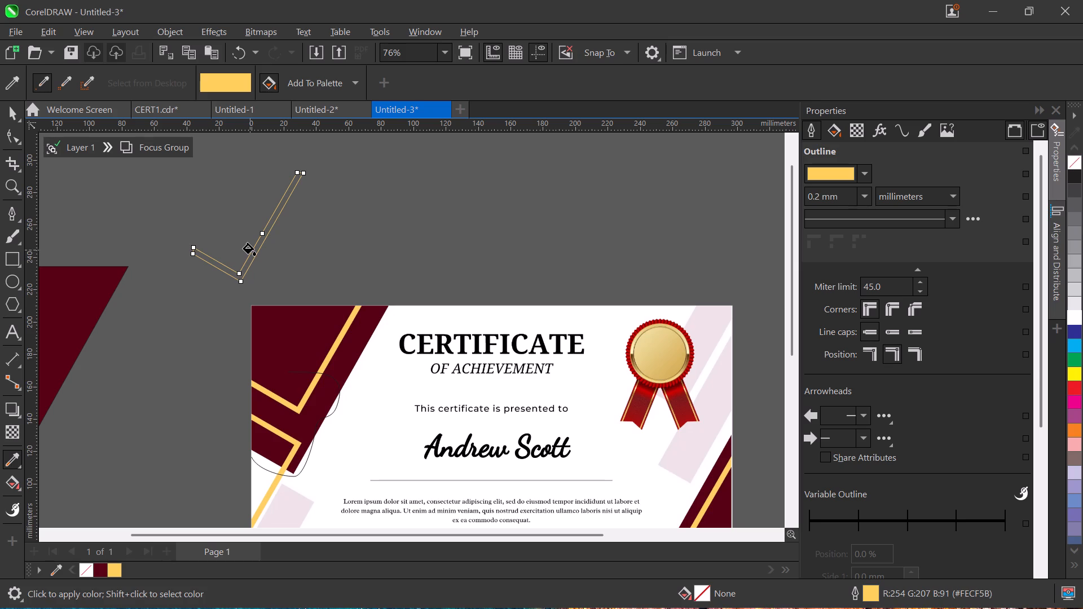
pyautogui.click(256, 239)
pyautogui.click(19, 111)
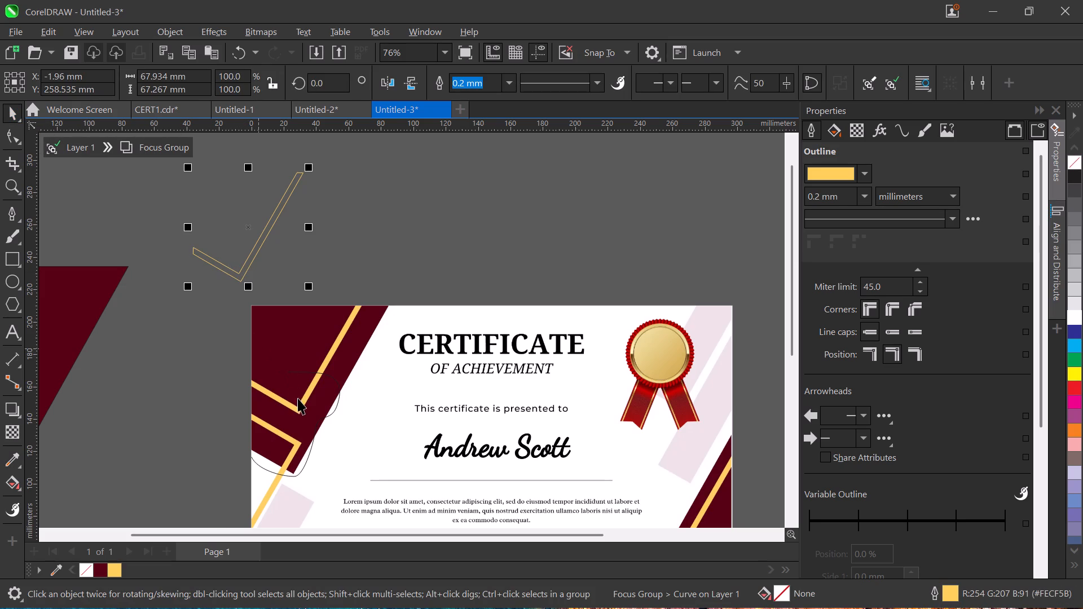
# Sample the gold #FECE5F from the certificate's upper-left stripe and apply it to the traced V shape's outline and fill.
pyautogui.click(8, 462)
pyautogui.click(279, 400)
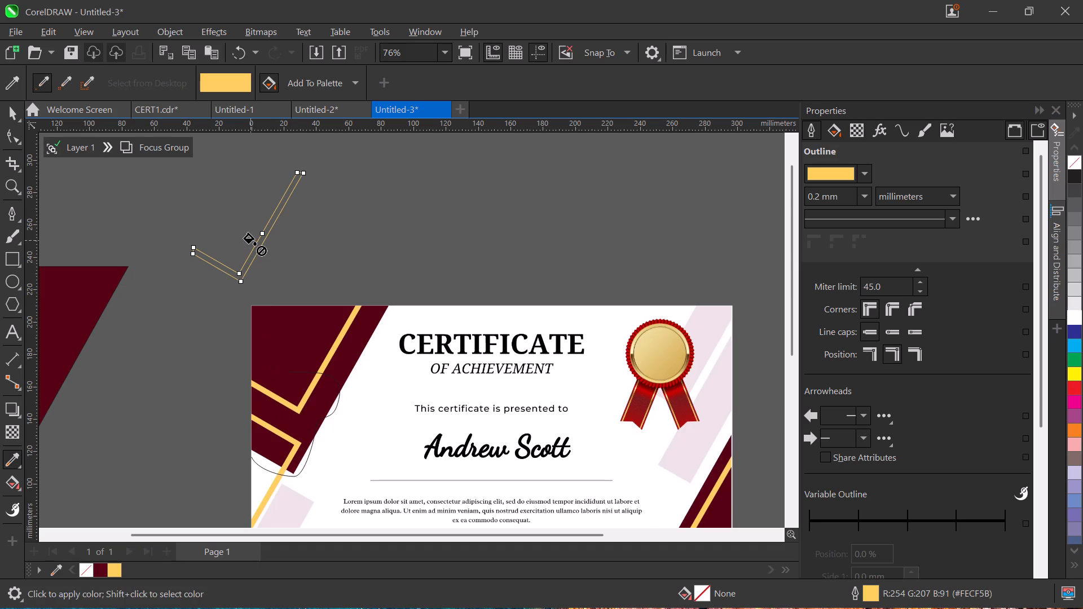
pyautogui.click(256, 243)
pyautogui.click(292, 179)
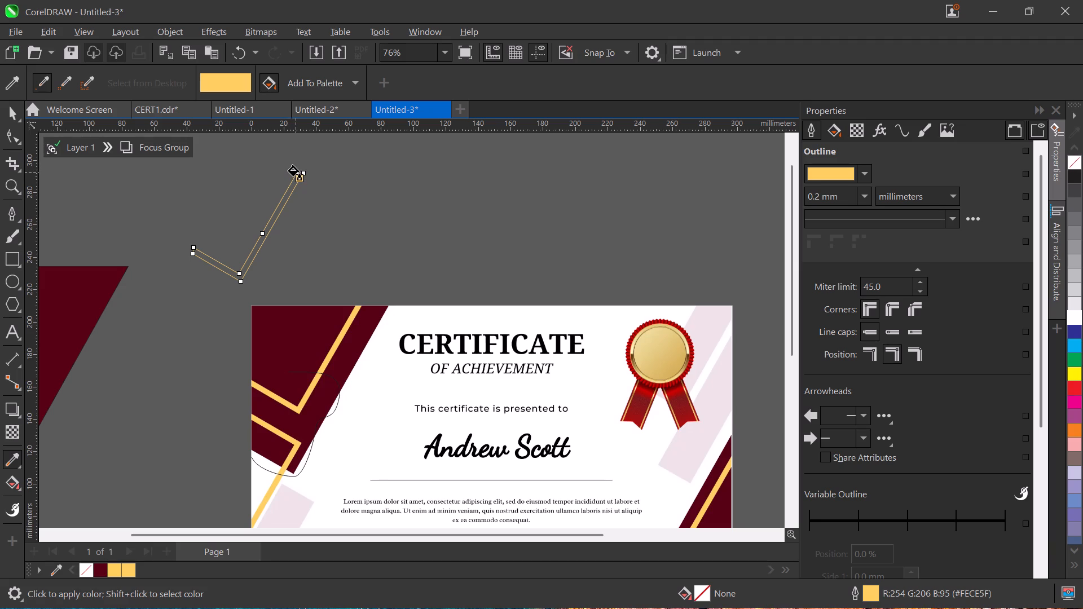
pyautogui.click(295, 172)
pyautogui.click(290, 178)
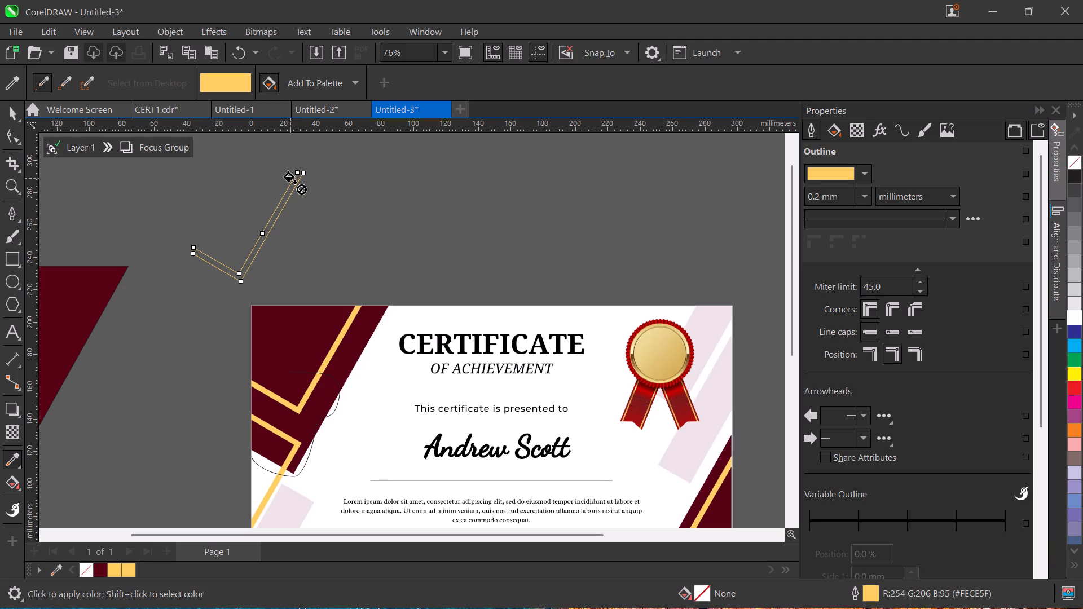
pyautogui.click(285, 186)
pyautogui.keyDown('ctrl'); pyautogui.scroll(8, 231, 257); pyautogui.keyUp('ctrl')
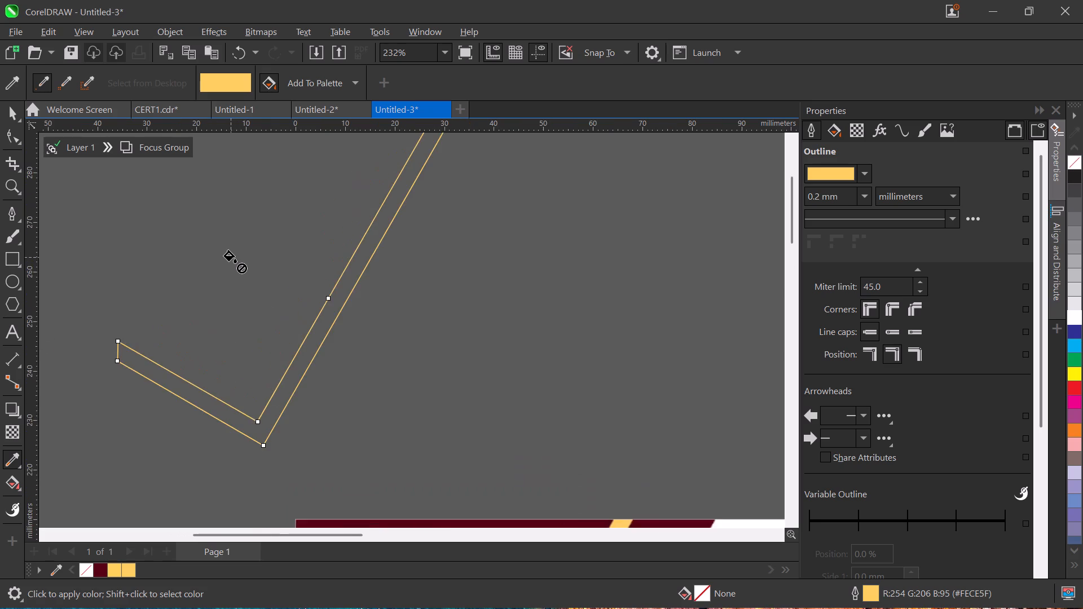
pyautogui.keyDown('ctrl'); pyautogui.scroll(5, 231, 257); pyautogui.keyUp('ctrl')
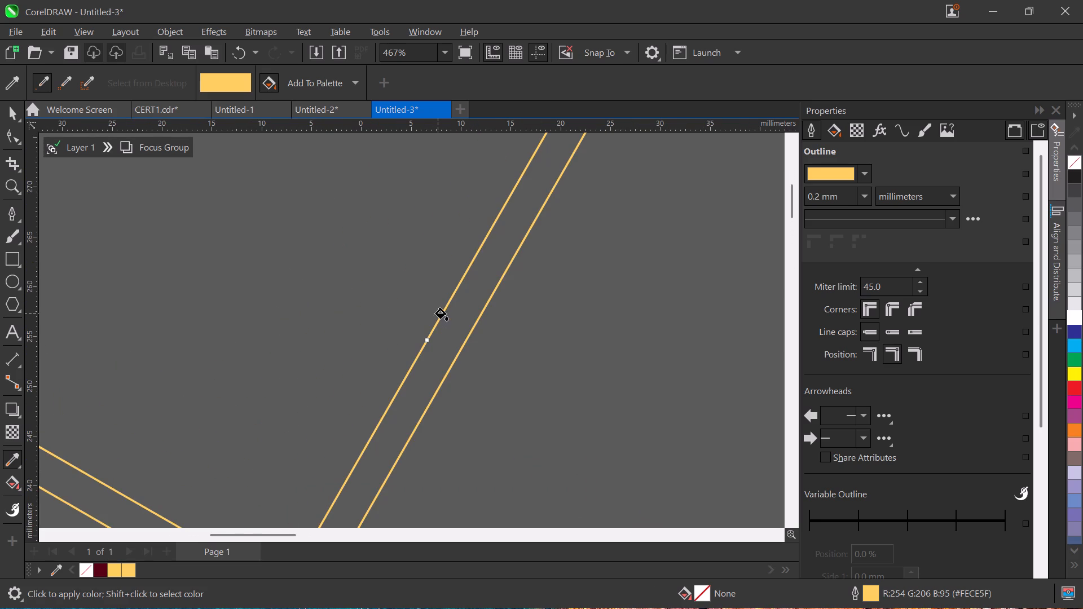
pyautogui.click(451, 318)
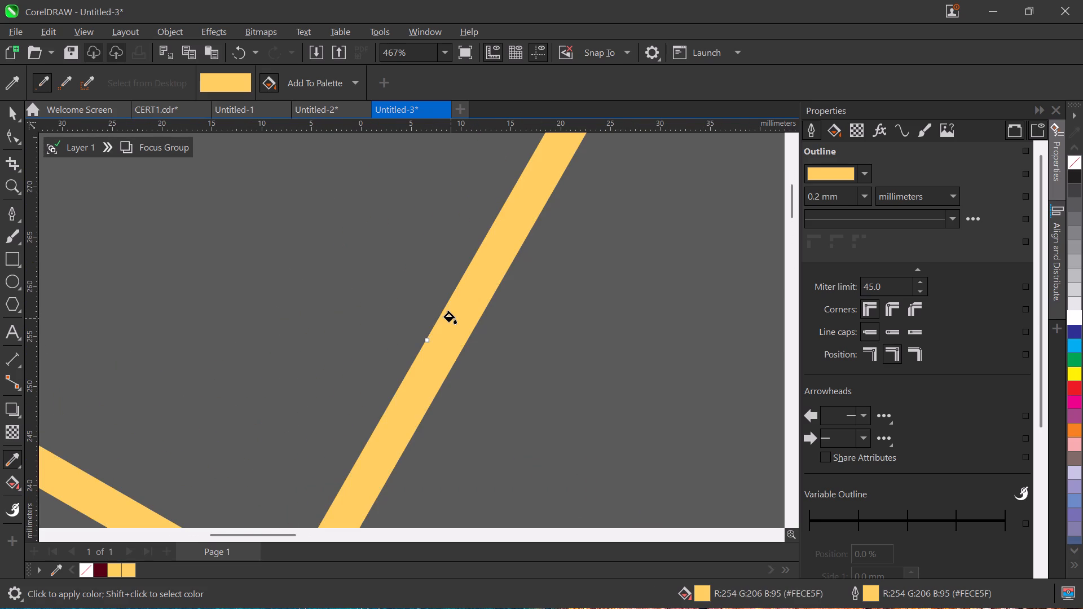
# Draw a rectangle of about 296 by 209 mm over the whole certificate, from its upper-left to its lower-right corner.
pyautogui.keyDown('ctrl'); pyautogui.scroll(-2, 451, 318); pyautogui.keyUp('ctrl')
pyautogui.keyDown('ctrl'); pyautogui.scroll(-5, 500, 373); pyautogui.keyUp('ctrl')
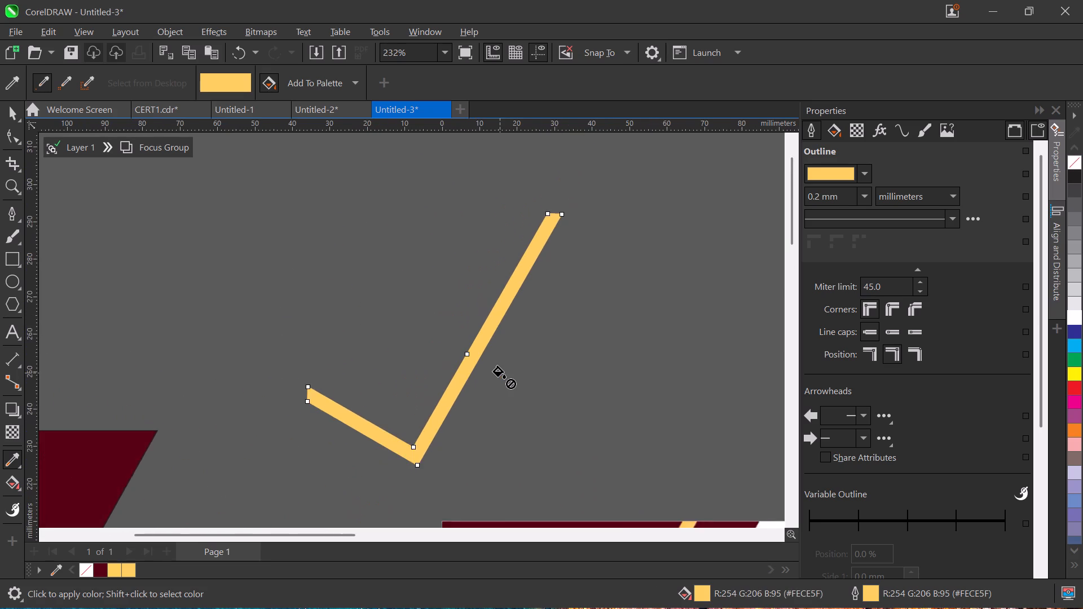
pyautogui.keyDown('ctrl'); pyautogui.scroll(-6, 500, 373); pyautogui.keyUp('ctrl')
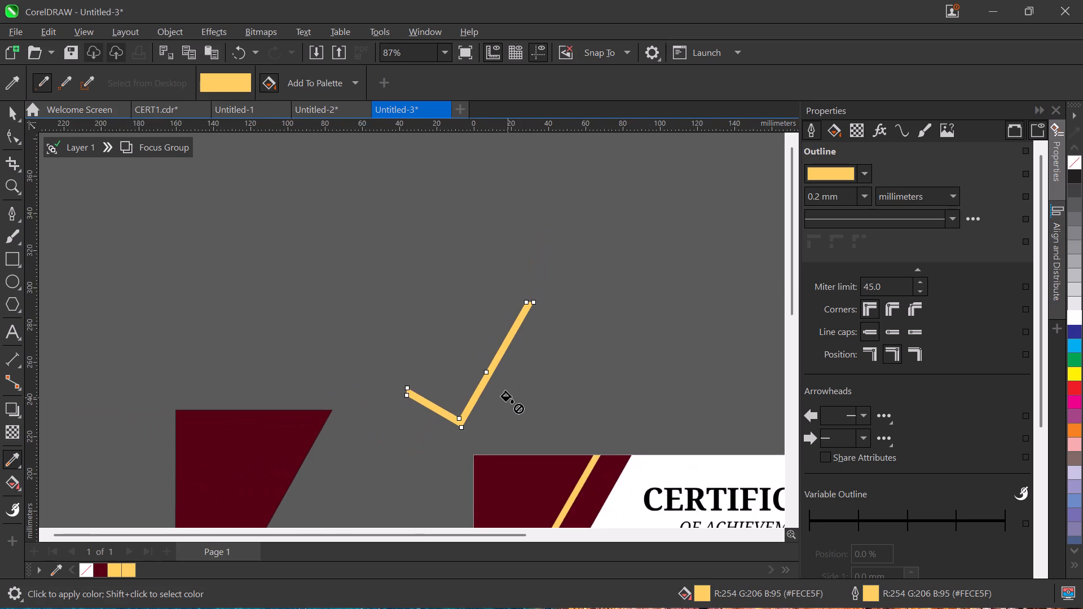
pyautogui.keyDown('ctrl'); pyautogui.scroll(-2, 508, 398); pyautogui.keyUp('ctrl')
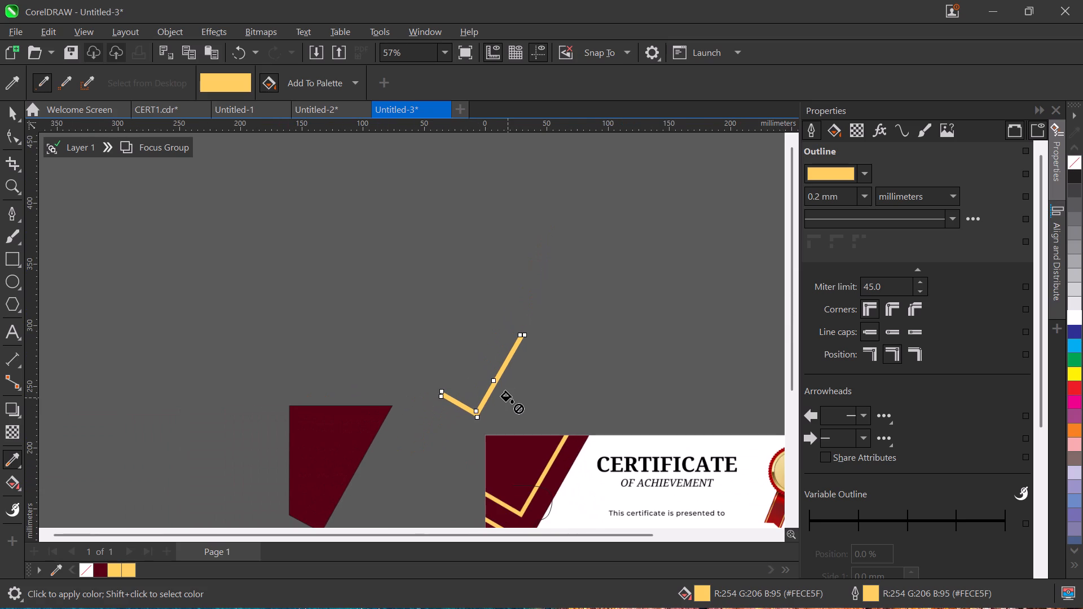
pyautogui.keyDown('ctrl'); pyautogui.scroll(-7, 508, 398); pyautogui.keyUp('ctrl')
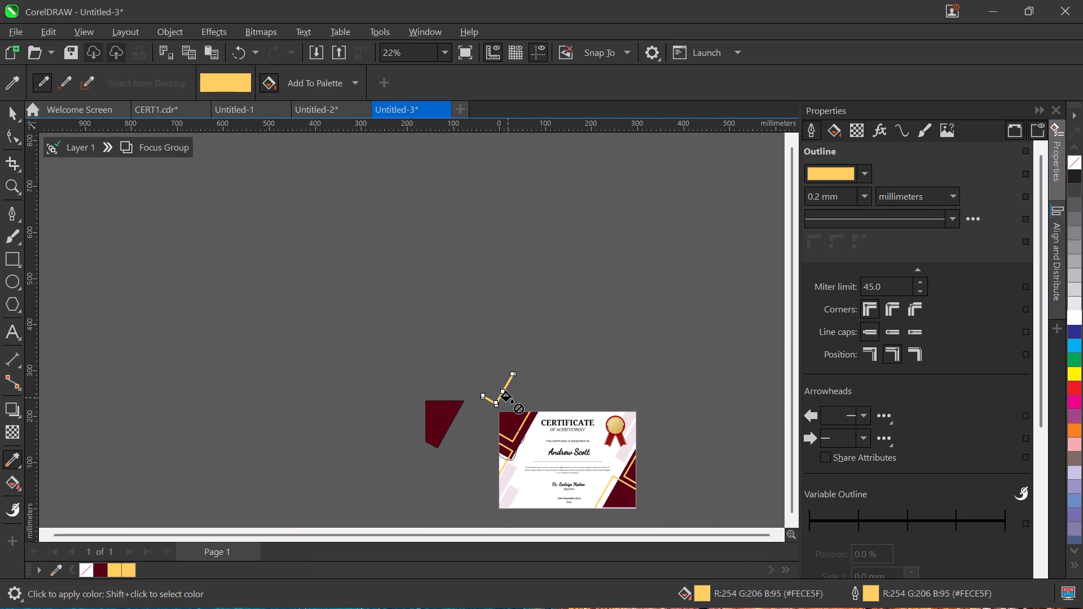
pyautogui.keyDown('ctrl'); pyautogui.scroll(-2, 508, 398); pyautogui.keyUp('ctrl')
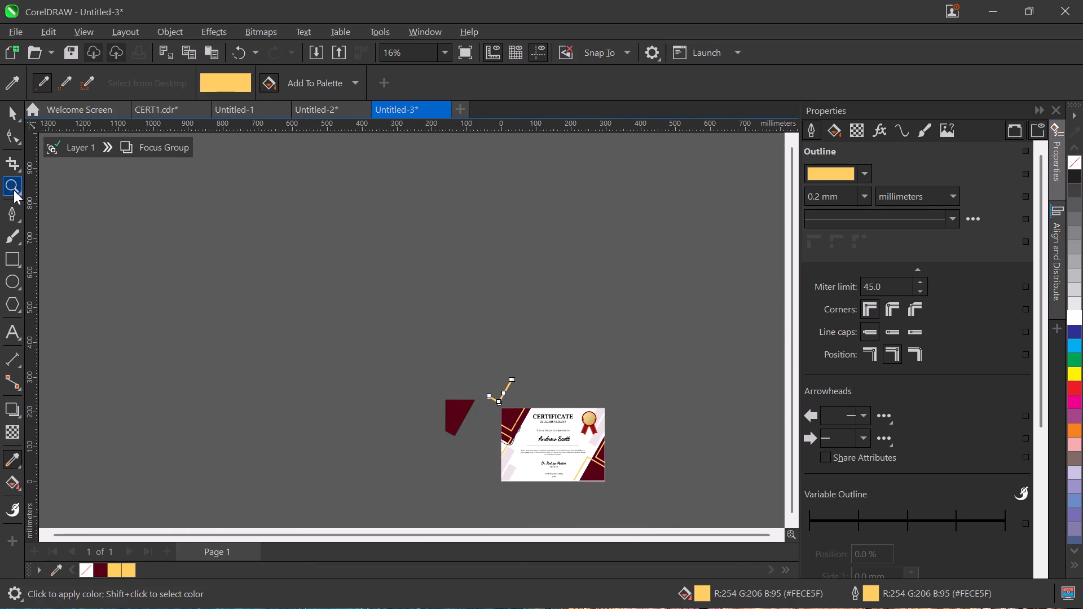
pyautogui.click(12, 257)
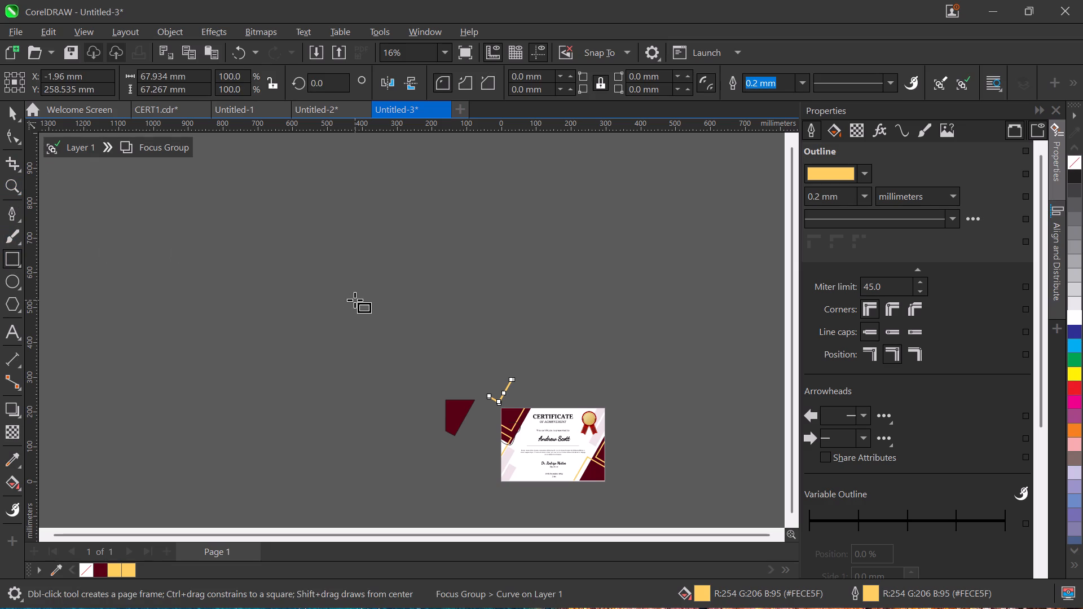
pyautogui.keyDown('ctrl'); pyautogui.scroll(9, 538, 445); pyautogui.keyUp('ctrl')
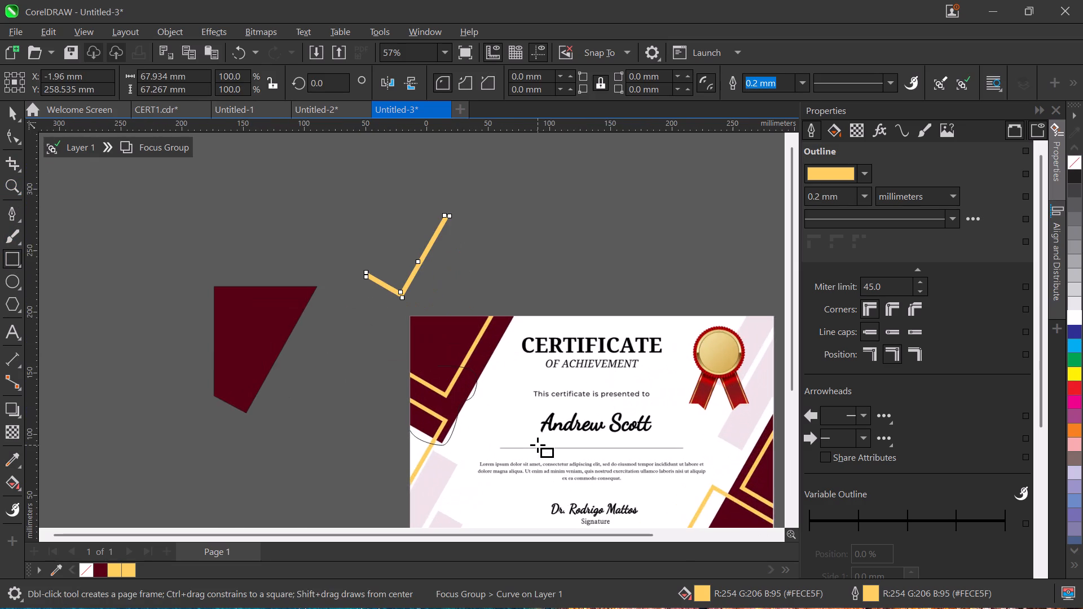
pyautogui.keyDown('ctrl'); pyautogui.scroll(2, 538, 445); pyautogui.keyUp('ctrl')
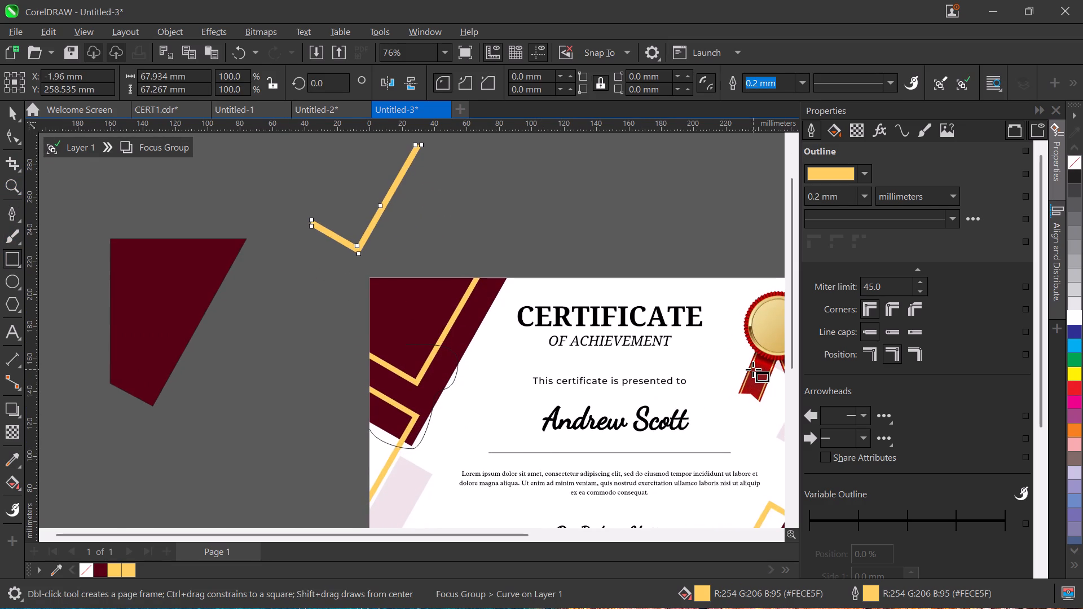
pyautogui.moveTo(794, 366); pyautogui.dragTo(826, 460)
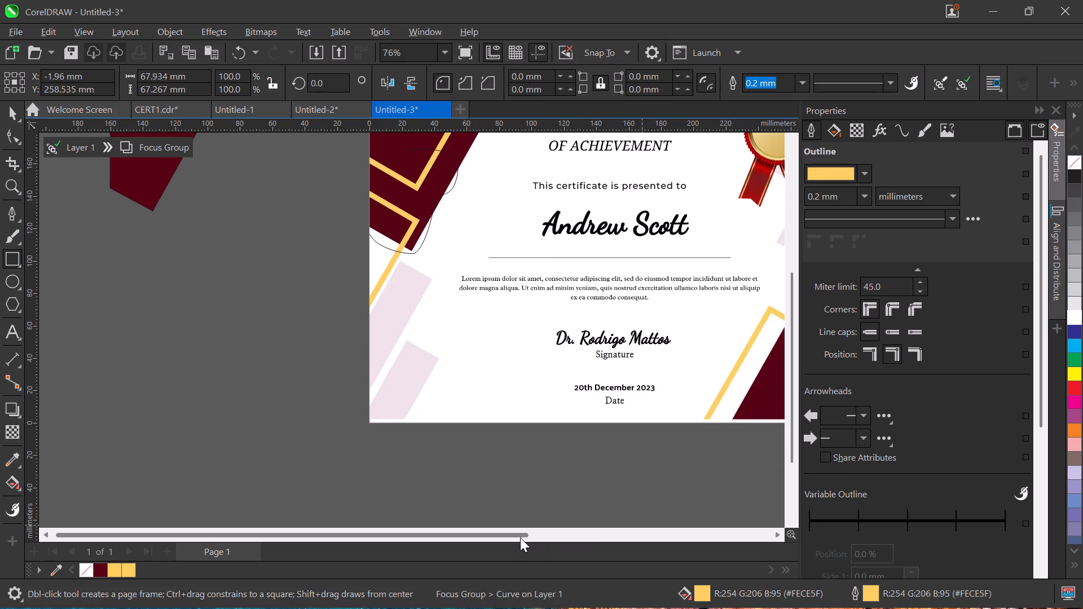
pyautogui.moveTo(520, 537); pyautogui.dragTo(635, 537)
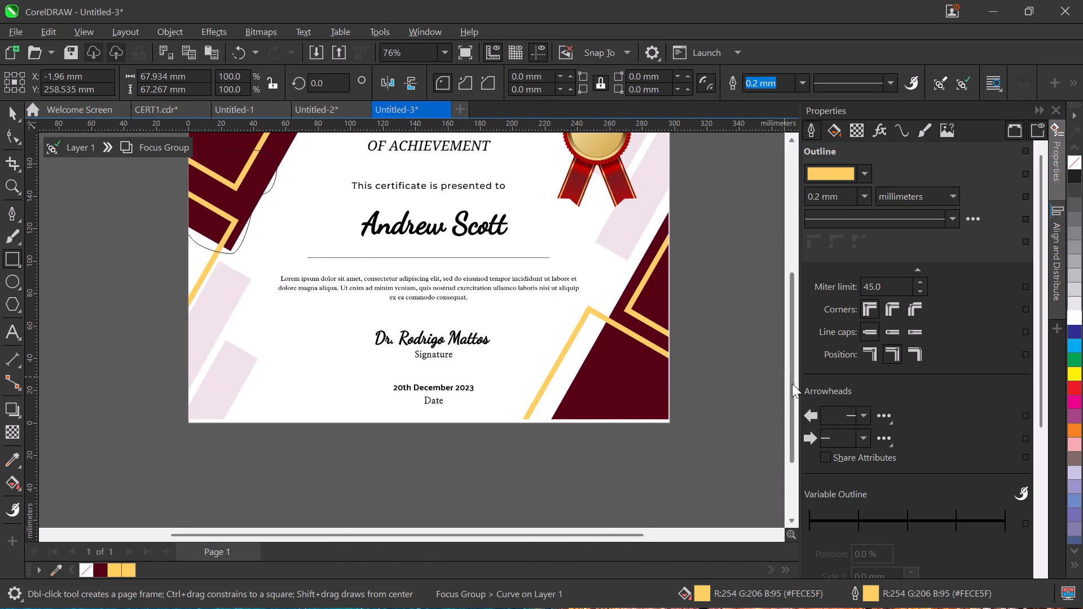
pyautogui.moveTo(792, 383); pyautogui.dragTo(785, 338)
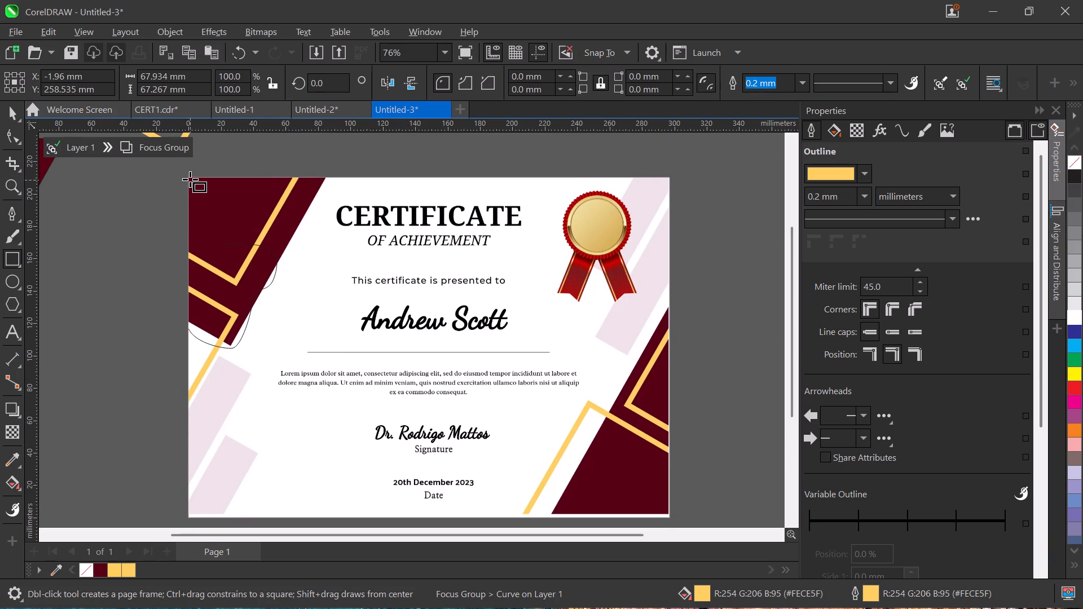
pyautogui.moveTo(189, 178); pyautogui.dragTo(472, 197)
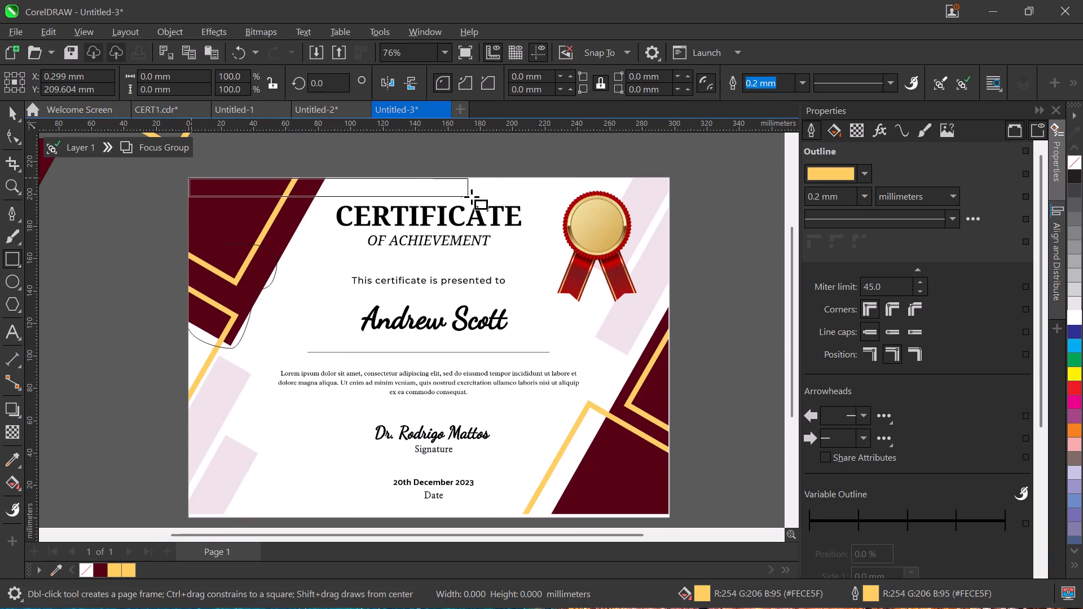
pyautogui.moveTo(472, 197); pyautogui.dragTo(693, 444)
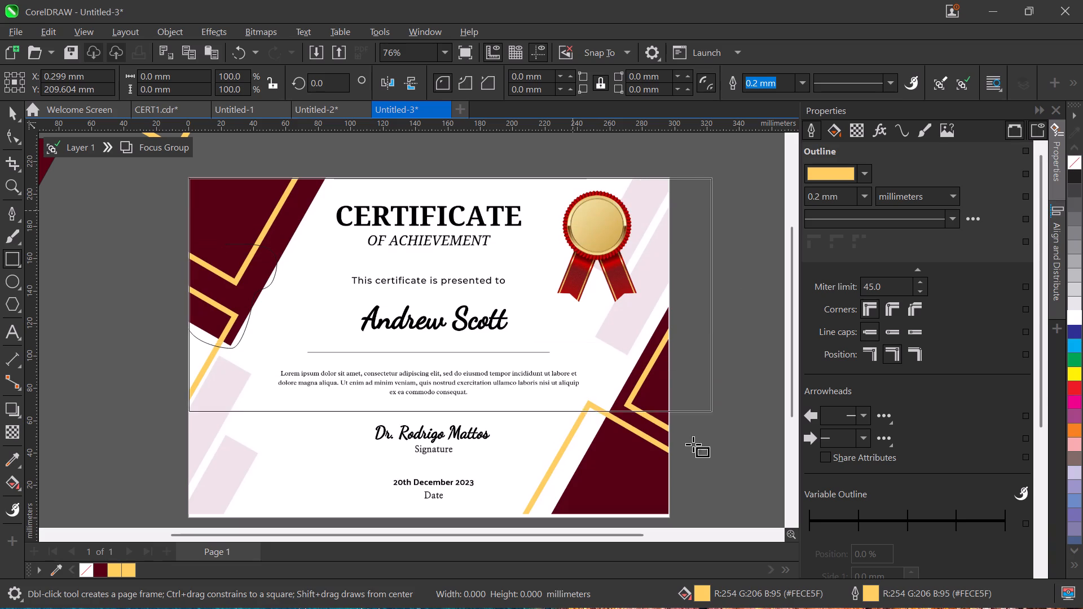
pyautogui.moveTo(693, 444); pyautogui.dragTo(665, 457)
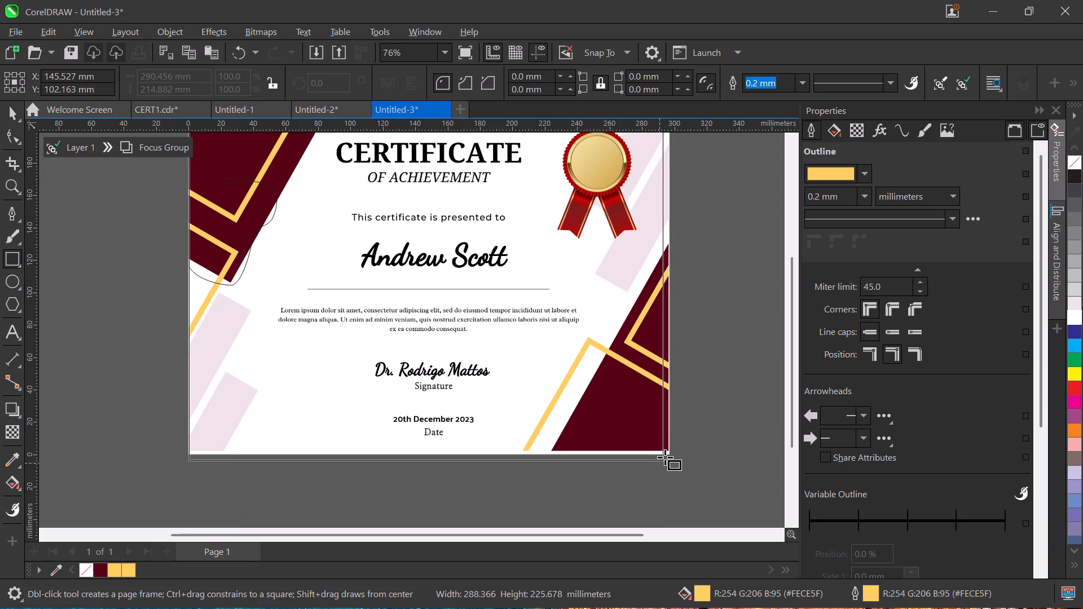
pyautogui.moveTo(665, 457); pyautogui.dragTo(668, 451)
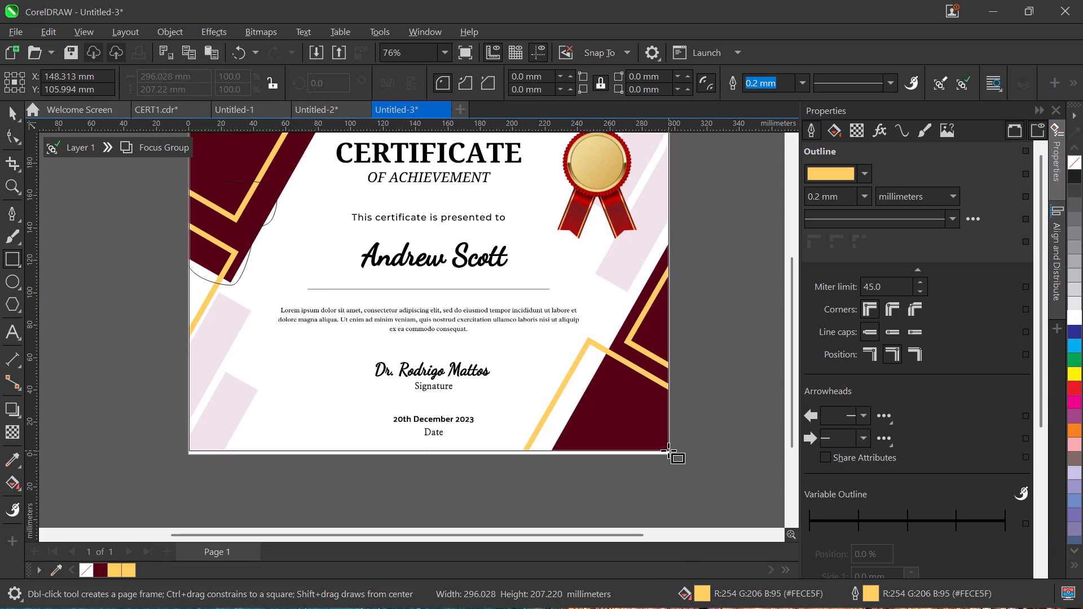
pyautogui.moveTo(668, 451); pyautogui.dragTo(668, 453)
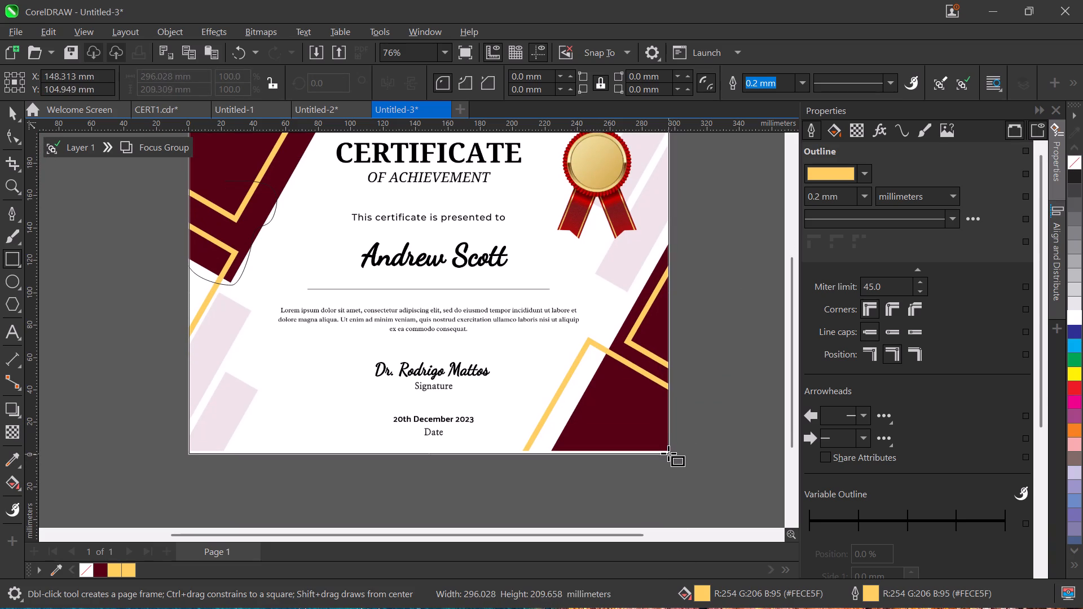
pyautogui.moveTo(668, 453); pyautogui.dragTo(670, 451)
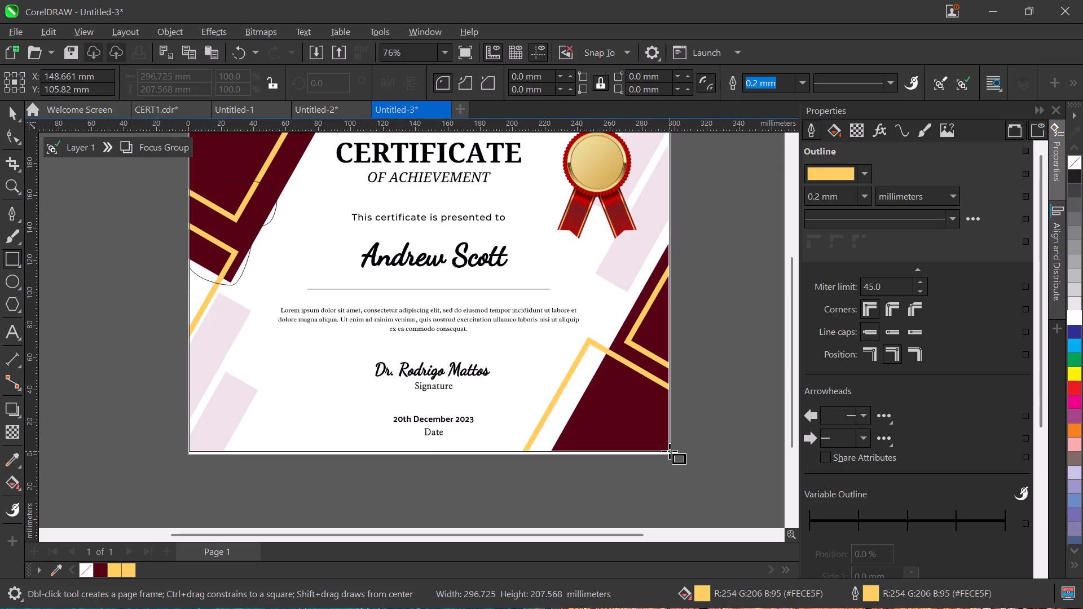
pyautogui.moveTo(670, 451); pyautogui.dragTo(668, 453)
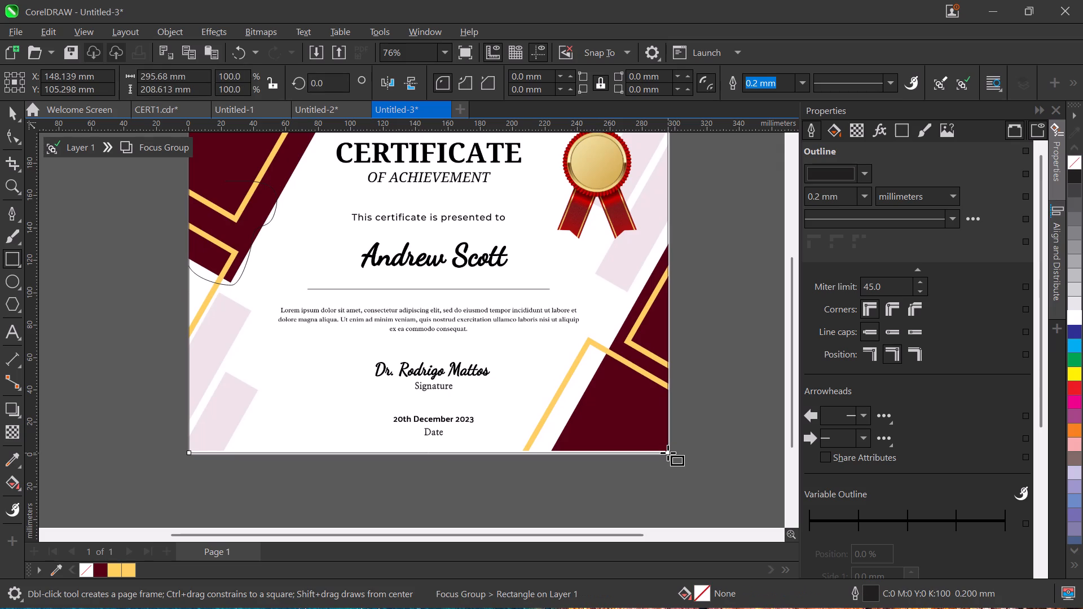
# Move the unfilled rectangle up off the certificate, centring it at about X 170, Y 187 mm.
pyautogui.scroll(-3, 668, 453)
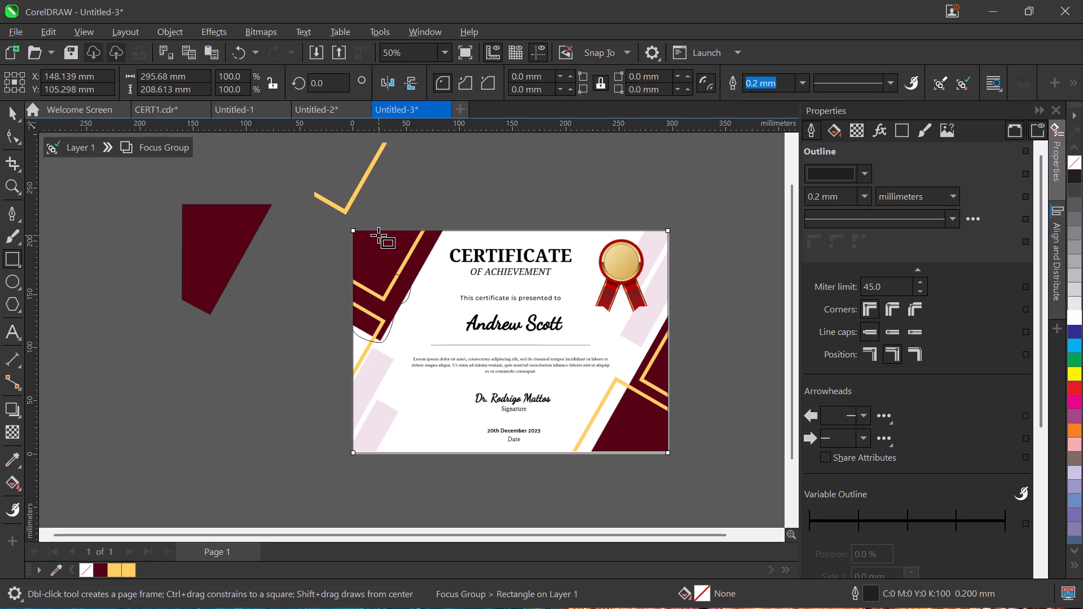
pyautogui.click(17, 111)
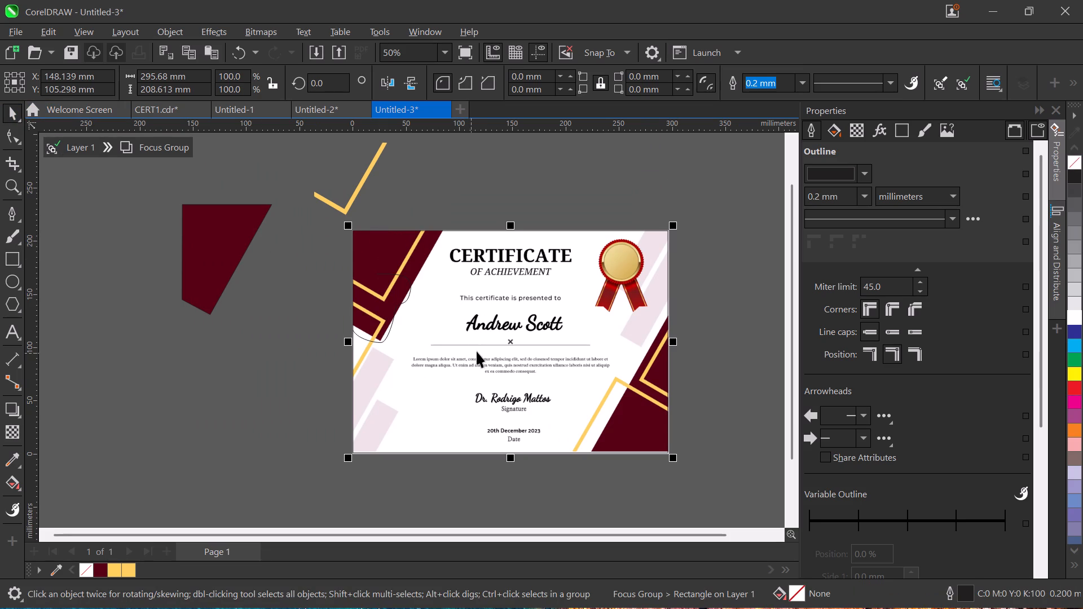
pyautogui.moveTo(512, 345); pyautogui.dragTo(532, 293)
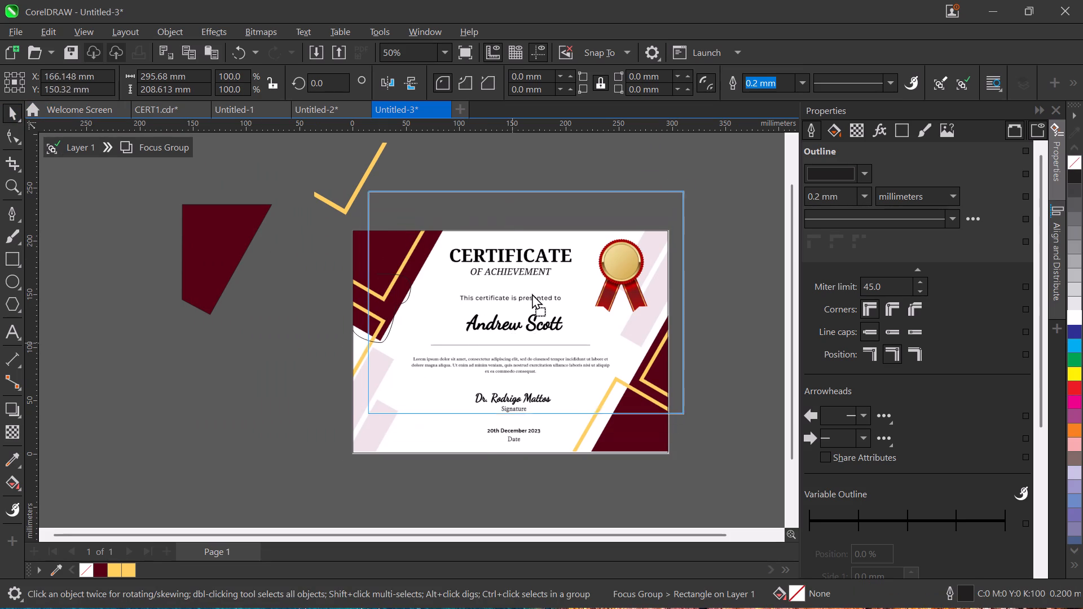
pyautogui.moveTo(532, 293); pyautogui.dragTo(535, 257)
# Move the certificate bitmap off the page to the lower left, centred at about X -165, Y 30 mm.
pyautogui.click(464, 391)
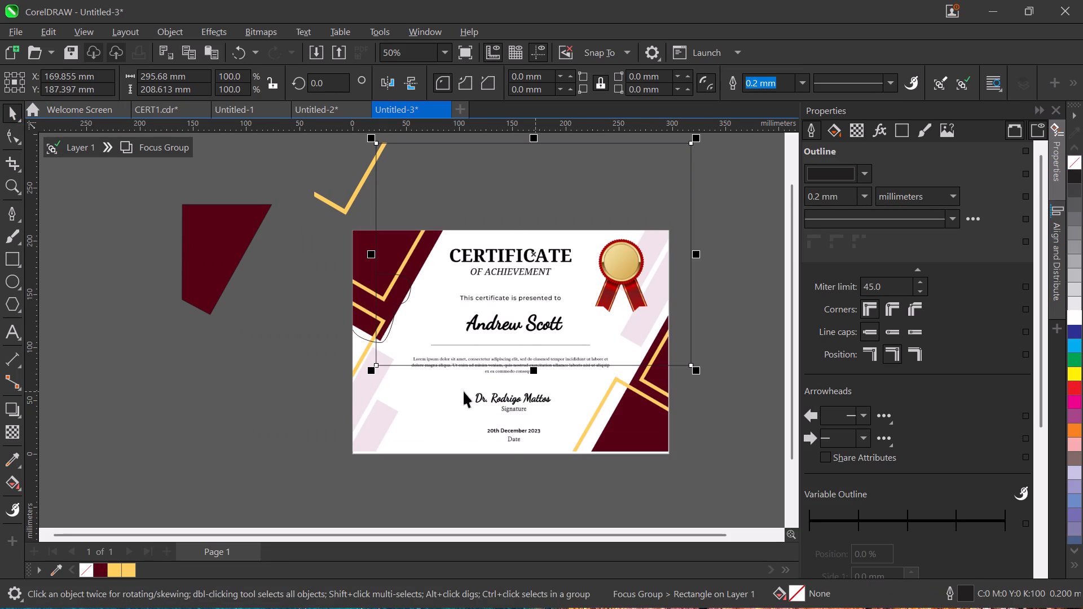
pyautogui.moveTo(464, 391); pyautogui.dragTo(156, 464)
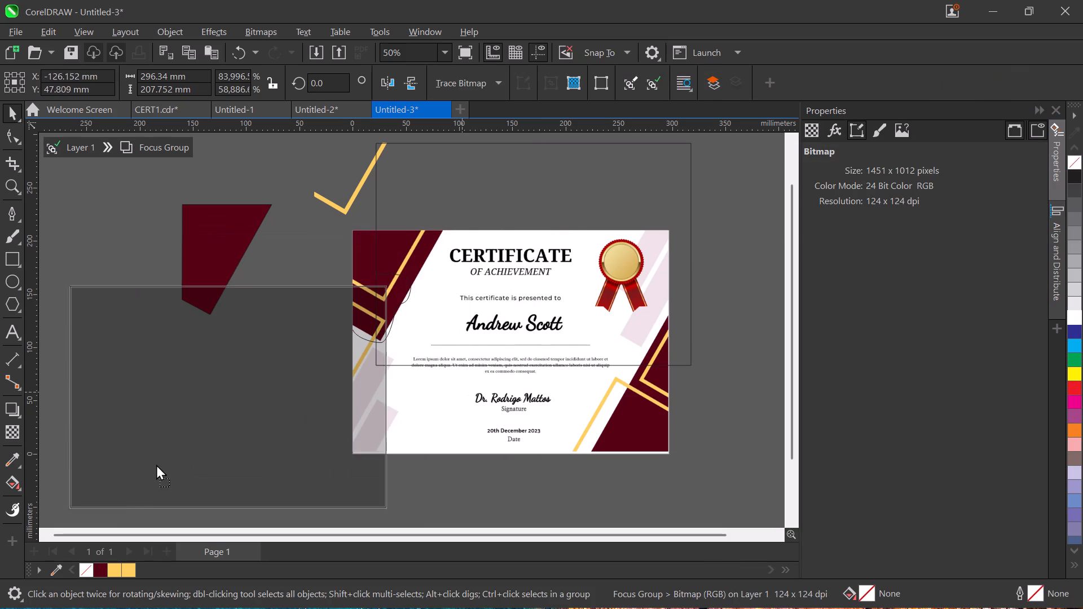
pyautogui.moveTo(156, 464); pyautogui.dragTo(130, 473)
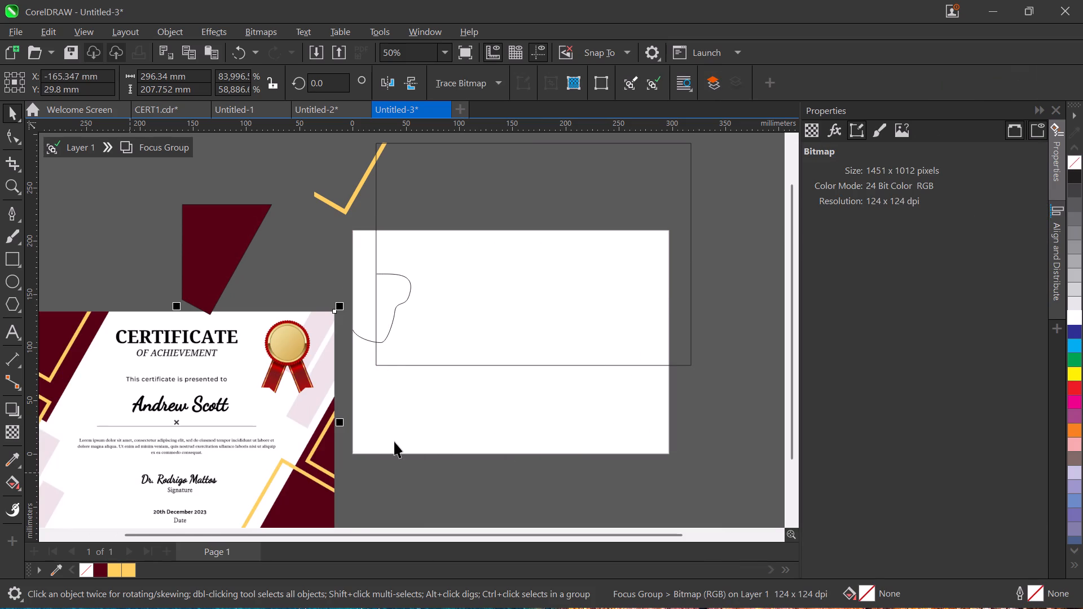
# Delete the stray curved outline left near the page's left edge.
pyautogui.click(408, 291)
pyautogui.press('Delete')
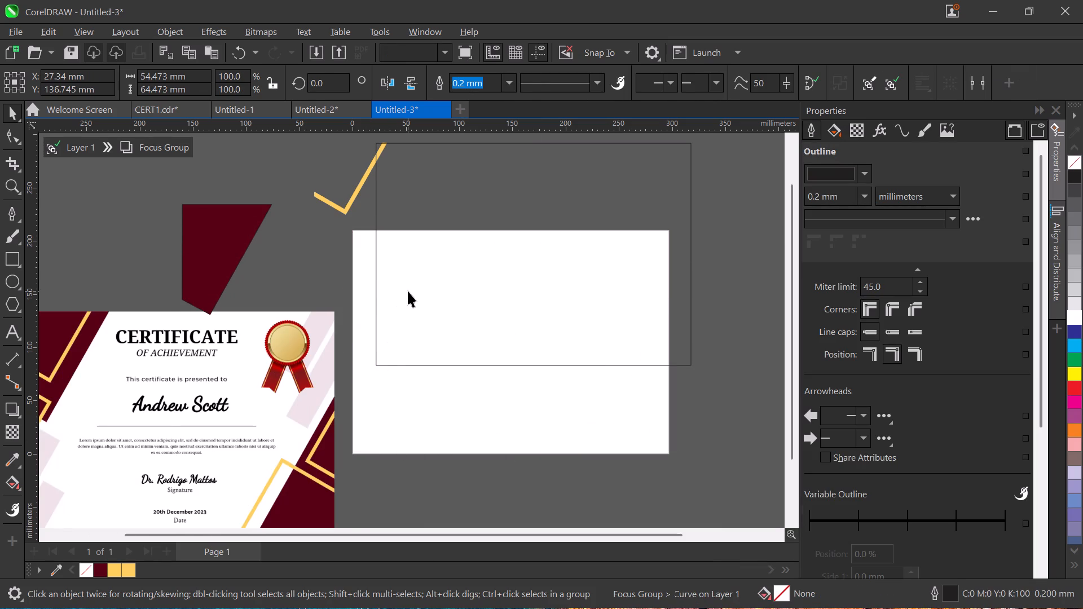
# Move the unfilled rectangle onto the blank page so it covers it, centred at about X 149, Y 105 mm.
pyautogui.click(692, 281)
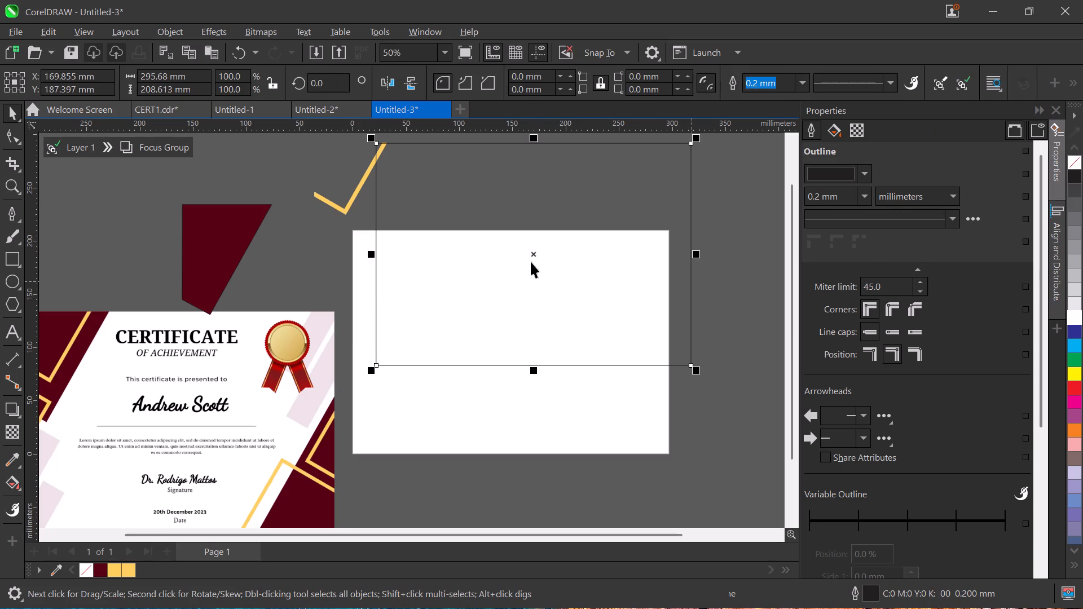
pyautogui.moveTo(531, 257); pyautogui.dragTo(530, 272)
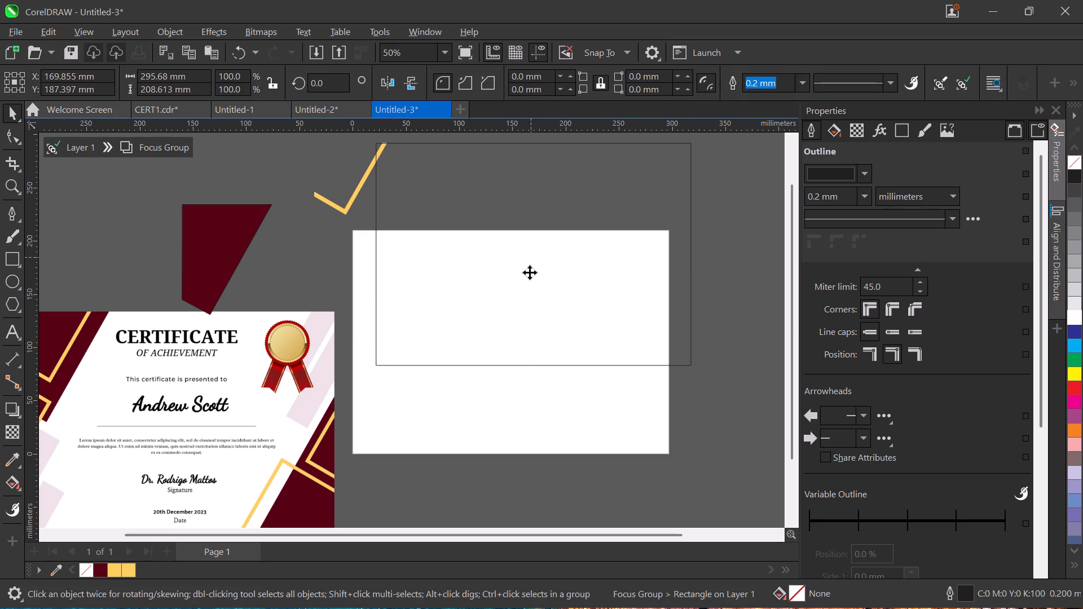
pyautogui.moveTo(530, 272); pyautogui.dragTo(508, 345)
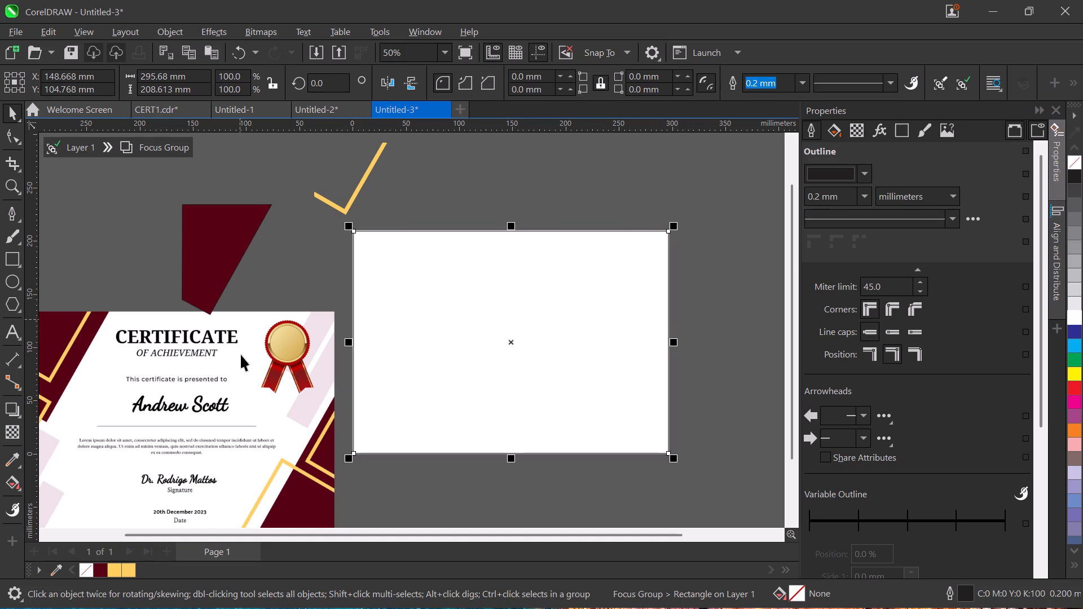
# Move the traced maroon shape into the page's upper-left corner, centred at about X 44, Y 156 mm.
pyautogui.keyDown('ctrl'); pyautogui.scroll(-4, 241, 355); pyautogui.keyUp('ctrl')
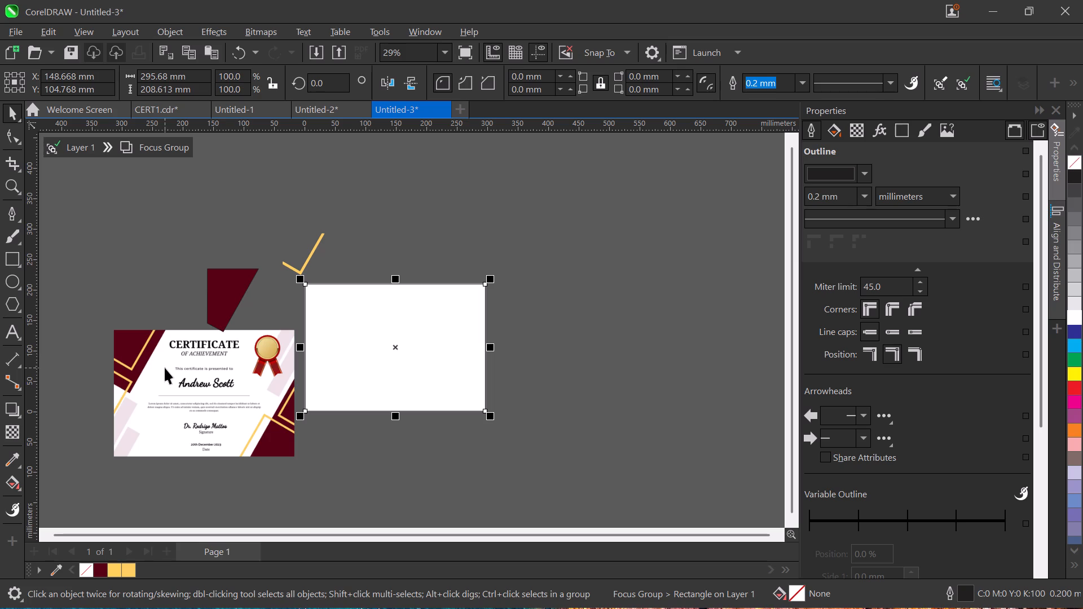
pyautogui.moveTo(215, 300); pyautogui.dragTo(234, 300)
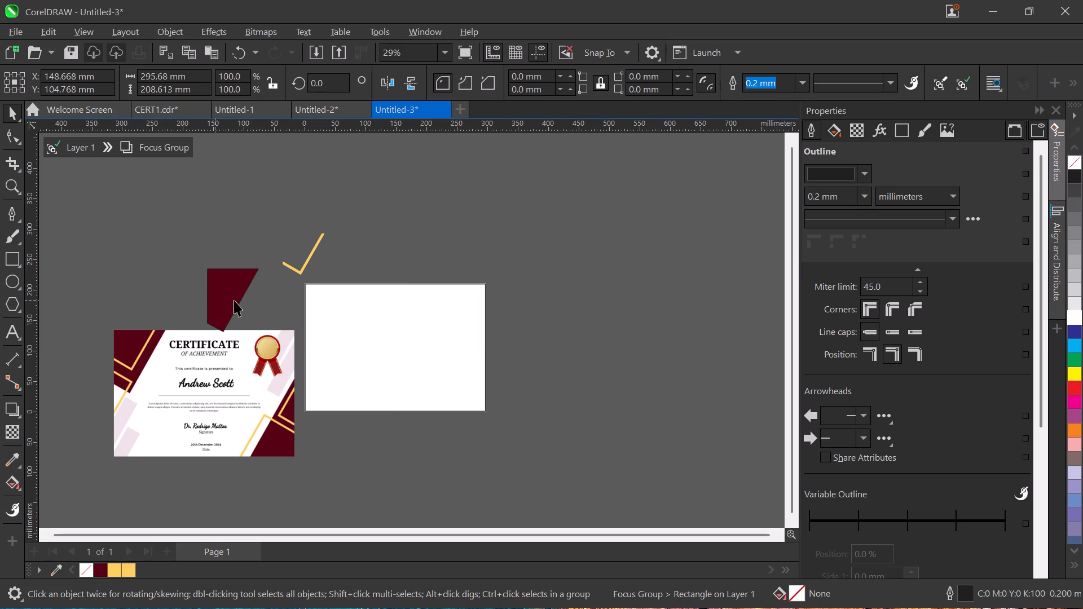
pyautogui.moveTo(234, 300); pyautogui.dragTo(318, 318)
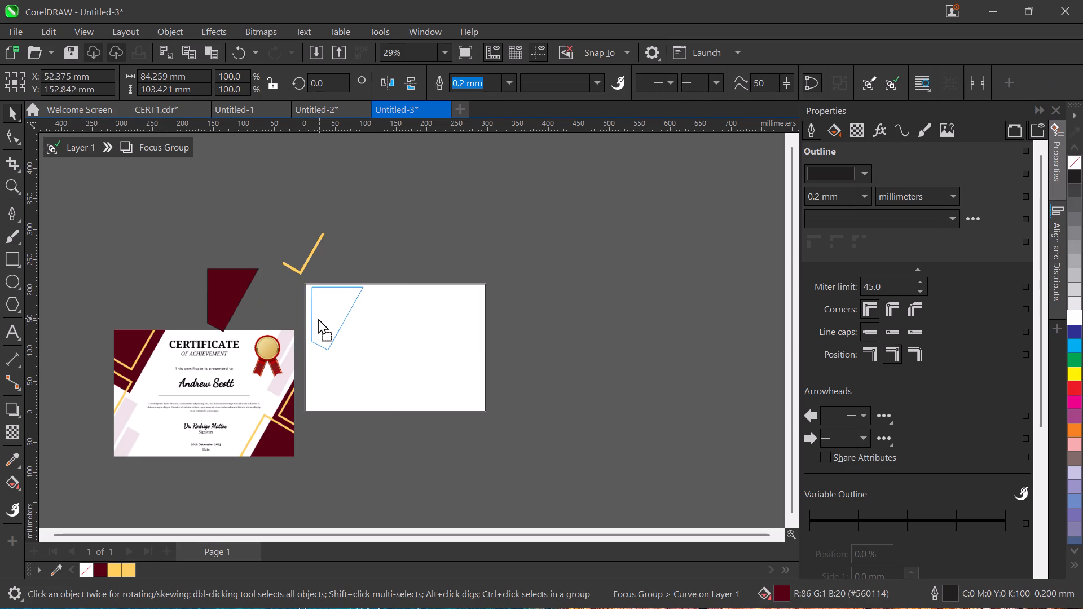
pyautogui.moveTo(318, 318); pyautogui.dragTo(310, 315)
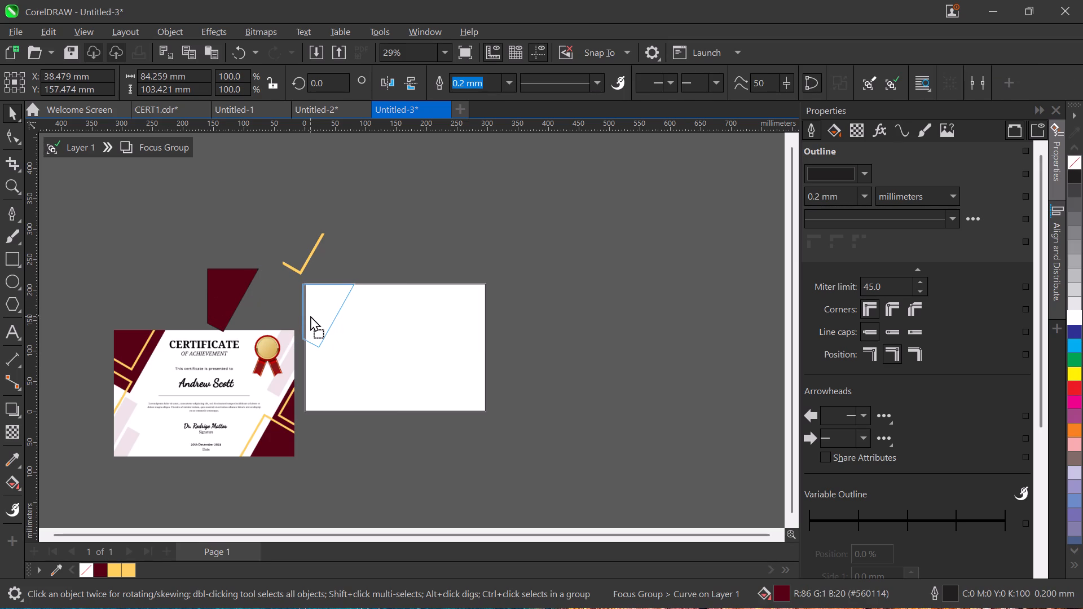
pyautogui.moveTo(310, 315); pyautogui.dragTo(314, 317)
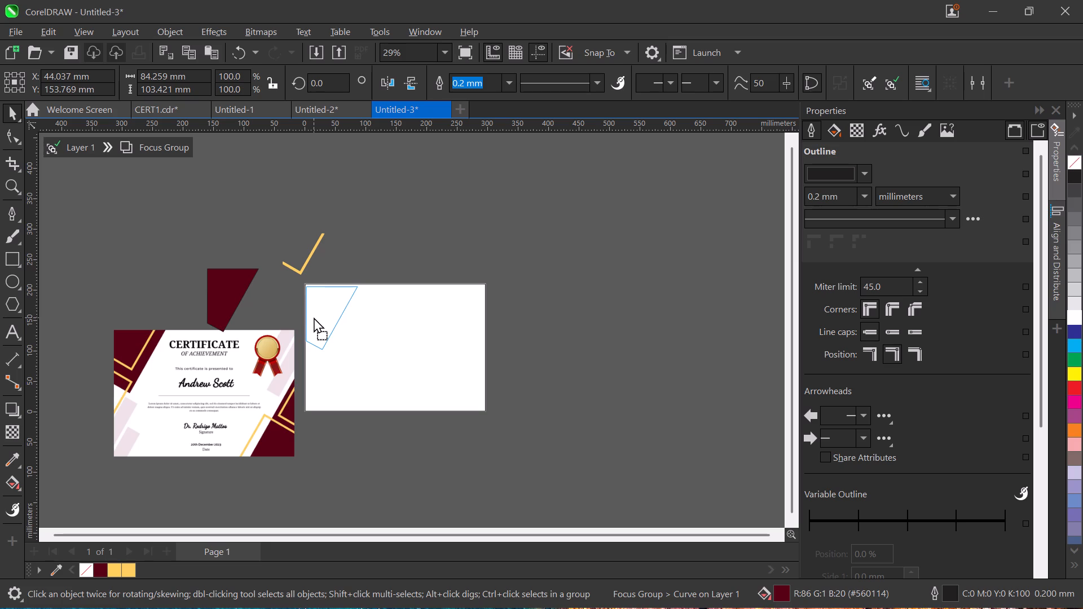
pyautogui.moveTo(314, 317); pyautogui.dragTo(314, 316)
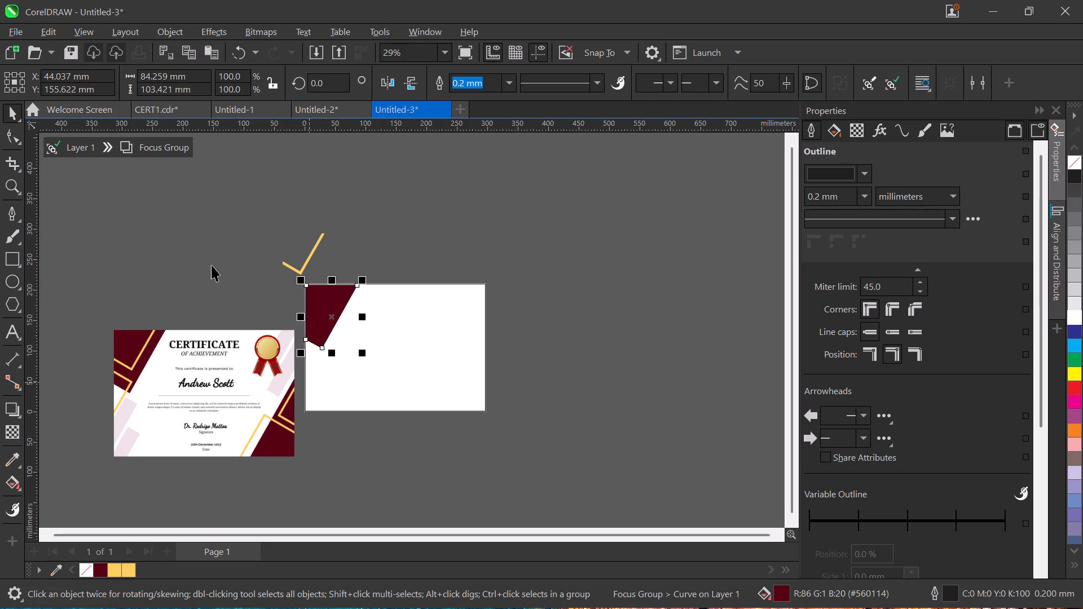
pyautogui.click(212, 265)
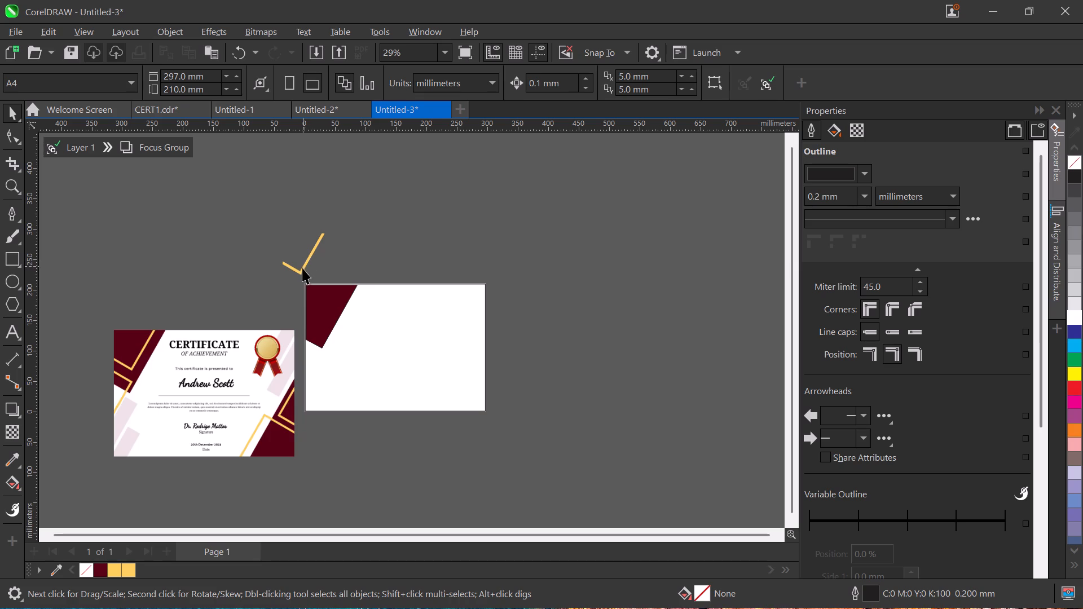
# Move the traced gold chevron onto the maroon corner shape, centred at about X 35, Y 170 mm.
pyautogui.moveTo(300, 269); pyautogui.dragTo(304, 258)
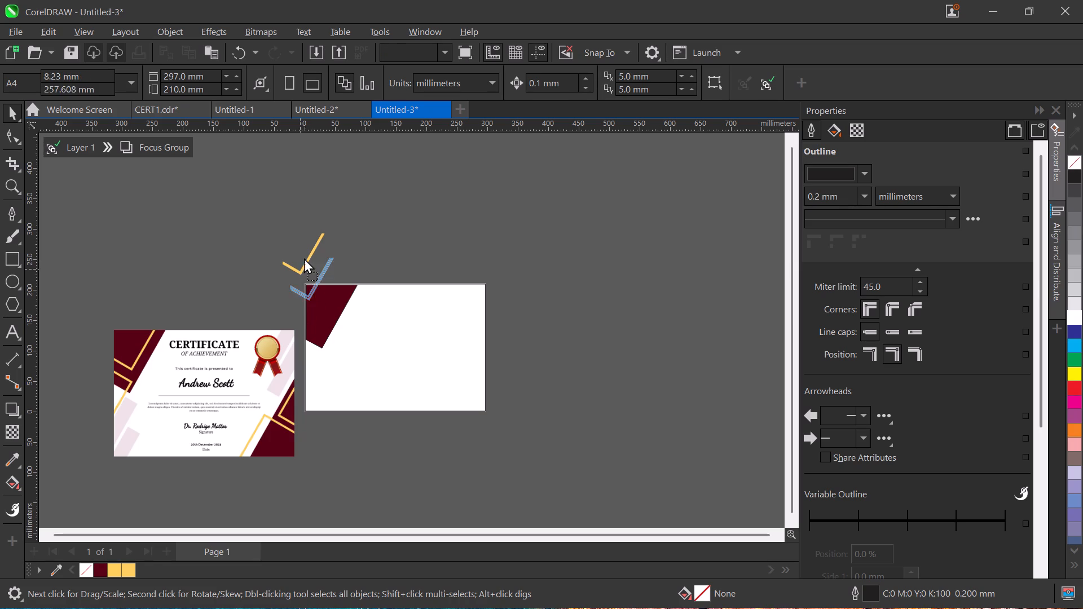
pyautogui.moveTo(304, 258); pyautogui.dragTo(303, 232)
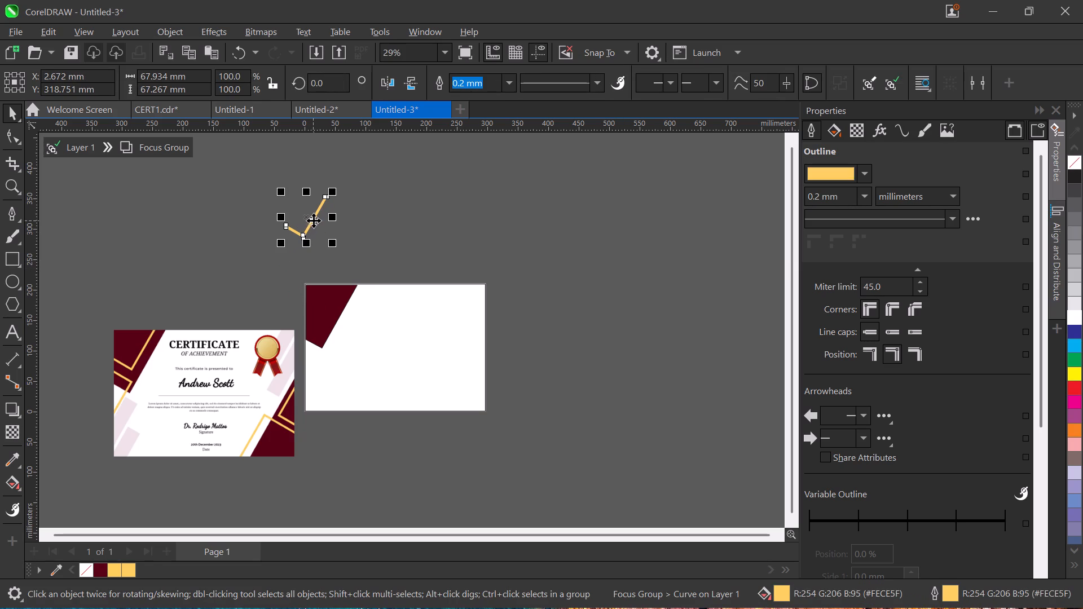
pyautogui.moveTo(309, 219); pyautogui.dragTo(321, 296)
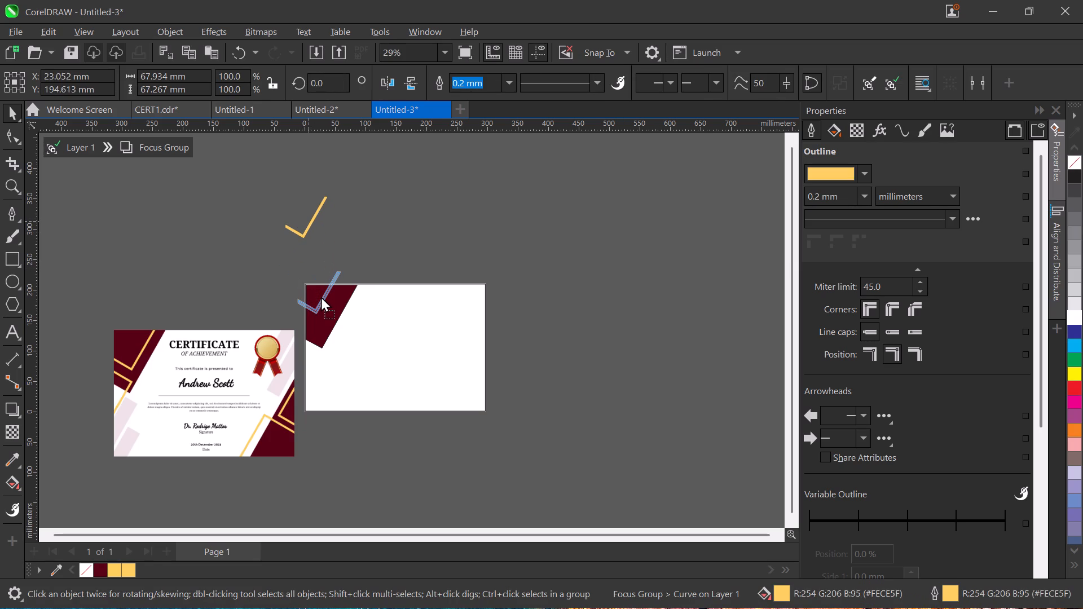
pyautogui.moveTo(321, 296); pyautogui.dragTo(325, 305)
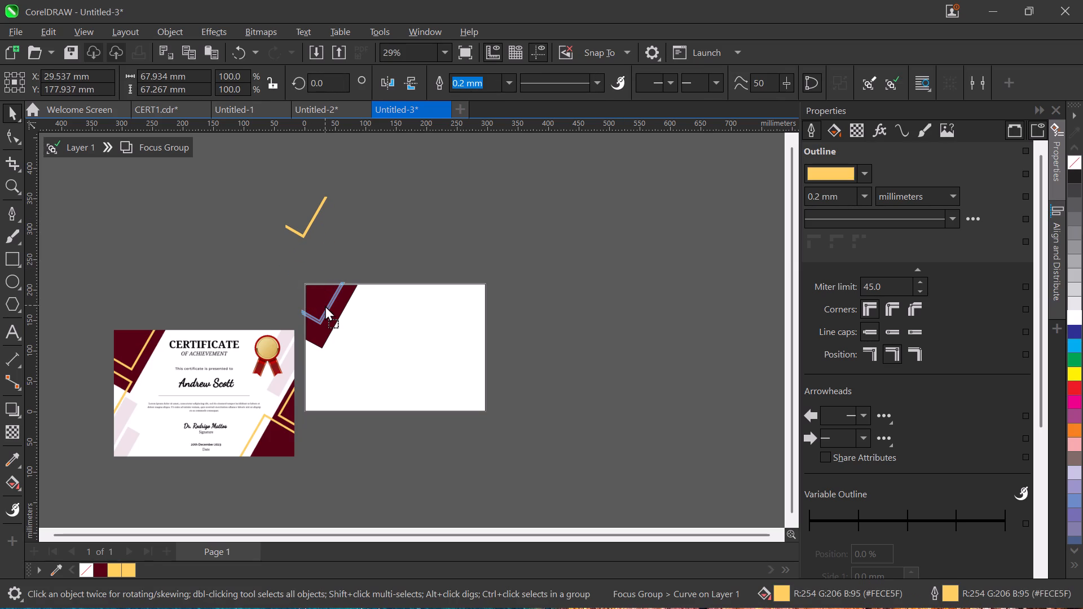
pyautogui.moveTo(325, 305); pyautogui.dragTo(327, 308)
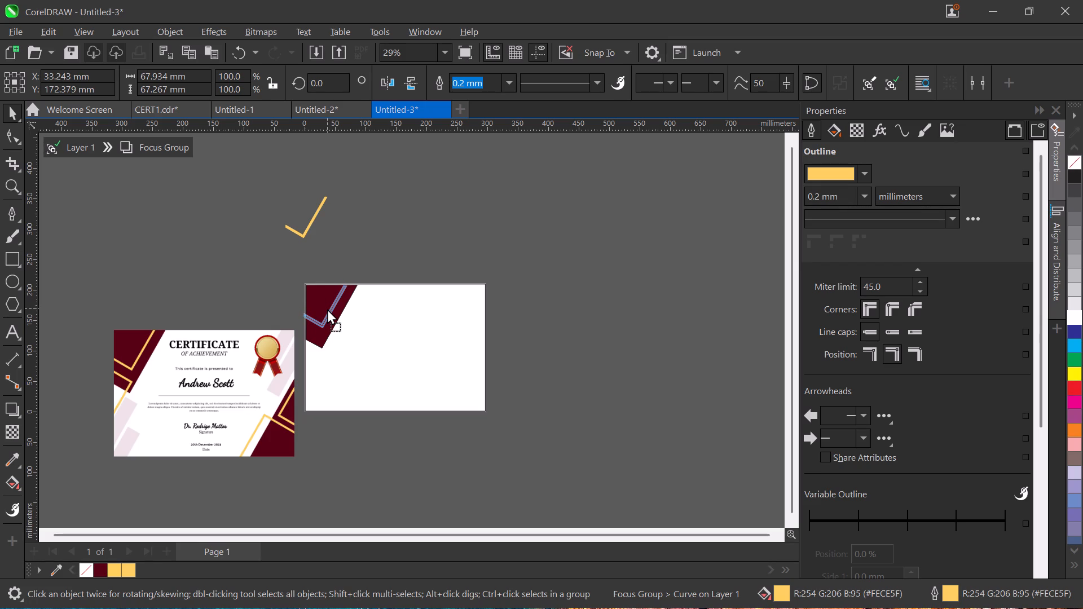
pyautogui.moveTo(327, 308); pyautogui.dragTo(327, 310)
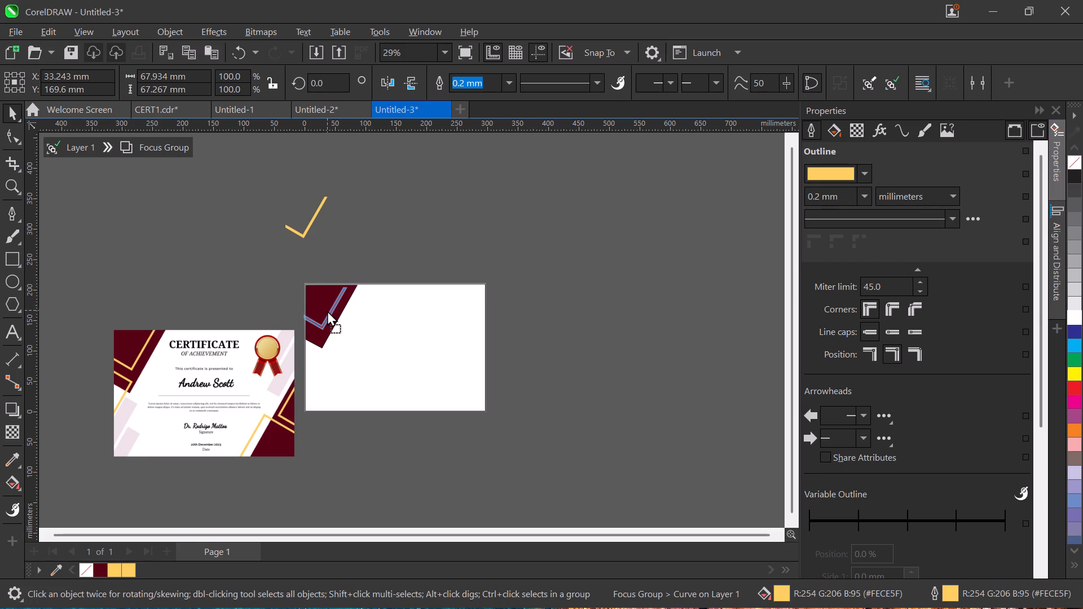
pyautogui.moveTo(327, 310); pyautogui.dragTo(328, 310)
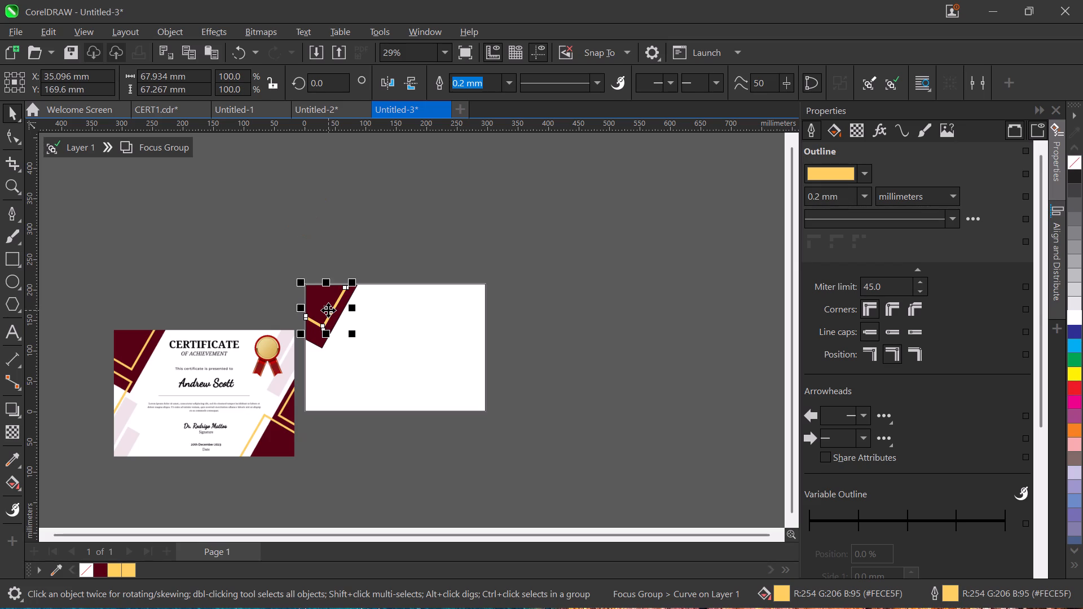
pyautogui.keyDown('ctrl'); pyautogui.scroll(4, 328, 310); pyautogui.keyUp('ctrl')
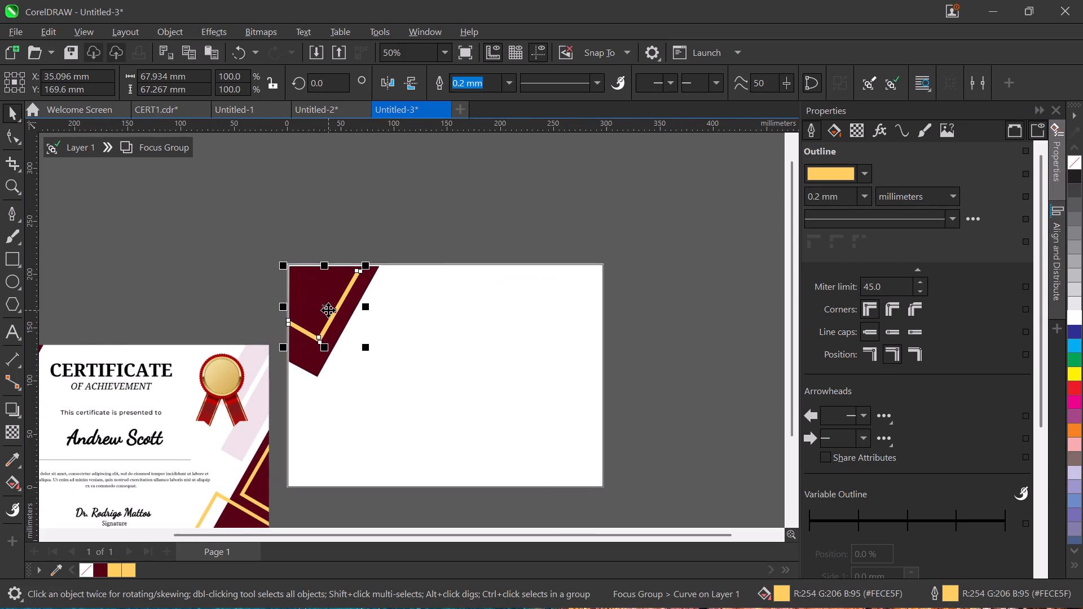
pyautogui.keyDown('ctrl'); pyautogui.scroll(1, 328, 310); pyautogui.keyUp('ctrl')
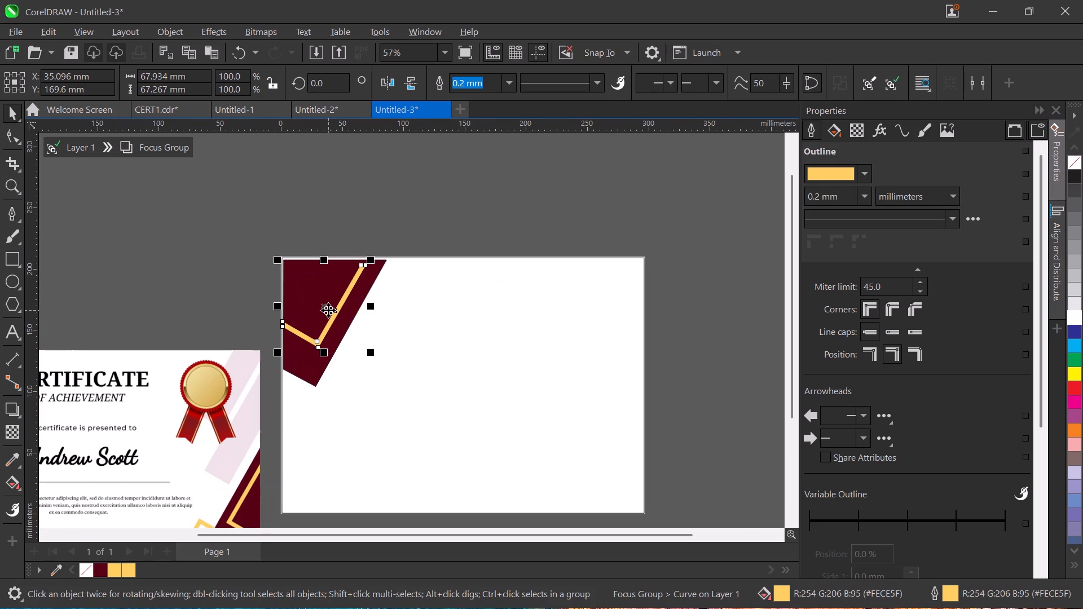
pyautogui.click(423, 287)
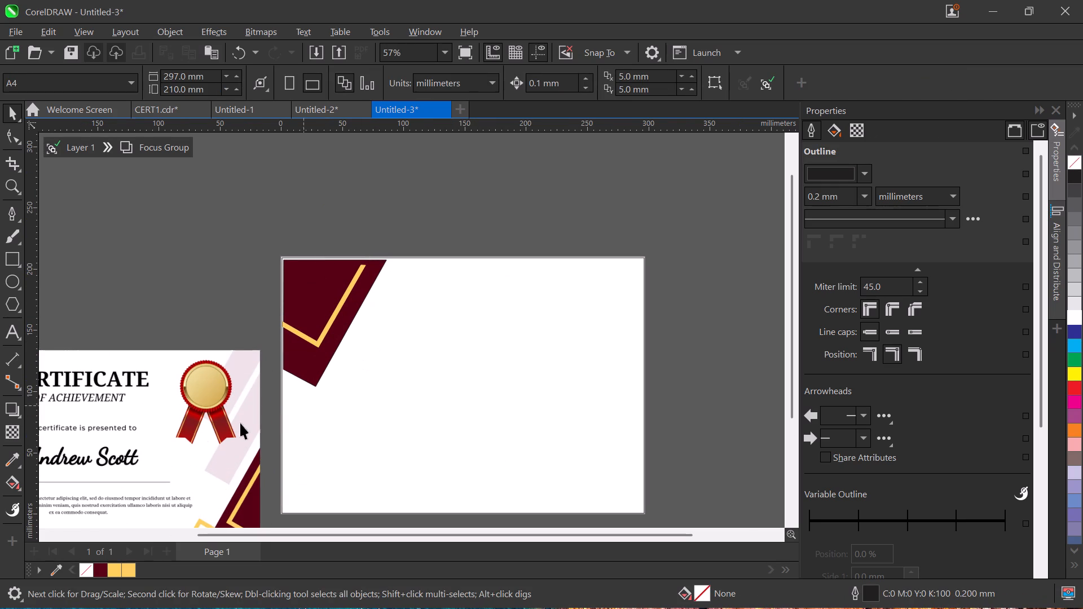
# Nudge the gold chevron up to about Y 173 mm so its tip meets the maroon shape's top edge.
pyautogui.keyDown('ctrl'); pyautogui.scroll(-3, 479, 394); pyautogui.keyUp('ctrl')
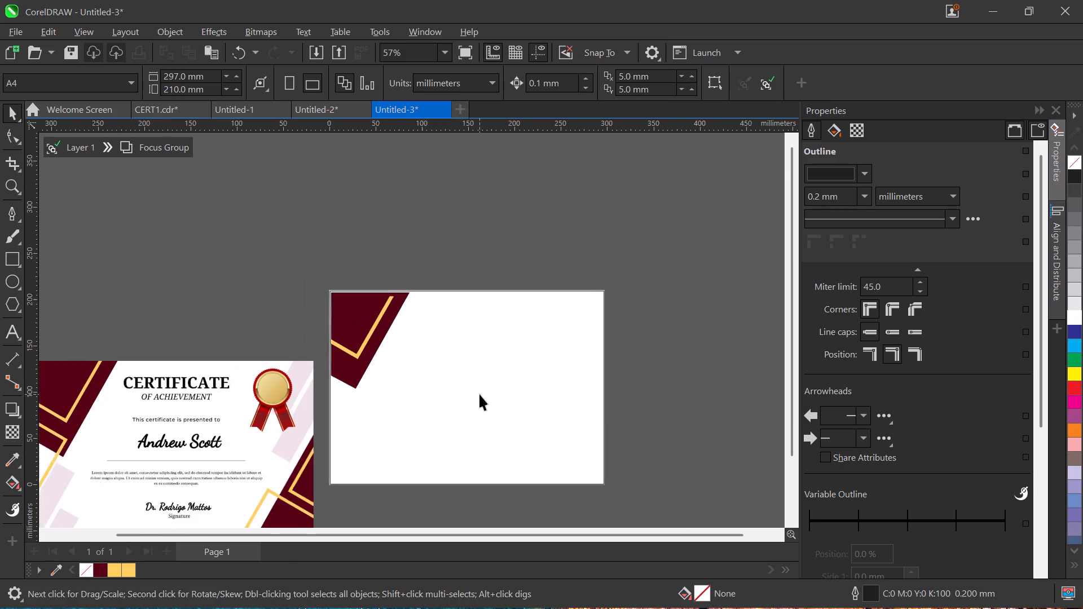
pyautogui.keyDown('ctrl'); pyautogui.scroll(-3, 479, 394); pyautogui.keyUp('ctrl')
pyautogui.keyDown('ctrl'); pyautogui.scroll(4, 307, 413); pyautogui.keyUp('ctrl')
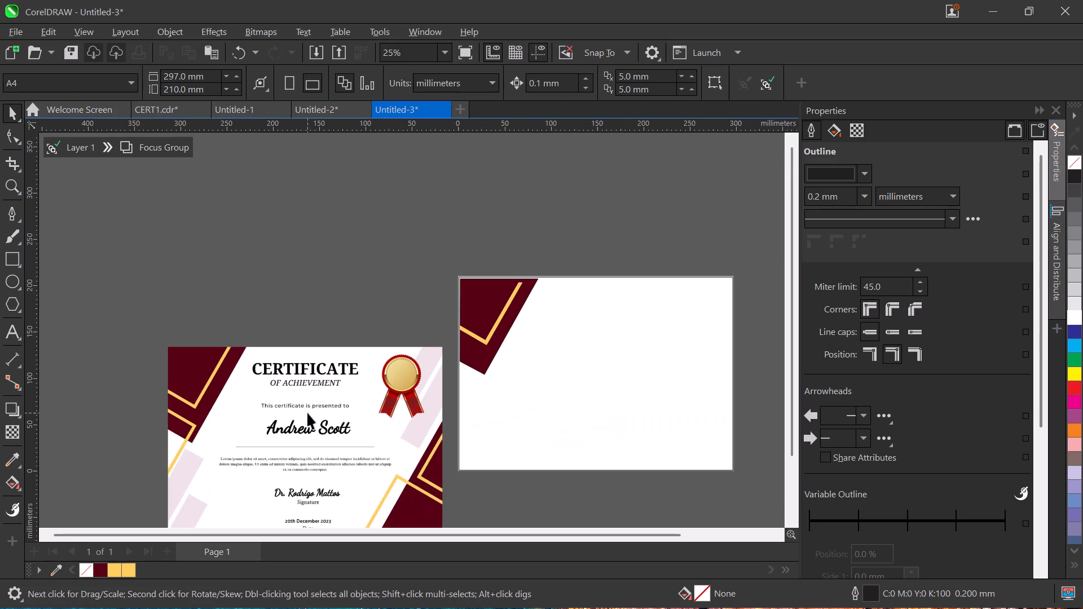
pyautogui.keyDown('ctrl'); pyautogui.scroll(2, 307, 413); pyautogui.keyUp('ctrl')
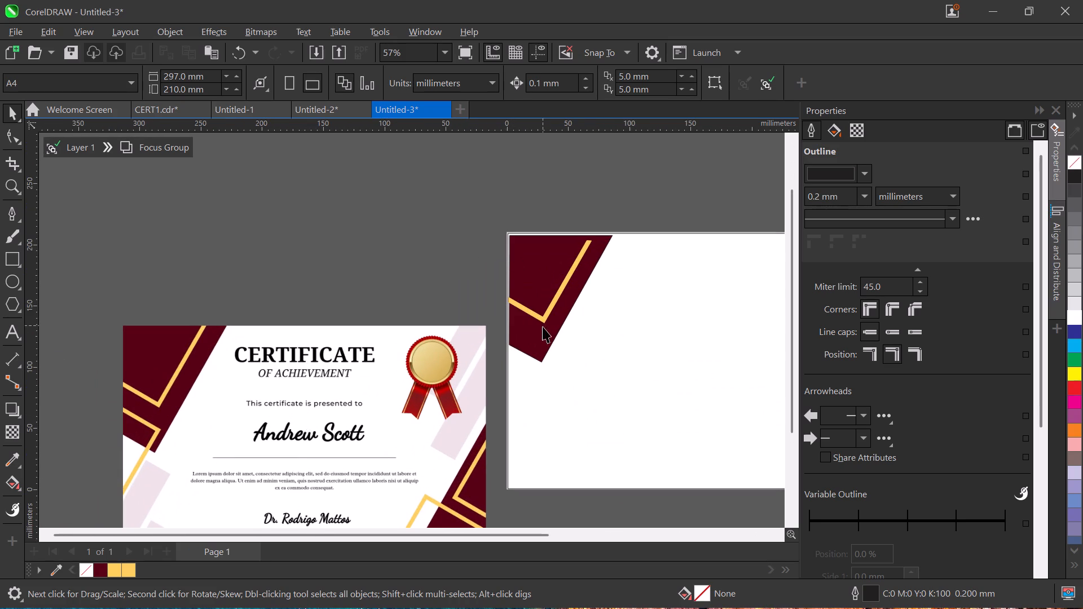
pyautogui.click(543, 317)
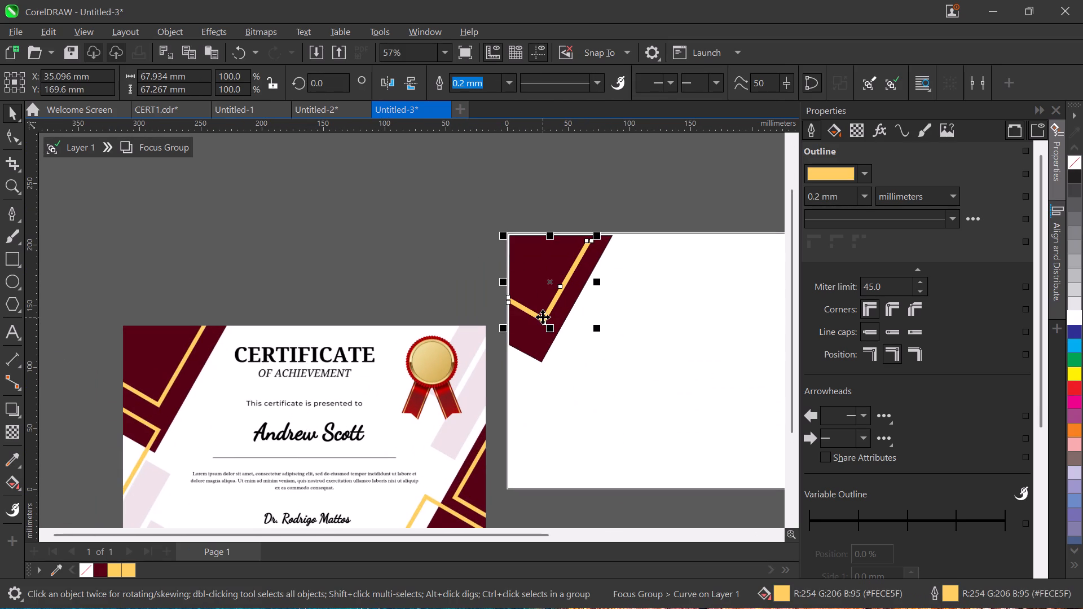
pyautogui.click(543, 317)
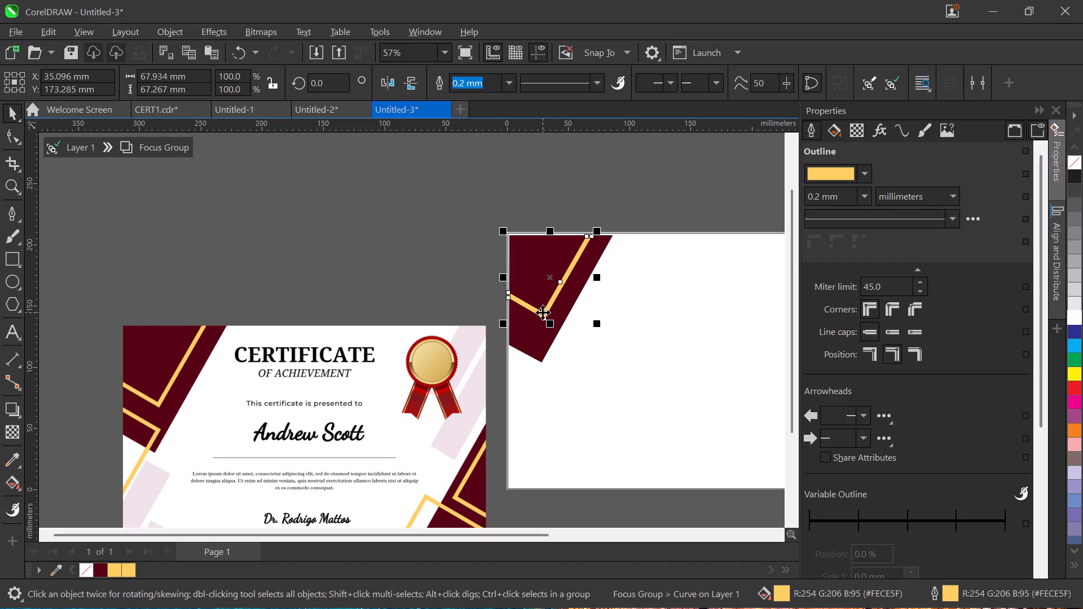
pyautogui.click(650, 166)
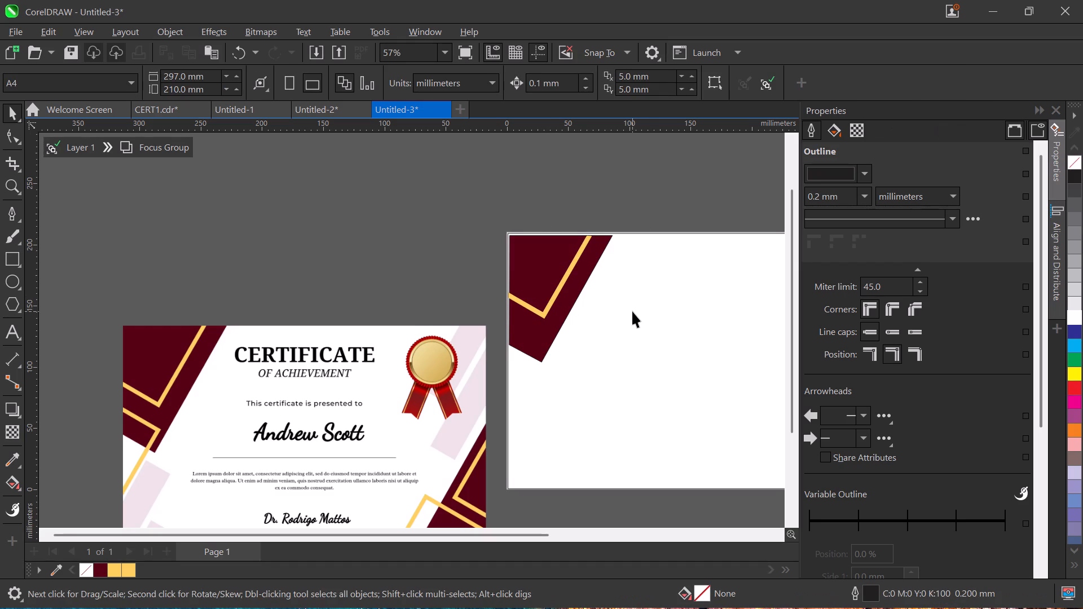
# Trace the lower gold chevron at the reference certificate's left edge with the Pen tool as a closed outline about 31 by 71 mm.
pyautogui.scroll(-1, 632, 311)
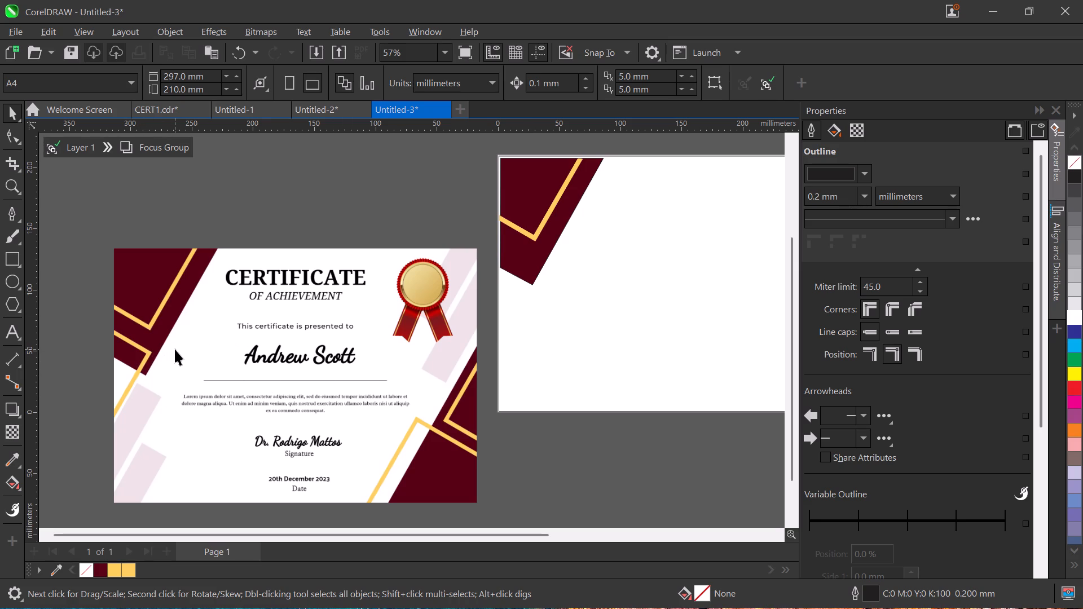
pyautogui.keyDown('ctrl'); pyautogui.scroll(3, 155, 348); pyautogui.keyUp('ctrl')
pyautogui.keyDown('ctrl'); pyautogui.scroll(-3, 155, 348); pyautogui.keyUp('ctrl')
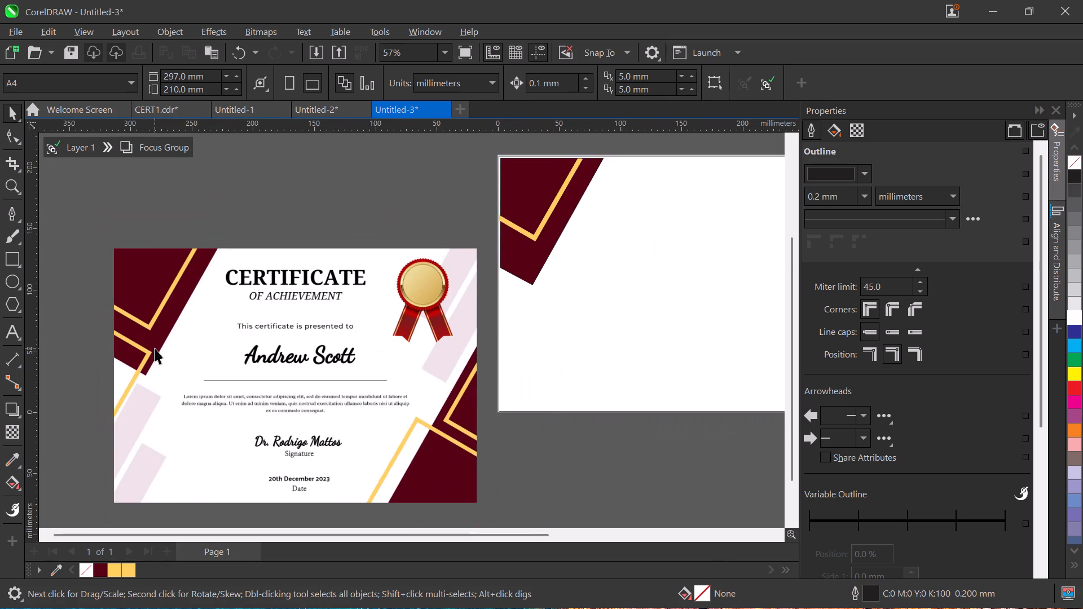
pyautogui.keyDown('ctrl'); pyautogui.scroll(4, 155, 348); pyautogui.keyUp('ctrl')
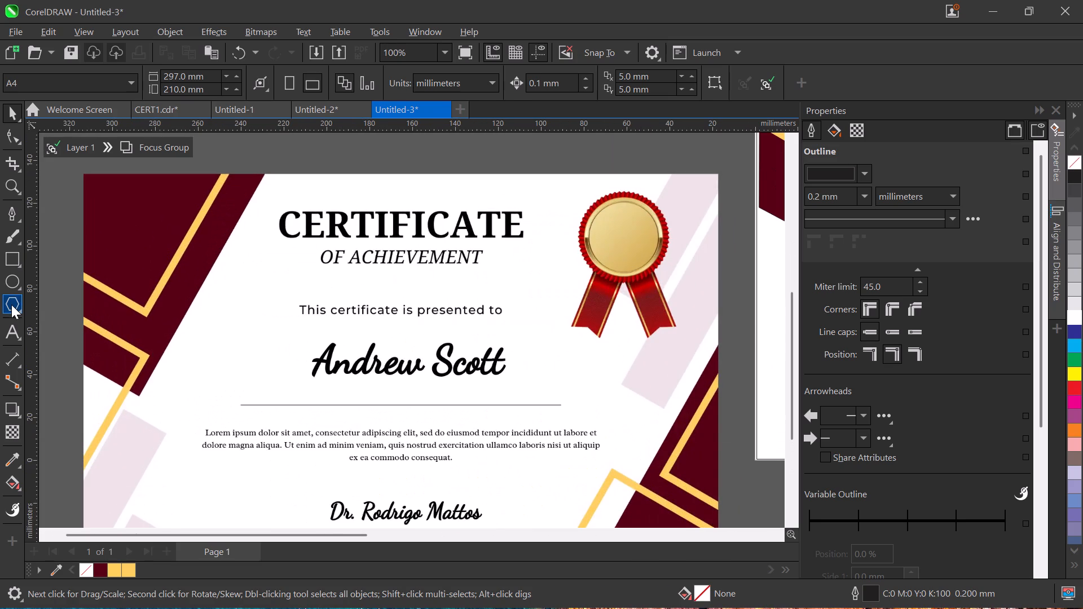
pyautogui.click(8, 211)
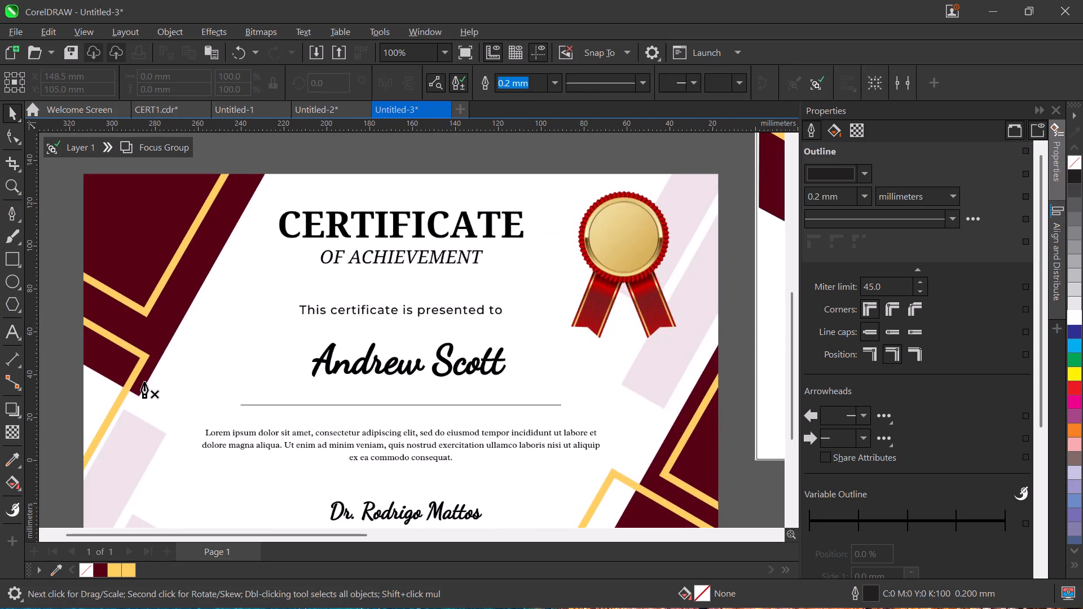
pyautogui.keyDown('ctrl'); pyautogui.scroll(6, 82, 339); pyautogui.keyUp('ctrl')
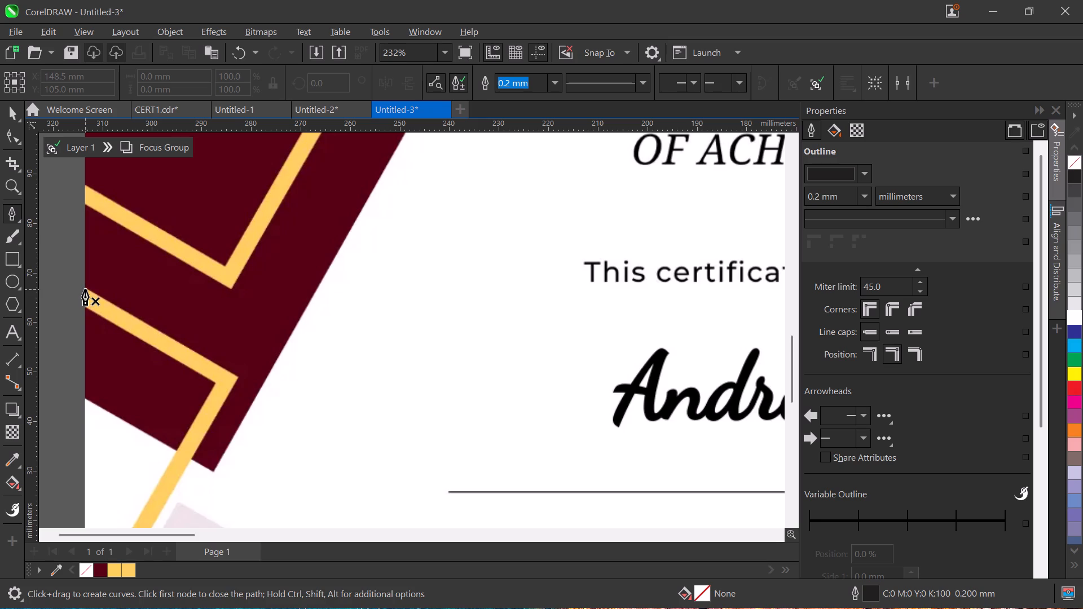
pyautogui.click(85, 289)
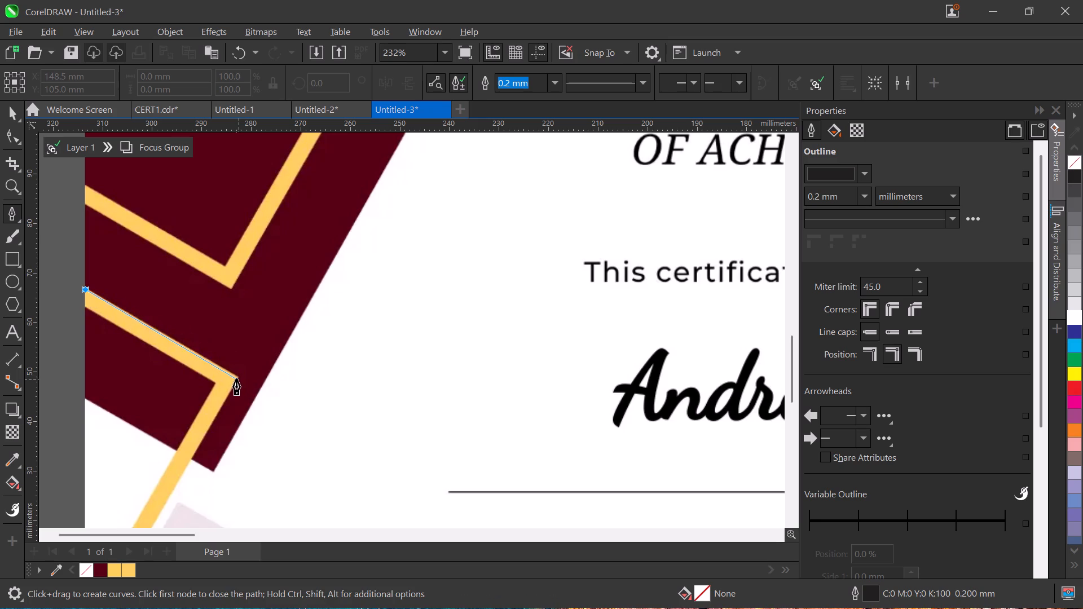
pyautogui.click(236, 377)
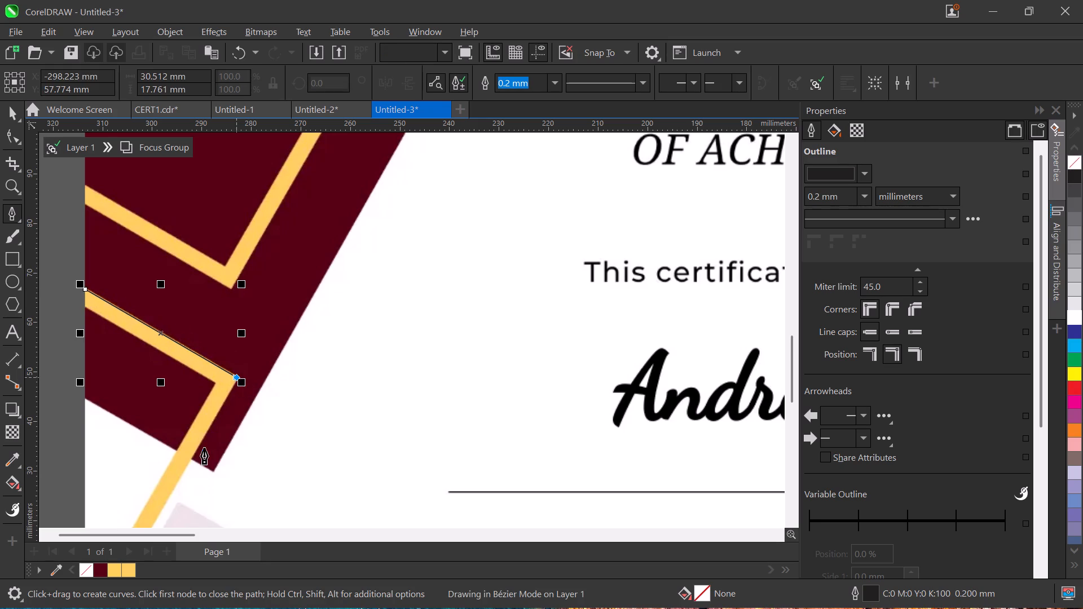
pyautogui.keyDown('ctrl'); pyautogui.scroll(-4, 161, 520); pyautogui.keyUp('ctrl')
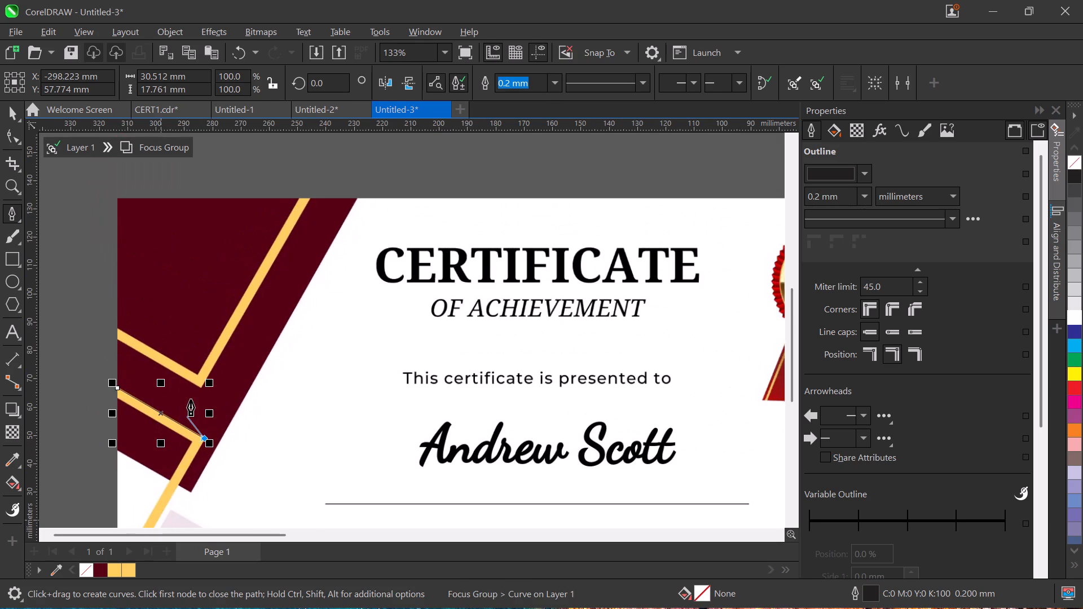
pyautogui.keyDown('ctrl'); pyautogui.scroll(-4, 191, 400); pyautogui.keyUp('ctrl')
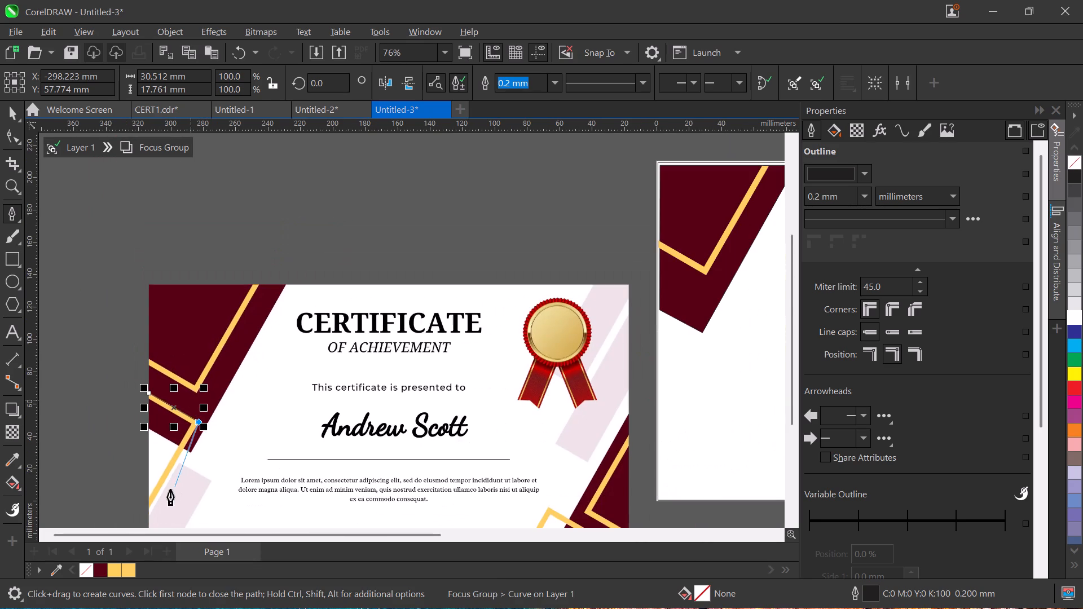
pyautogui.keyDown('ctrl'); pyautogui.scroll(7, 145, 507); pyautogui.keyUp('ctrl')
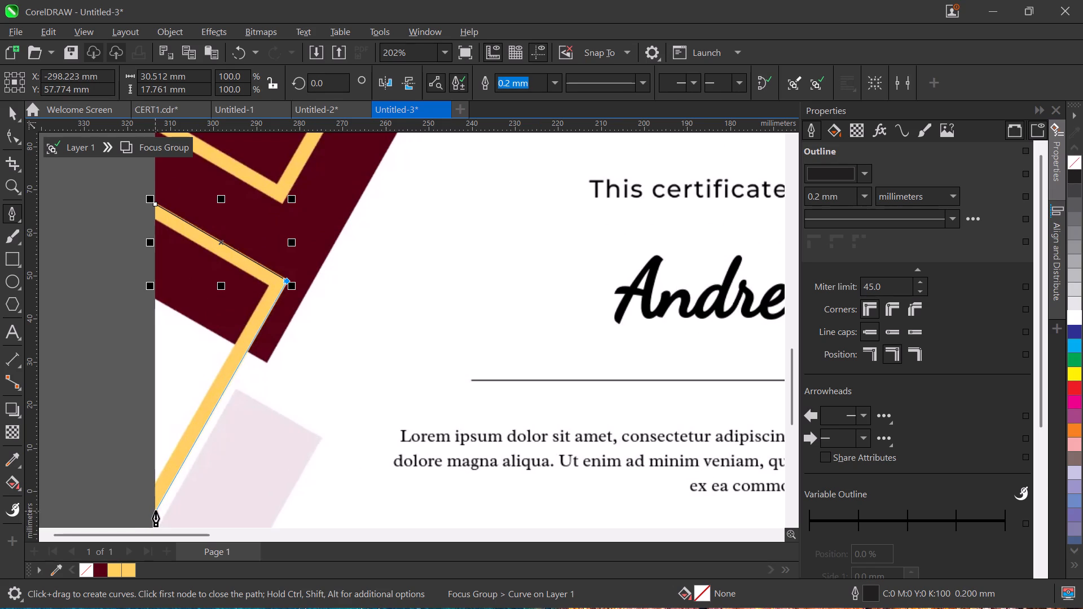
pyautogui.click(156, 511)
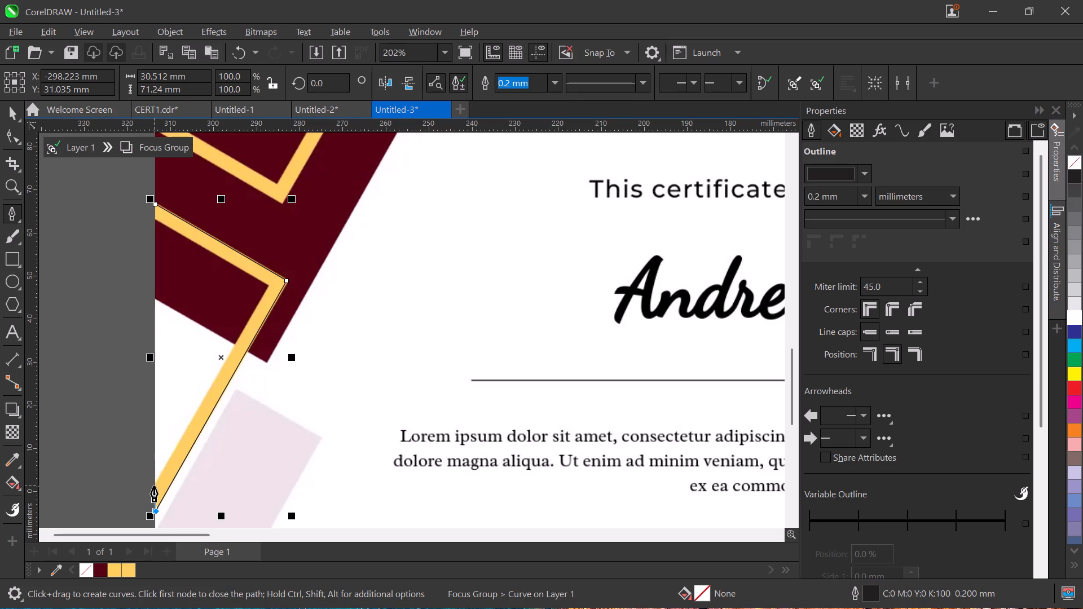
pyautogui.click(154, 486)
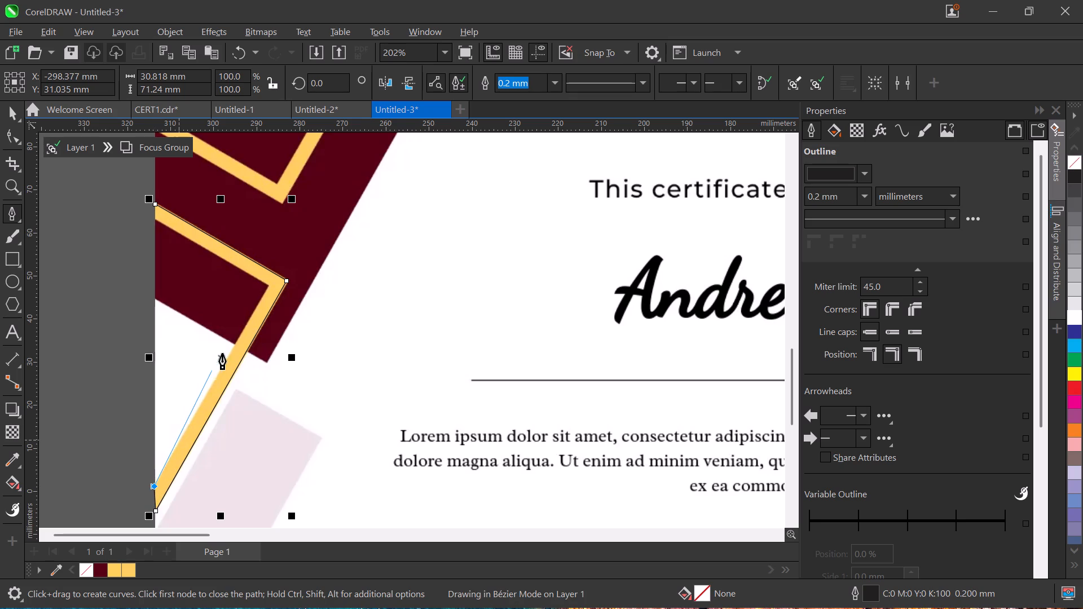
pyautogui.click(268, 288)
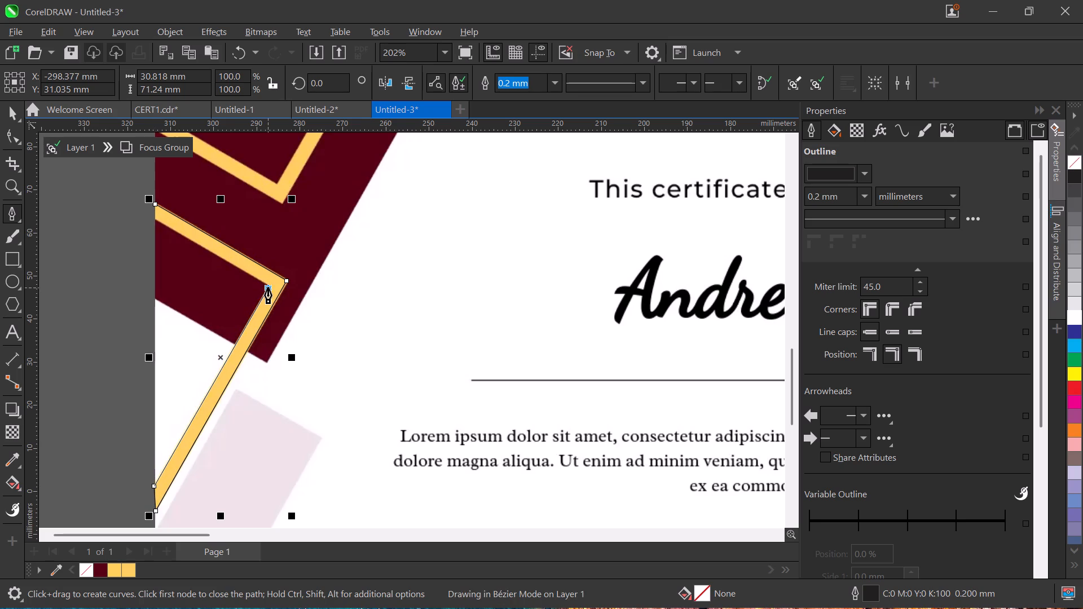
pyautogui.keyDown('ctrl'); pyautogui.scroll(-2, 268, 288); pyautogui.keyUp('ctrl')
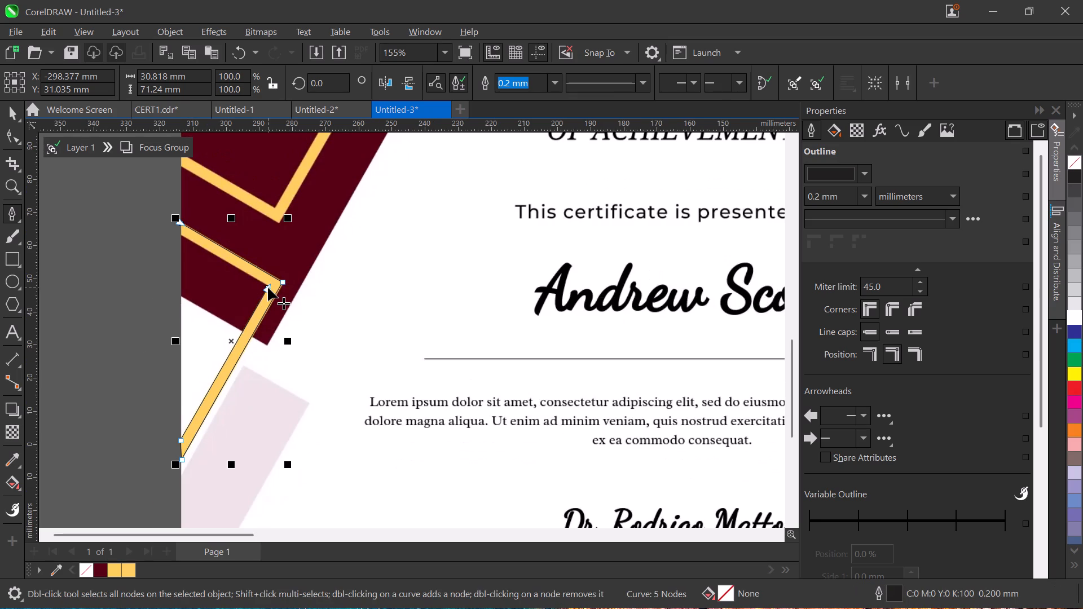
pyautogui.click(180, 236)
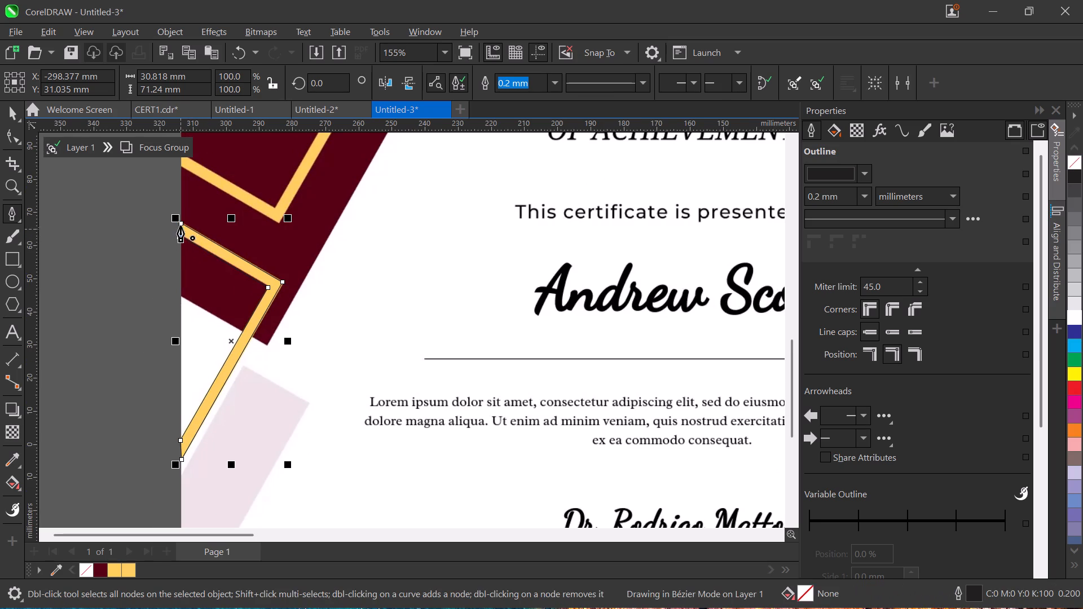
pyautogui.click(180, 223)
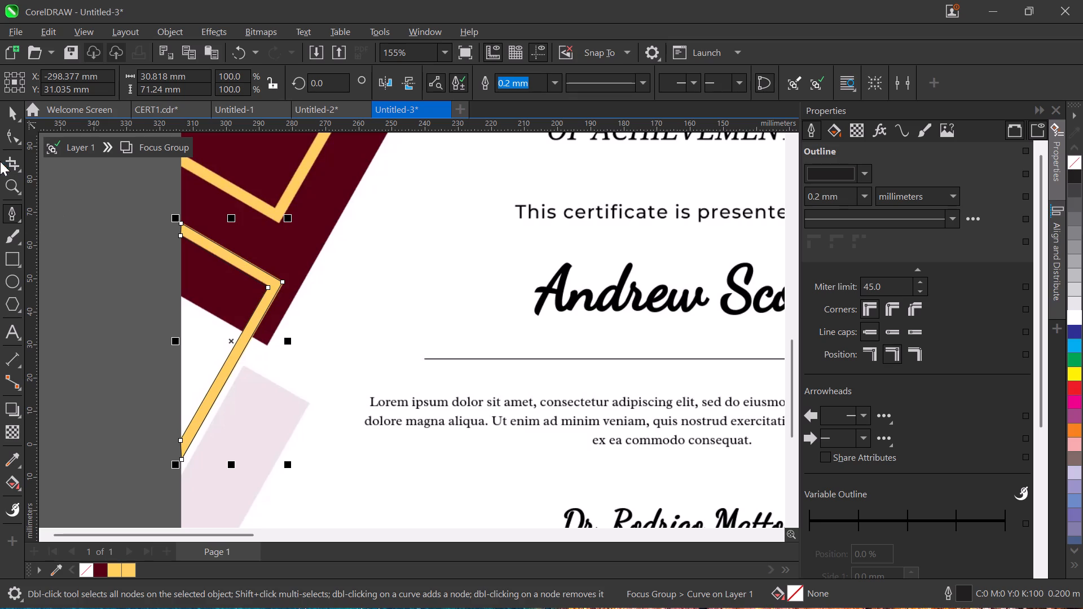
# Move the traced chevron outline aside from the original artwork, centred at about X -280, Y 32 mm.
pyautogui.click(12, 118)
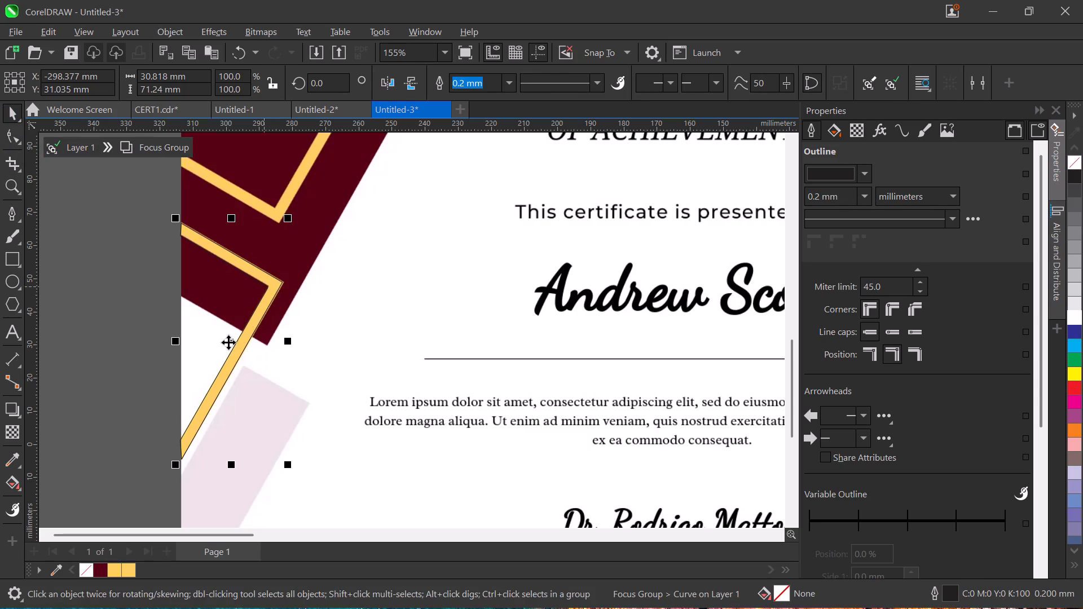
pyautogui.moveTo(230, 343); pyautogui.dragTo(282, 341)
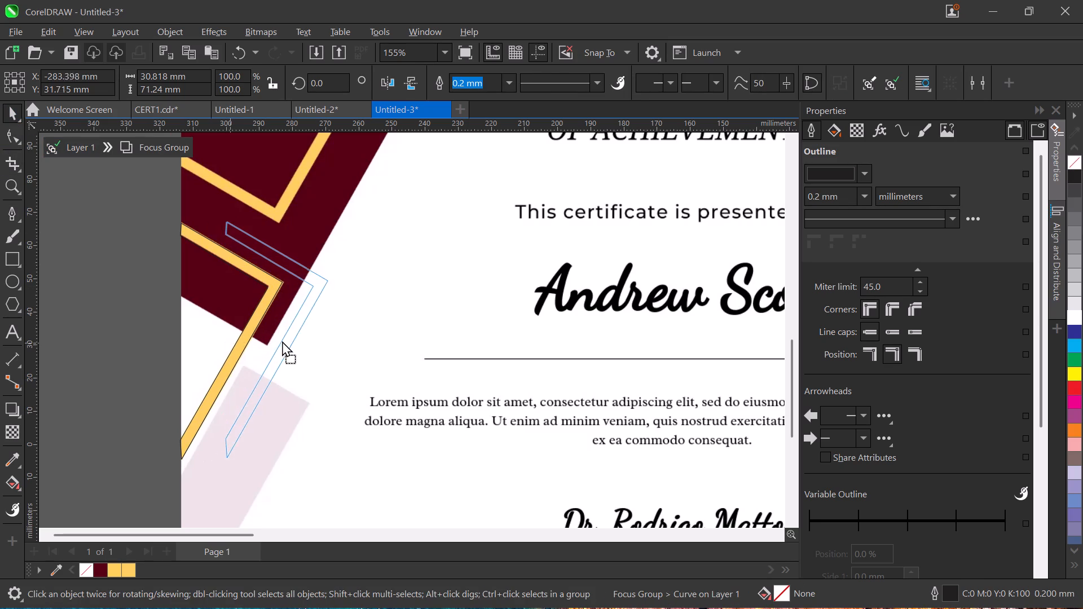
pyautogui.moveTo(282, 341); pyautogui.dragTo(290, 341)
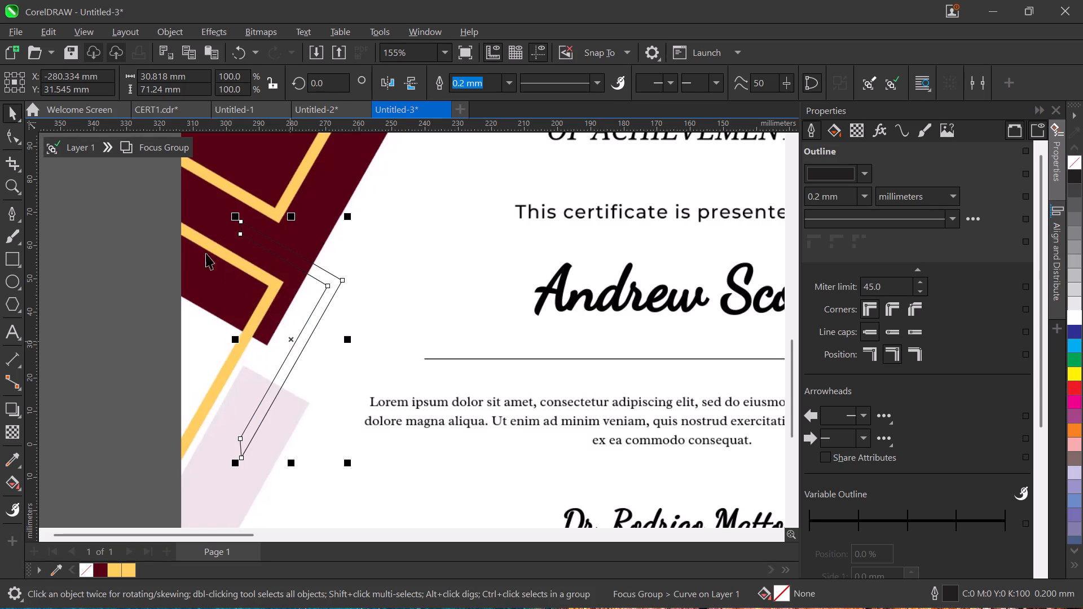
# Sample the reference chevron's gold (#FFD05E) and apply it to the traced chevron's outline and fill.
pyautogui.click(8, 463)
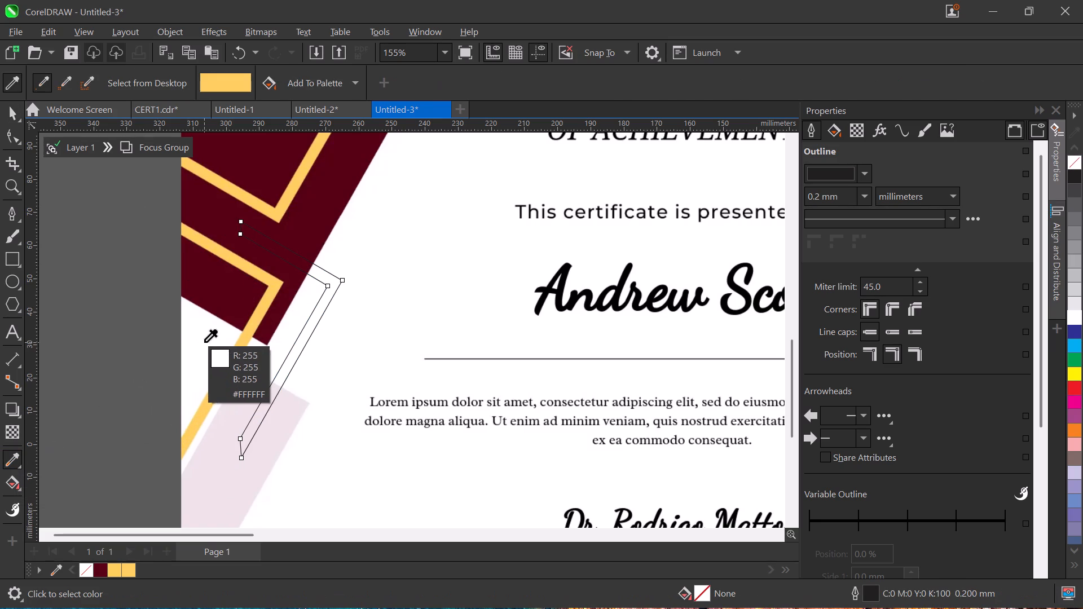
pyautogui.click(244, 335)
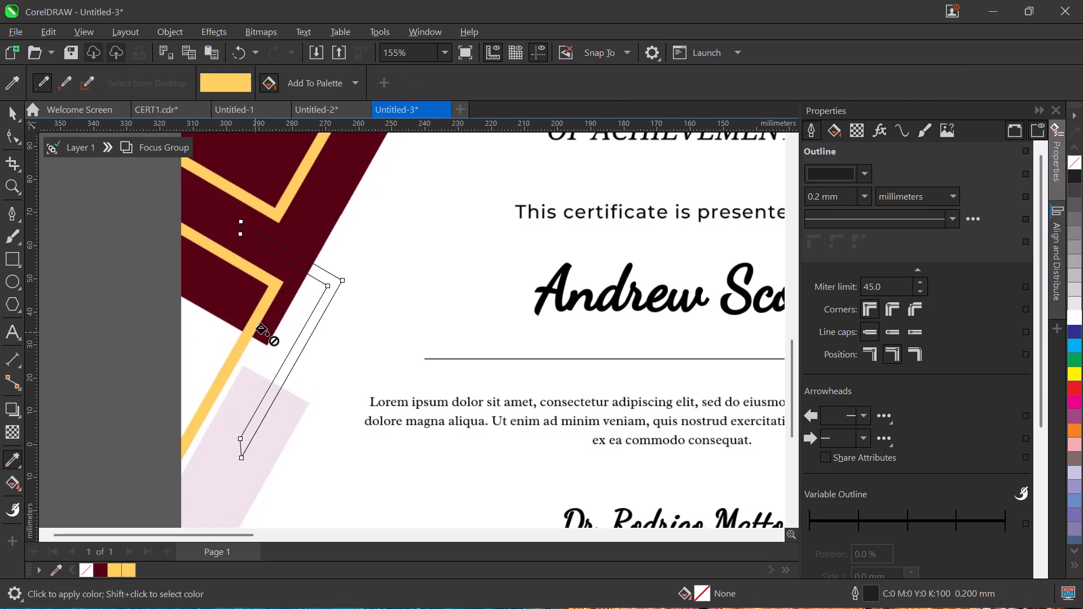
pyautogui.click(314, 307)
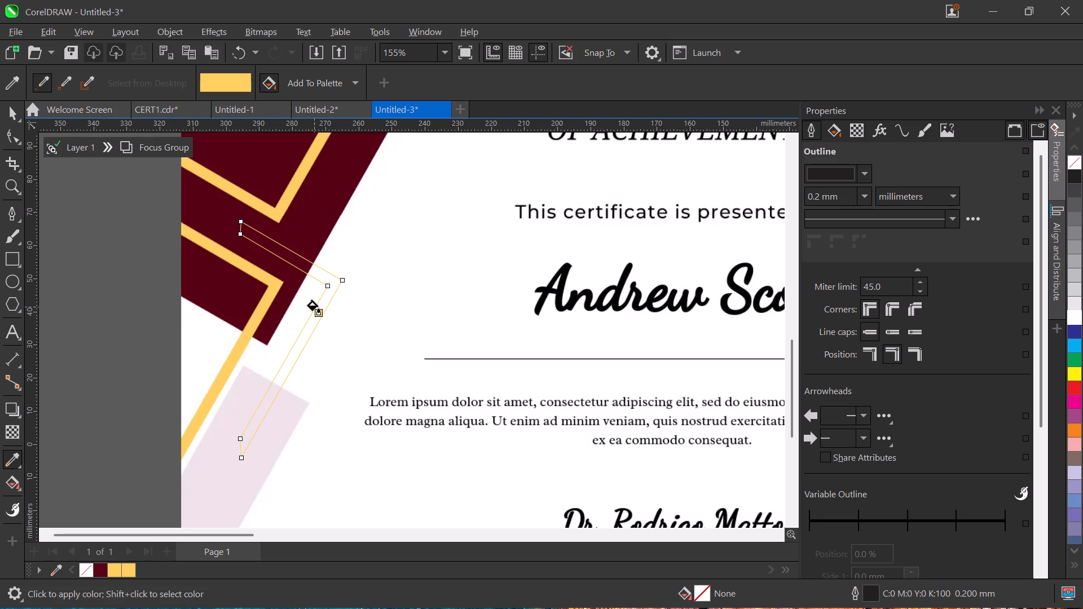
pyautogui.keyDown('ctrl'); pyautogui.scroll(5, 314, 307); pyautogui.keyUp('ctrl')
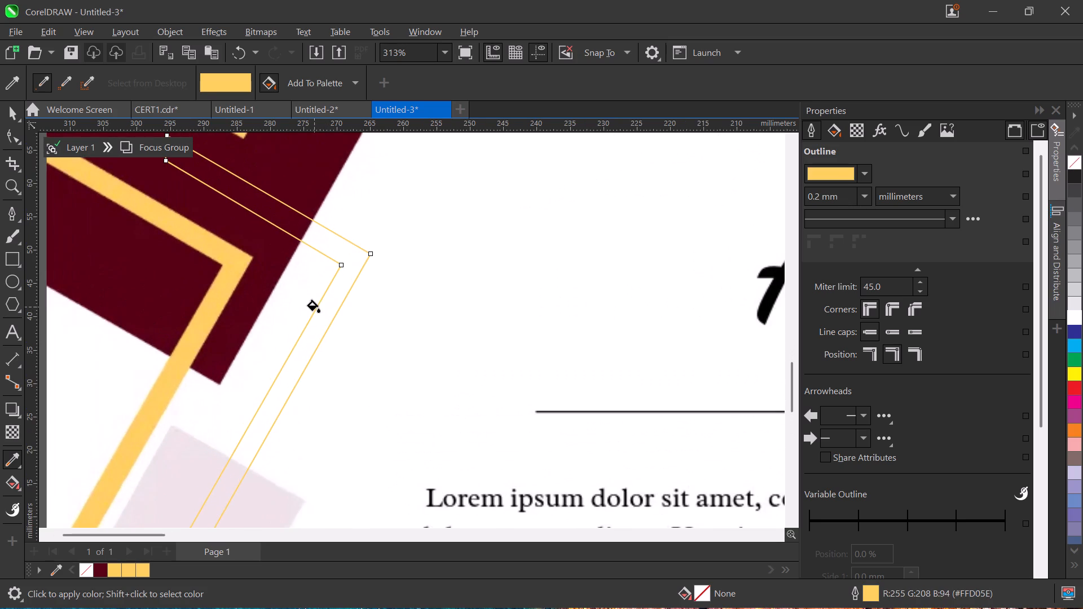
pyautogui.click(324, 310)
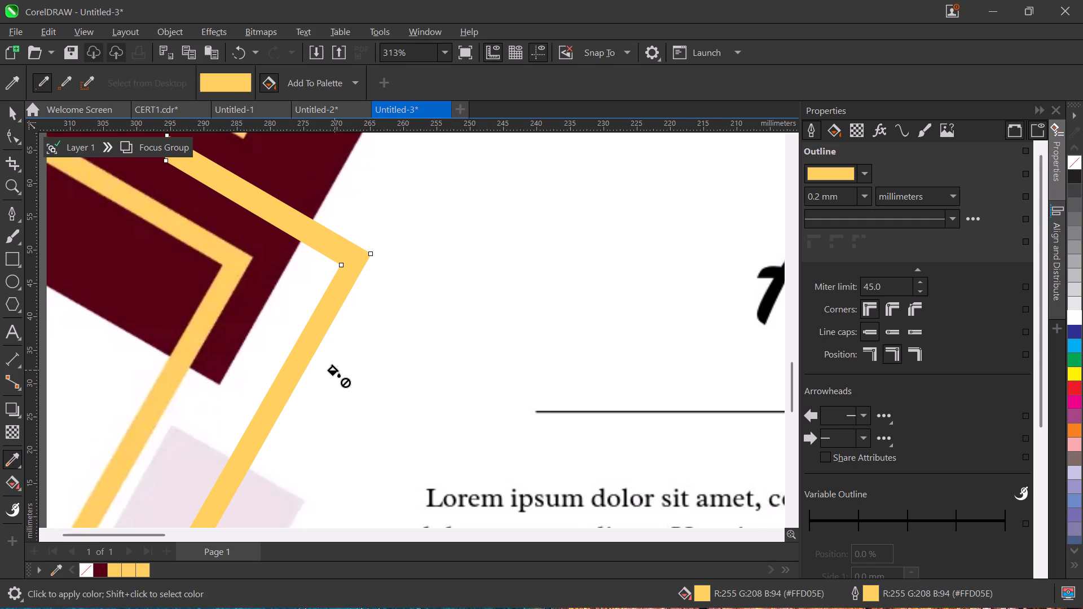
pyautogui.keyDown('ctrl'); pyautogui.scroll(-6, 334, 372); pyautogui.keyUp('ctrl')
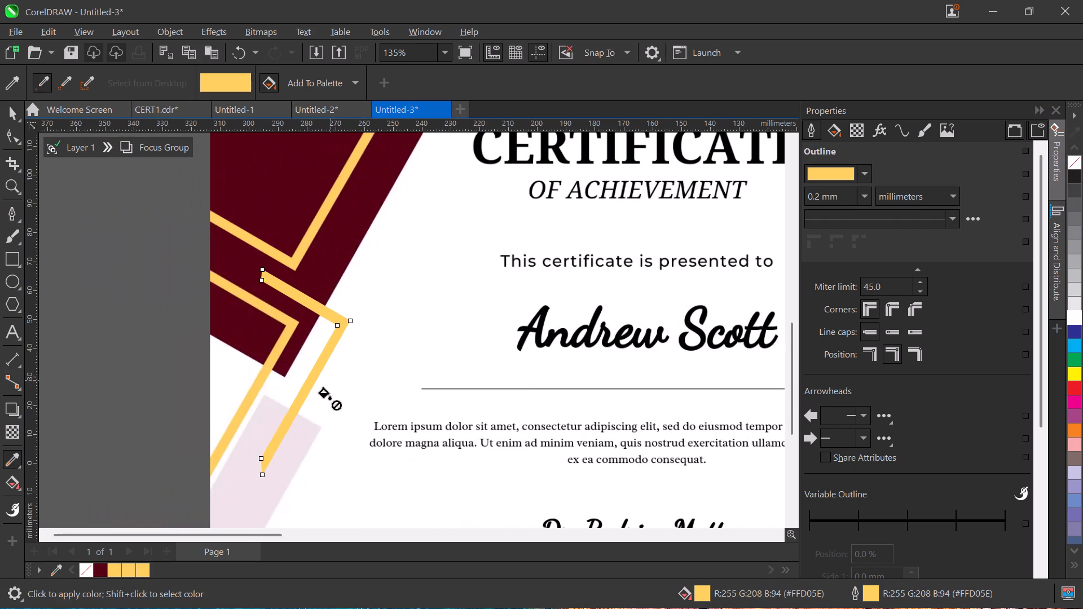
# Move the gold chevron onto the blank page's left edge, overlapping the maroon shape's lower corner, centred at about X 17, Y 103 mm.
pyautogui.click(10, 105)
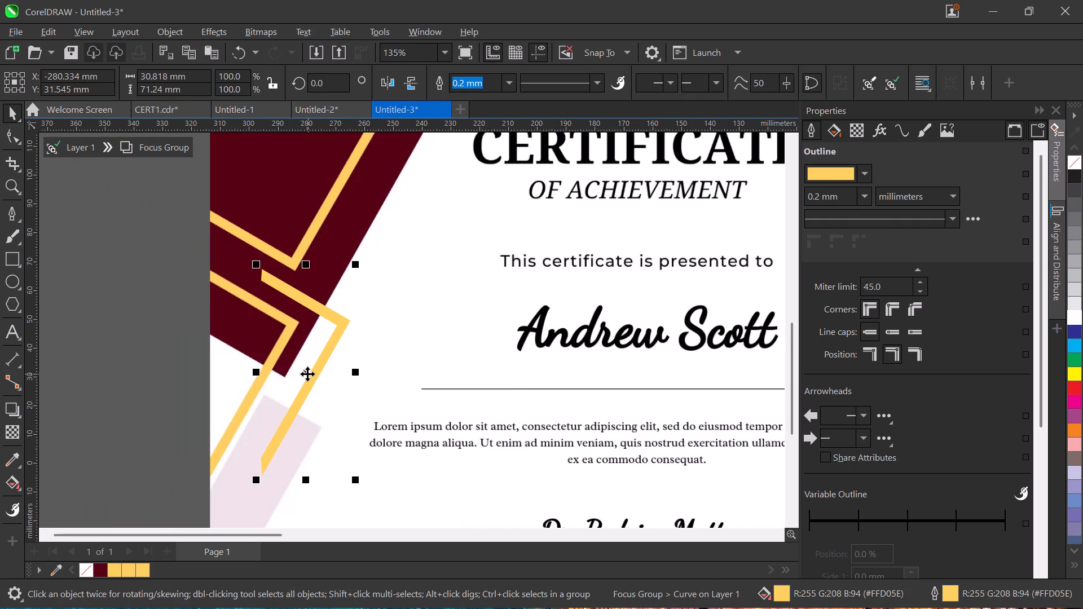
pyautogui.moveTo(307, 374); pyautogui.dragTo(684, 414)
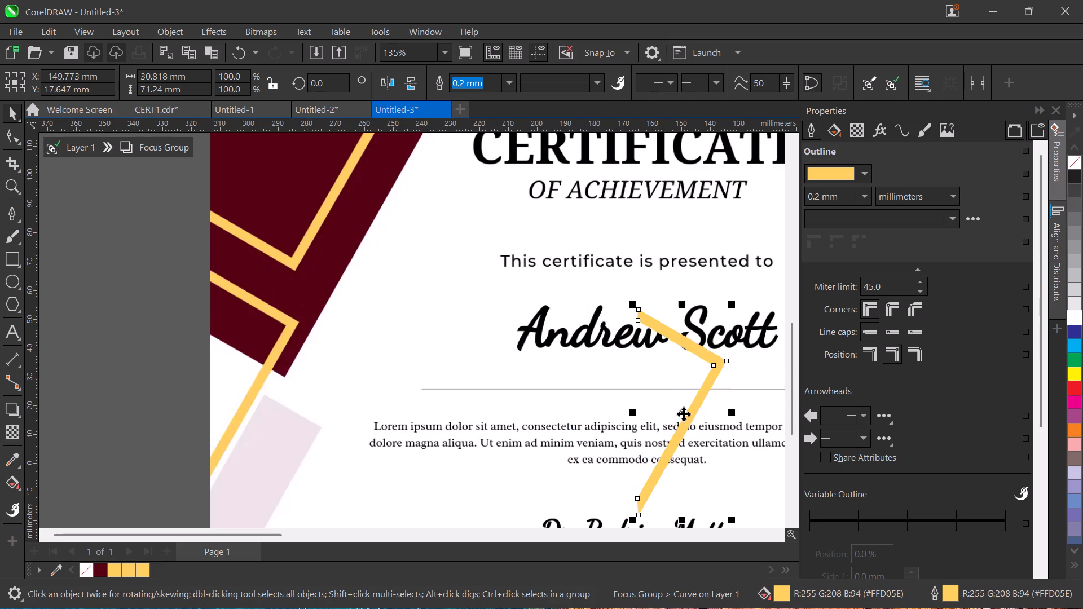
pyautogui.keyDown('ctrl'); pyautogui.scroll(-6, 684, 414); pyautogui.keyUp('ctrl')
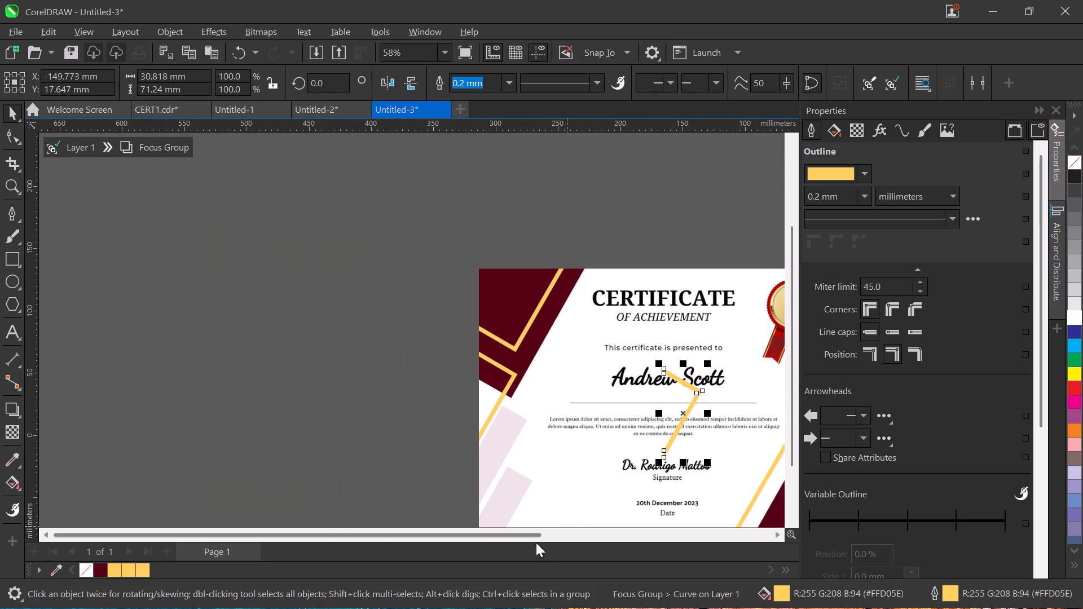
pyautogui.moveTo(535, 534); pyautogui.dragTo(597, 531)
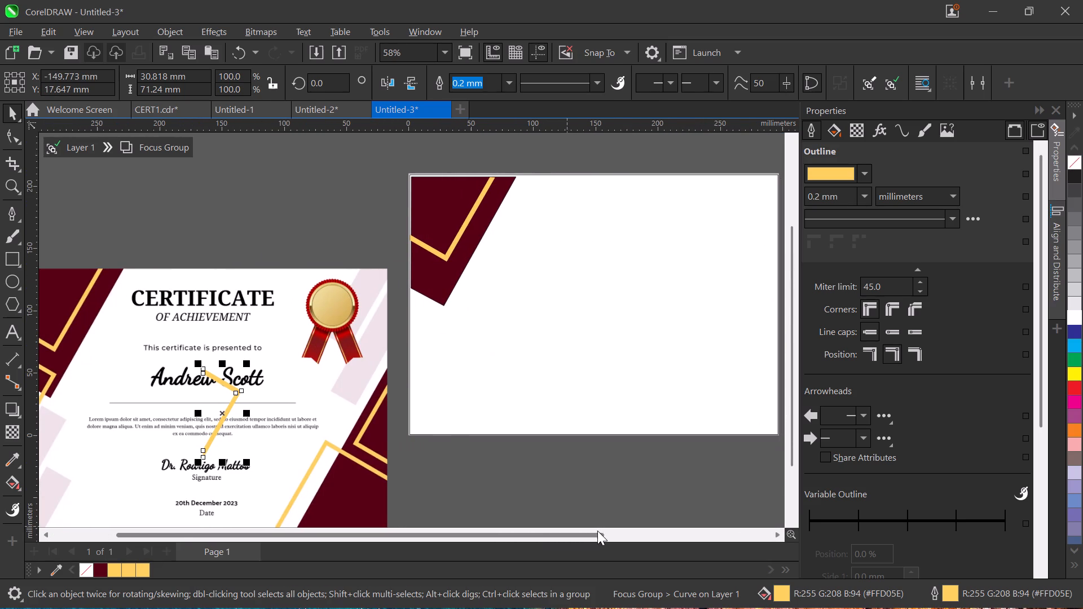
pyautogui.doubleClick(552, 533)
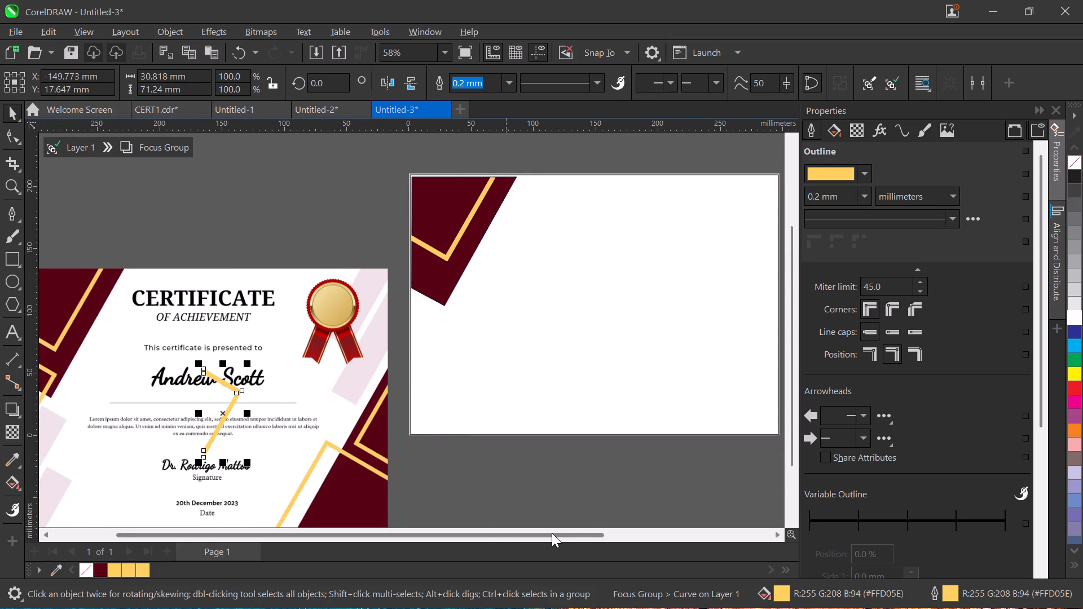
pyautogui.click(552, 533)
pyautogui.moveTo(552, 533); pyautogui.dragTo(518, 533)
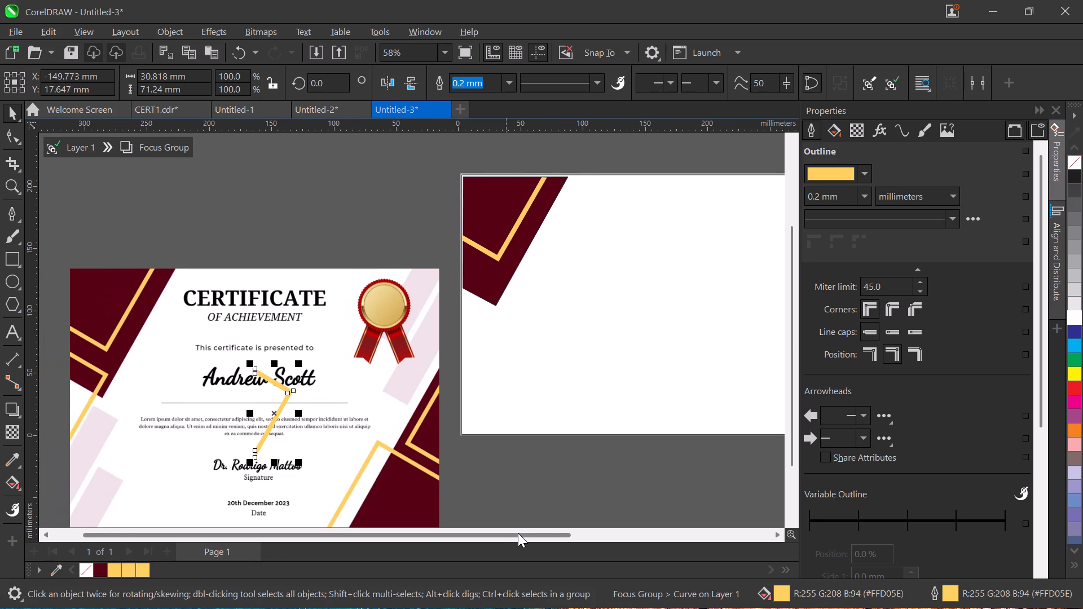
pyautogui.moveTo(518, 533); pyautogui.dragTo(510, 532)
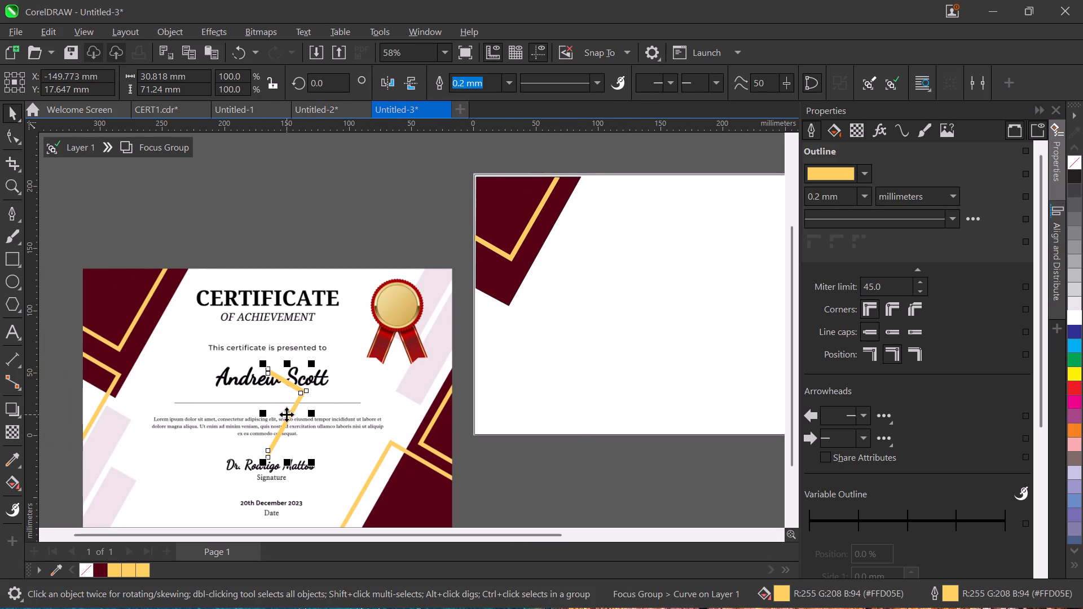
pyautogui.moveTo(287, 414); pyautogui.dragTo(486, 311)
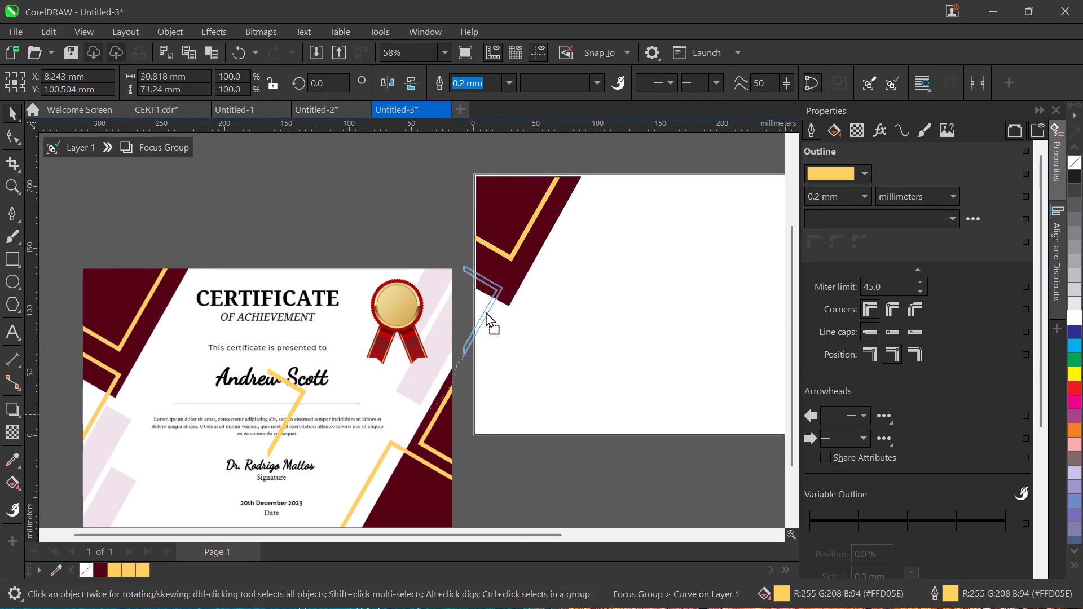
pyautogui.moveTo(486, 311); pyautogui.dragTo(495, 312)
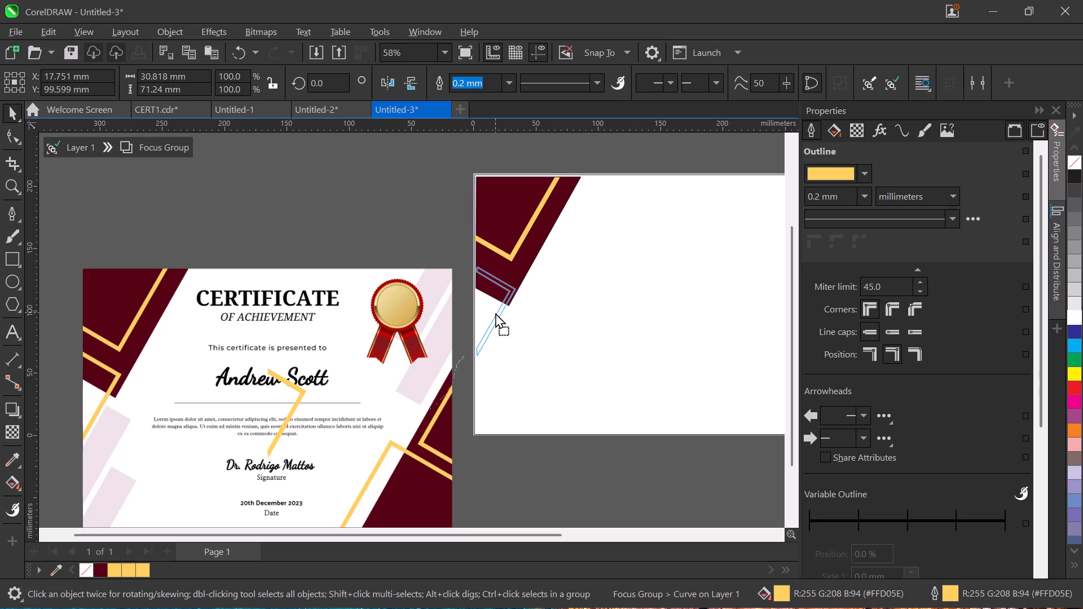
pyautogui.moveTo(495, 312); pyautogui.dragTo(495, 308)
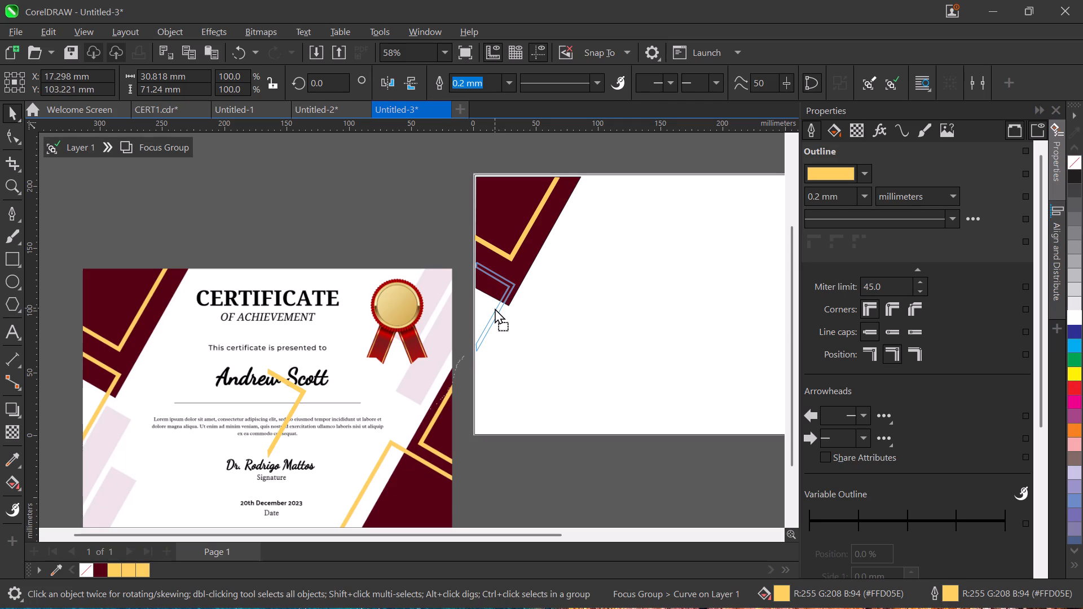
pyautogui.moveTo(495, 308); pyautogui.dragTo(496, 246)
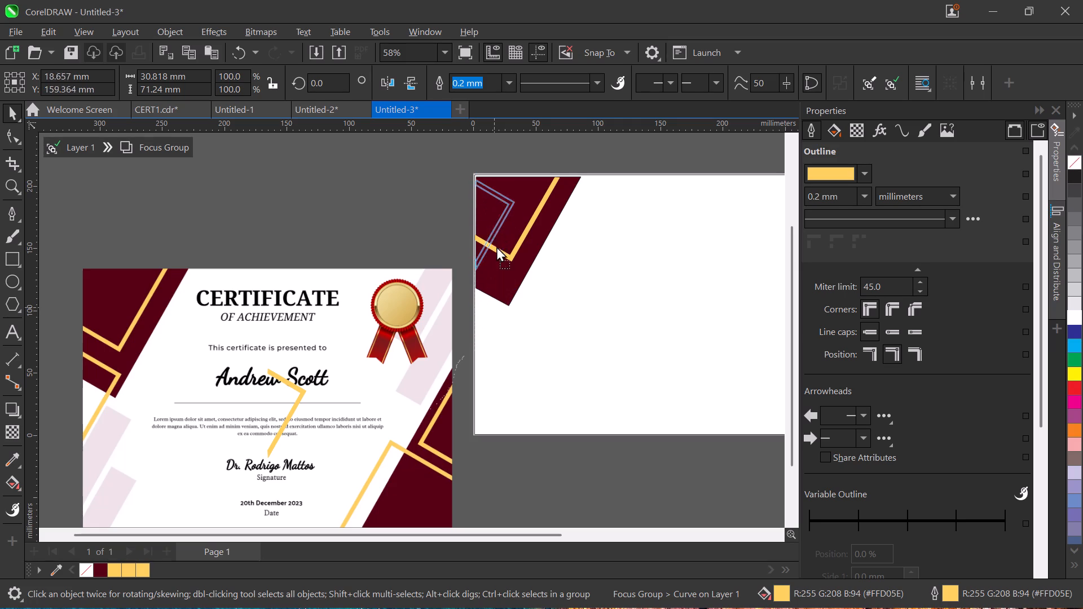
pyautogui.moveTo(496, 246); pyautogui.dragTo(498, 297)
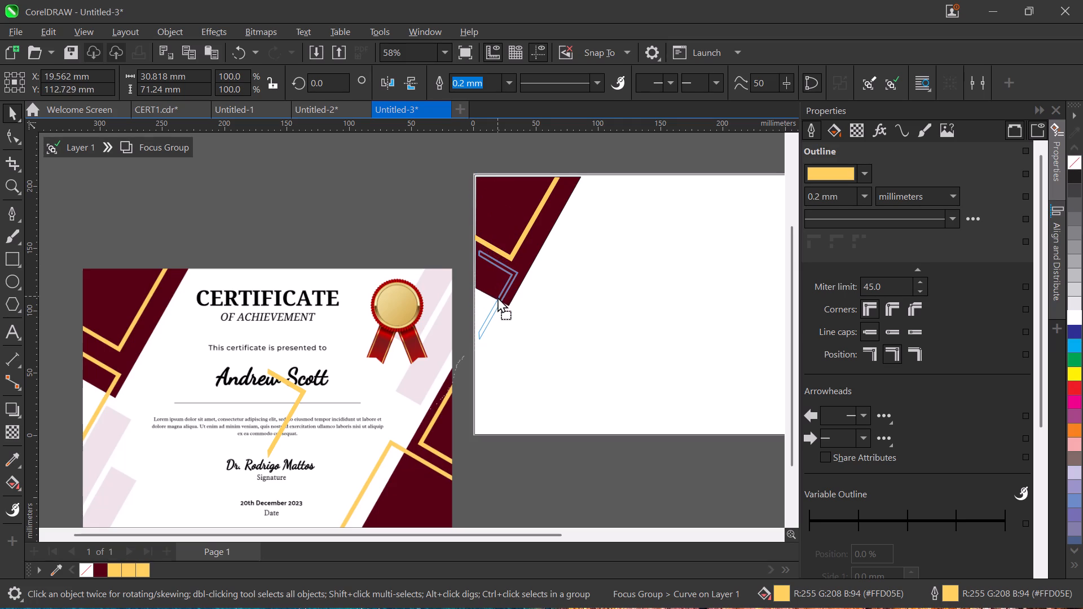
pyautogui.moveTo(498, 297); pyautogui.dragTo(495, 297)
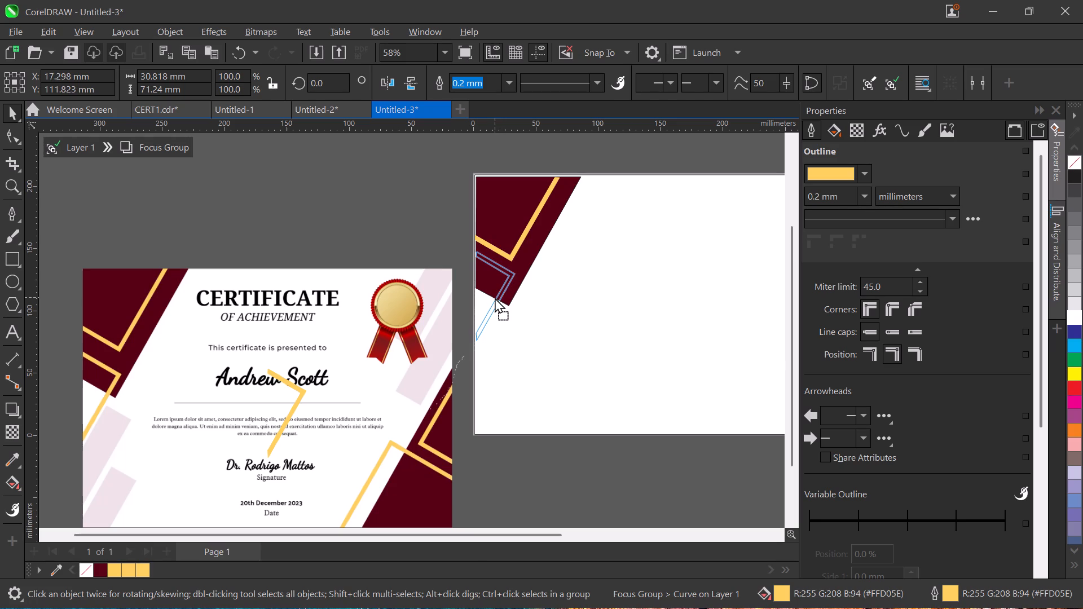
pyautogui.moveTo(495, 297); pyautogui.dragTo(495, 308)
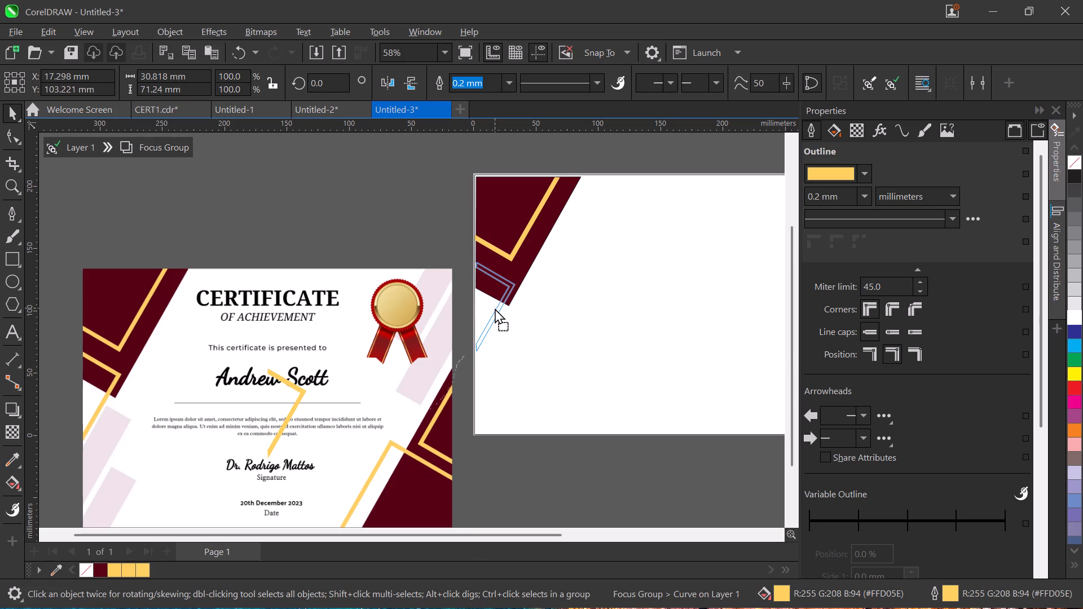
pyautogui.moveTo(495, 308); pyautogui.dragTo(494, 308)
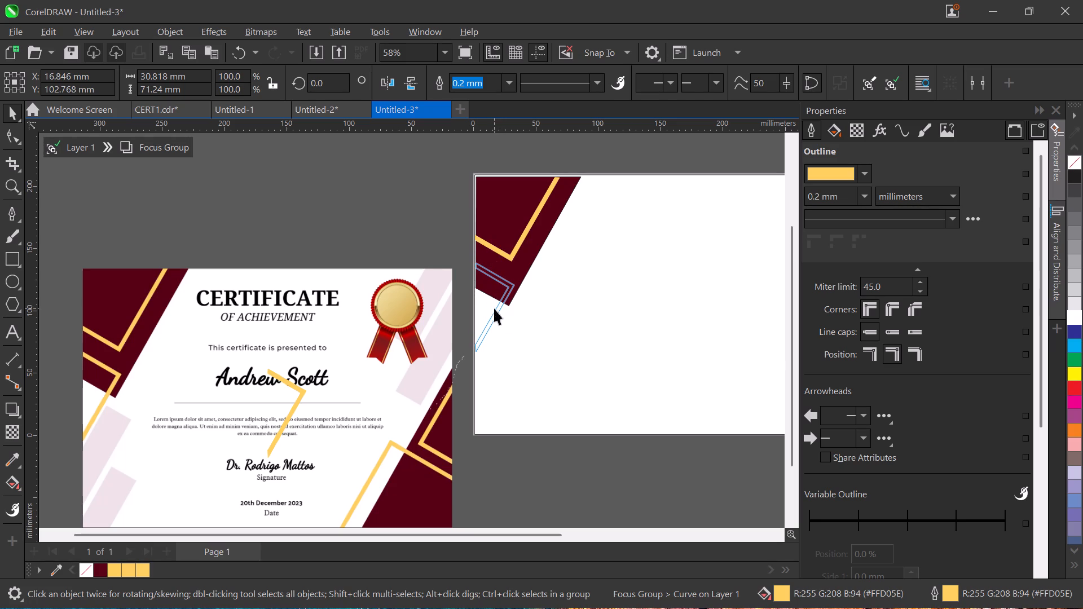
pyautogui.click(640, 347)
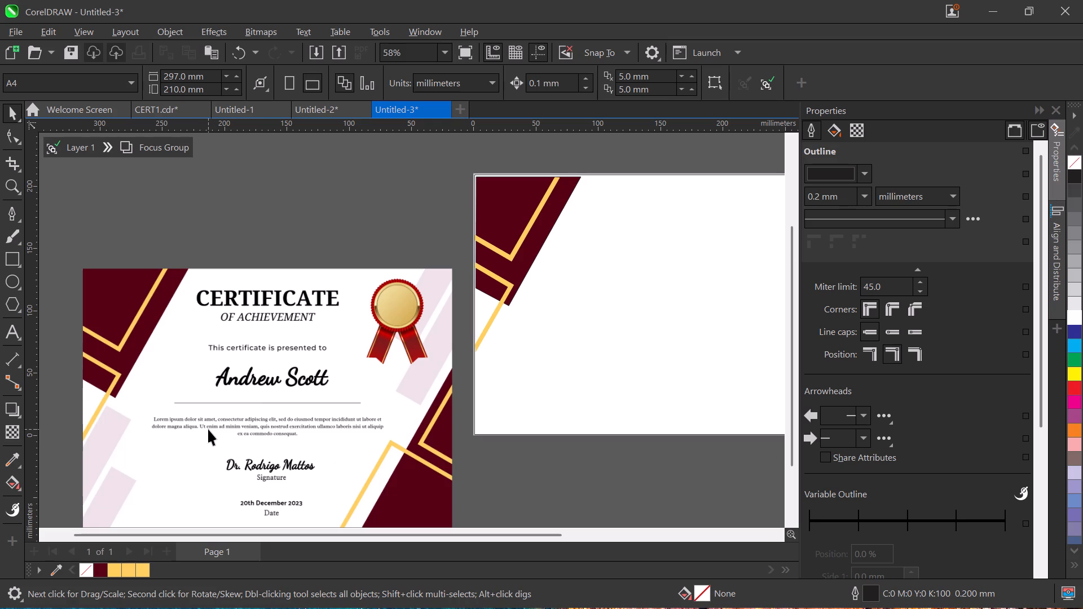
# Trace the upper pale pink bar at the reference certificate's left edge with the Pen tool as a closed outline about 38 by 79 mm.
pyautogui.keyDown('ctrl'); pyautogui.scroll(5, 122, 430); pyautogui.keyUp('ctrl')
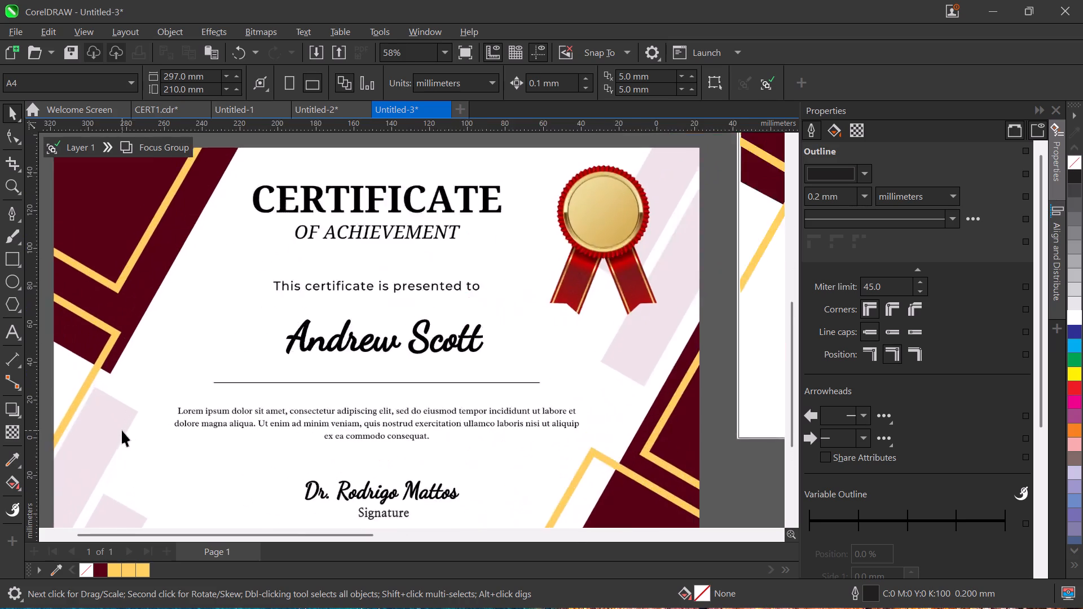
pyautogui.keyDown('ctrl'); pyautogui.scroll(3, 122, 430); pyautogui.keyUp('ctrl')
pyautogui.keyDown('ctrl'); pyautogui.scroll(-5, 122, 430); pyautogui.keyUp('ctrl')
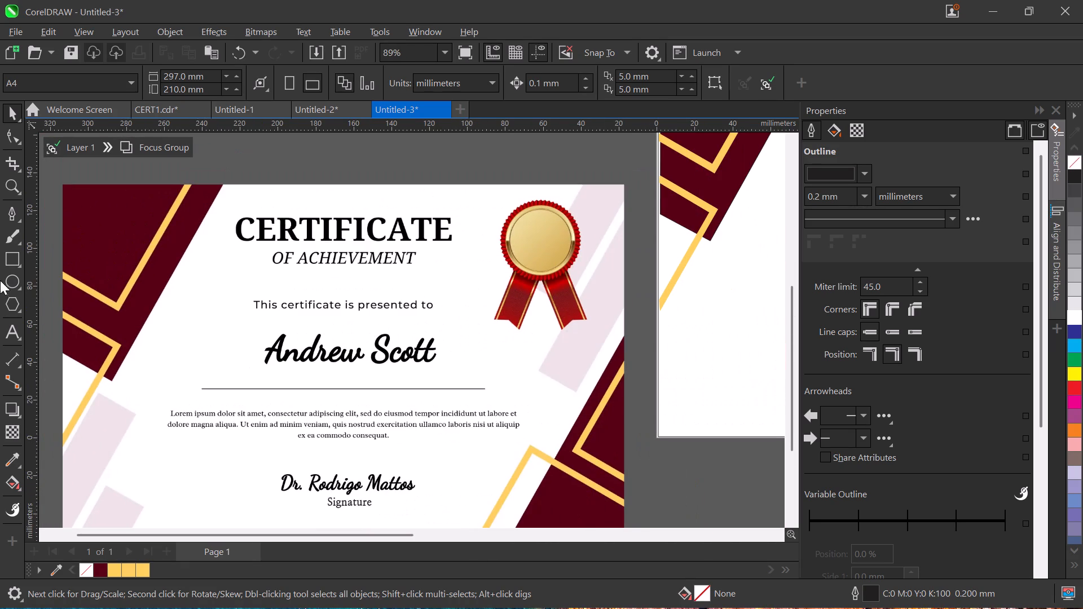
pyautogui.click(11, 218)
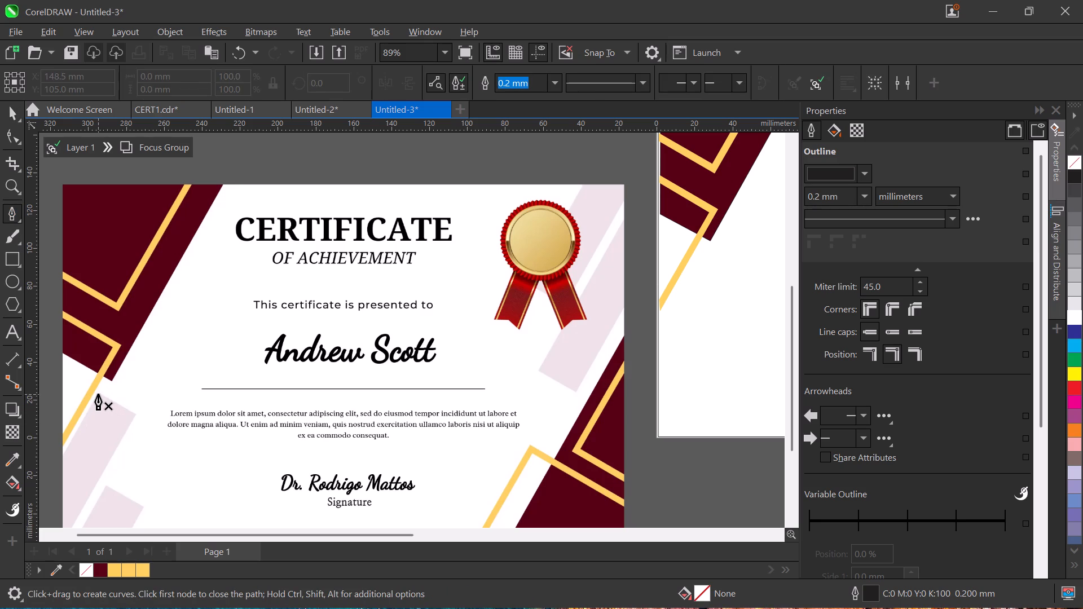
pyautogui.click(98, 394)
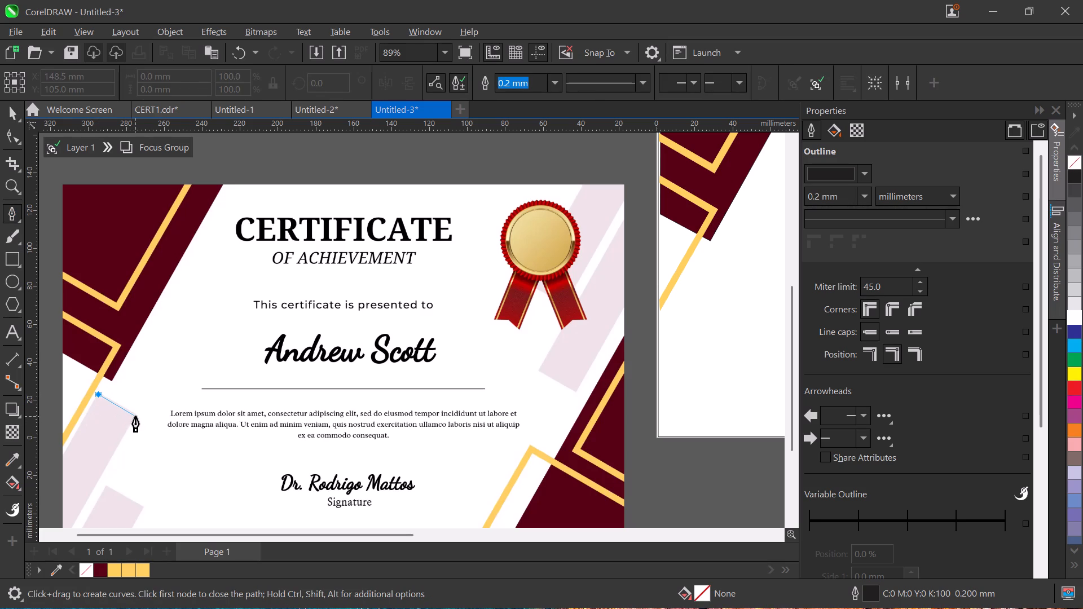
pyautogui.click(134, 412)
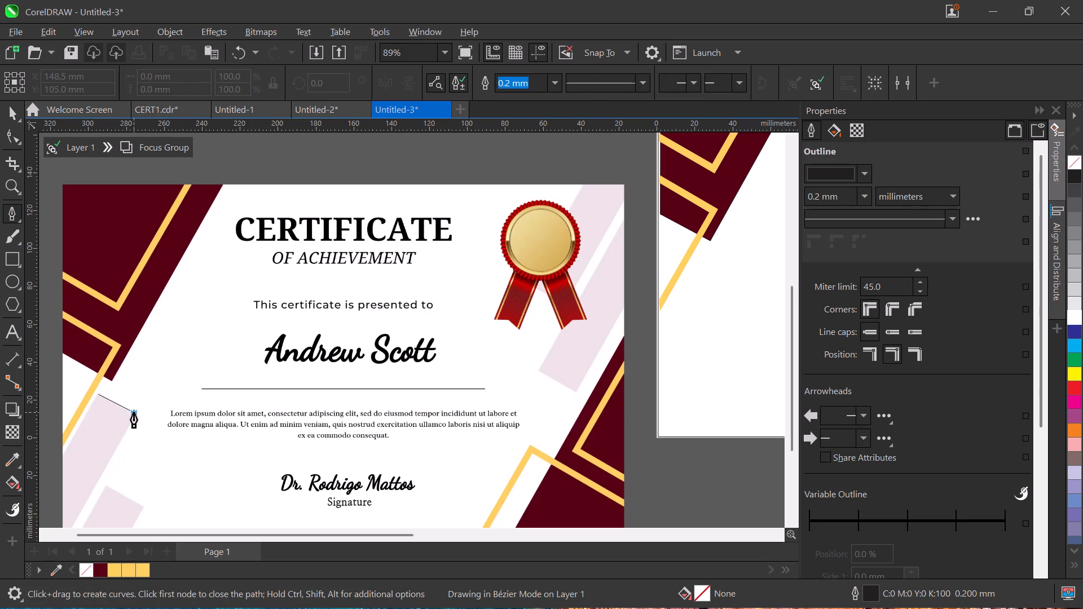
pyautogui.keyDown('ctrl'); pyautogui.scroll(-1, 111, 460); pyautogui.keyUp('ctrl')
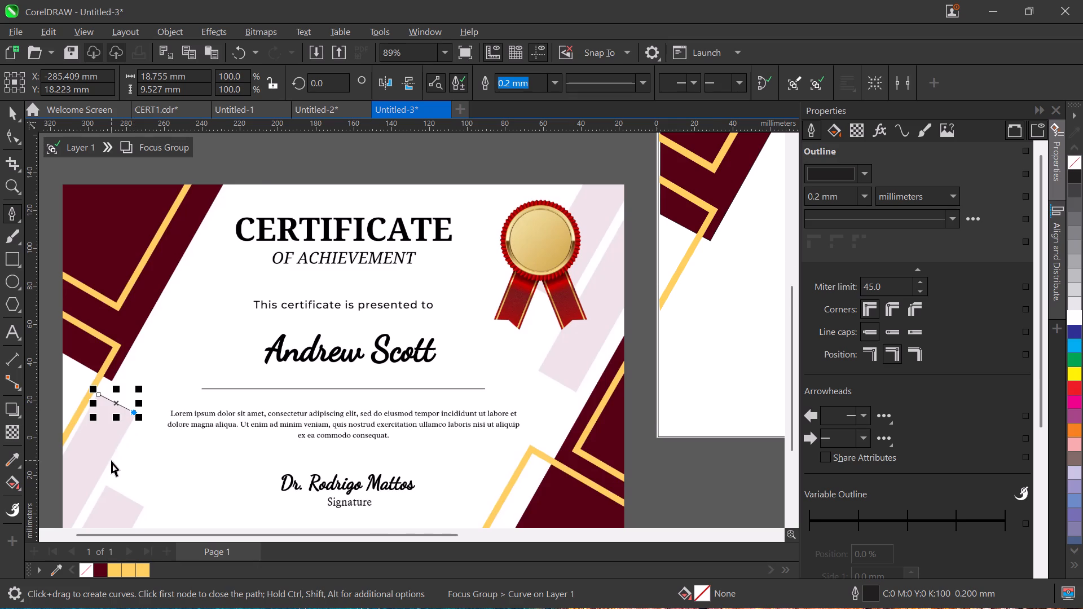
pyautogui.keyDown('ctrl'); pyautogui.scroll(-5, 111, 460); pyautogui.keyUp('ctrl')
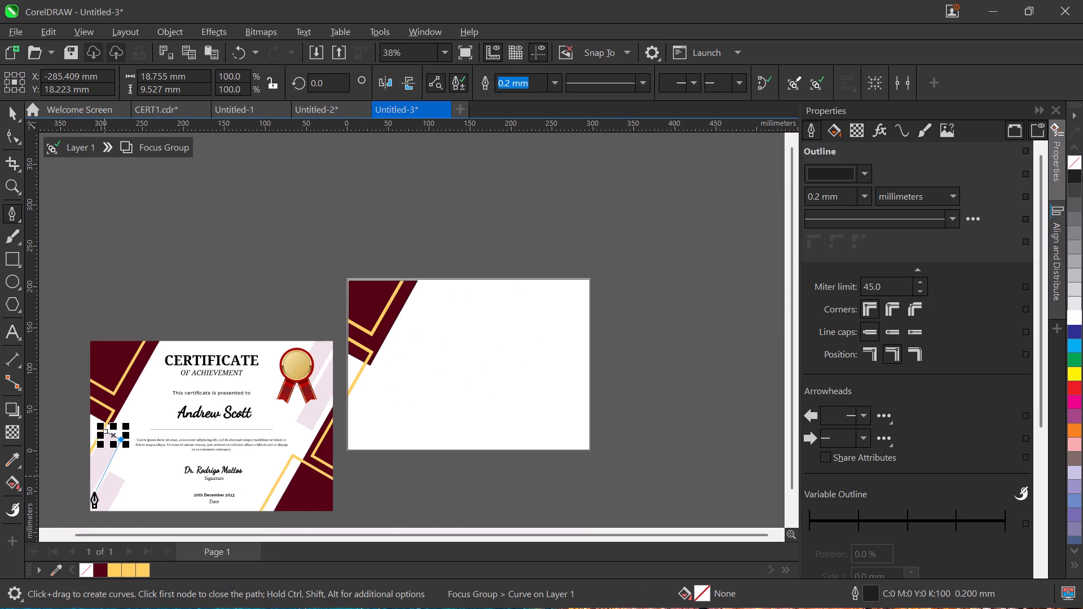
pyautogui.keyDown('ctrl'); pyautogui.scroll(5, 91, 497); pyautogui.keyUp('ctrl')
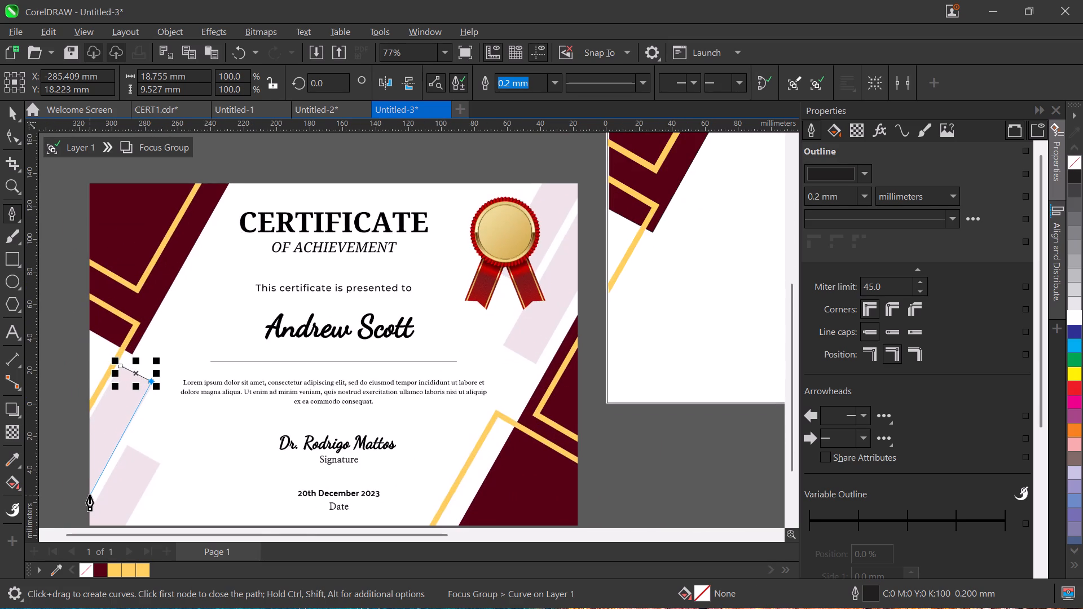
pyautogui.click(90, 495)
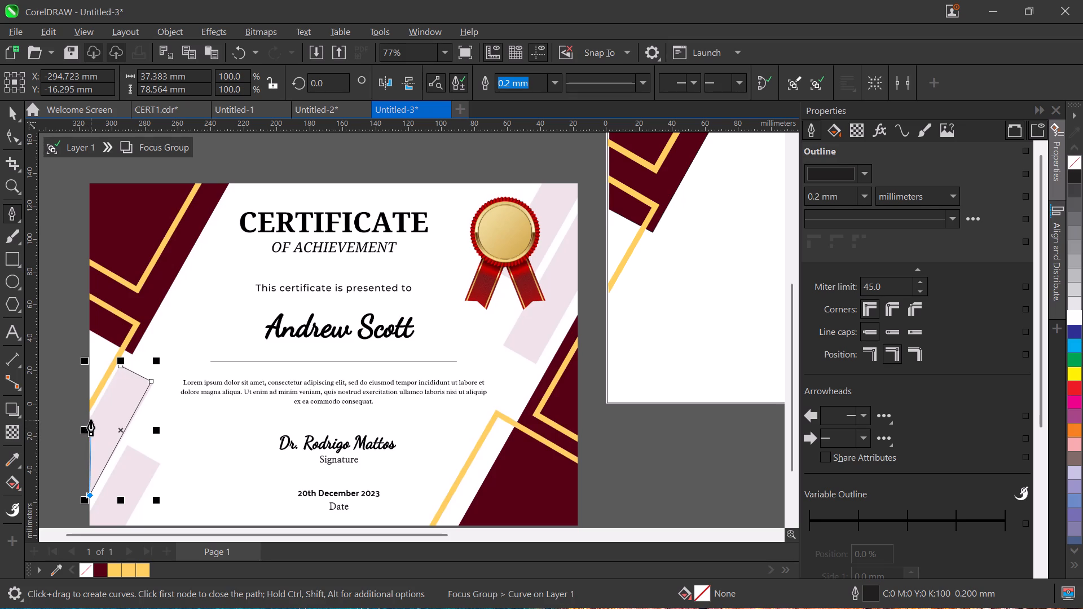
pyautogui.keyDown('ctrl'); pyautogui.scroll(6, 91, 420); pyautogui.keyUp('ctrl')
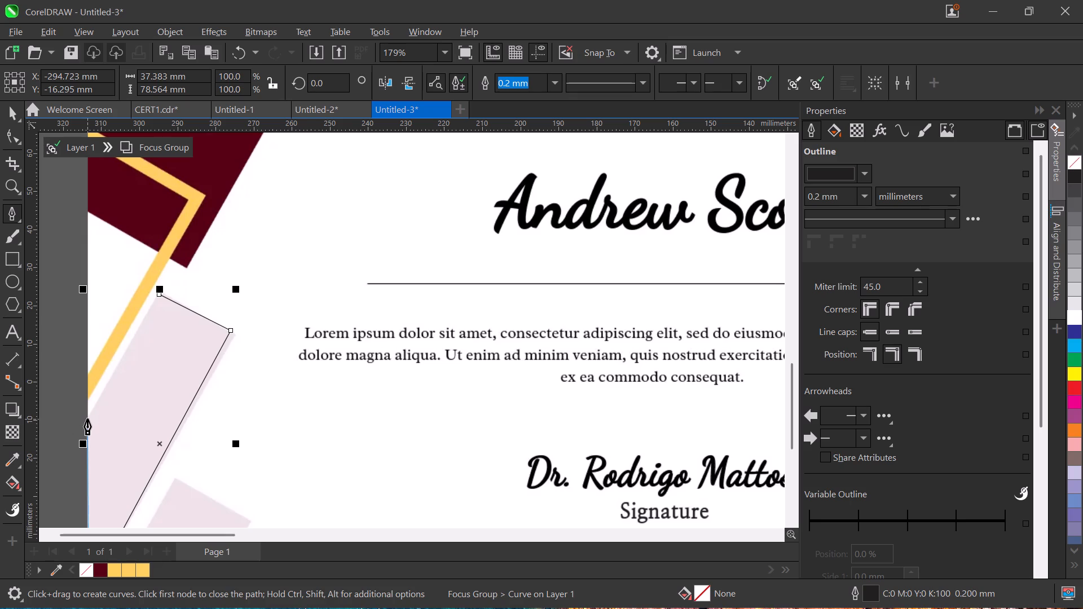
pyautogui.click(87, 420)
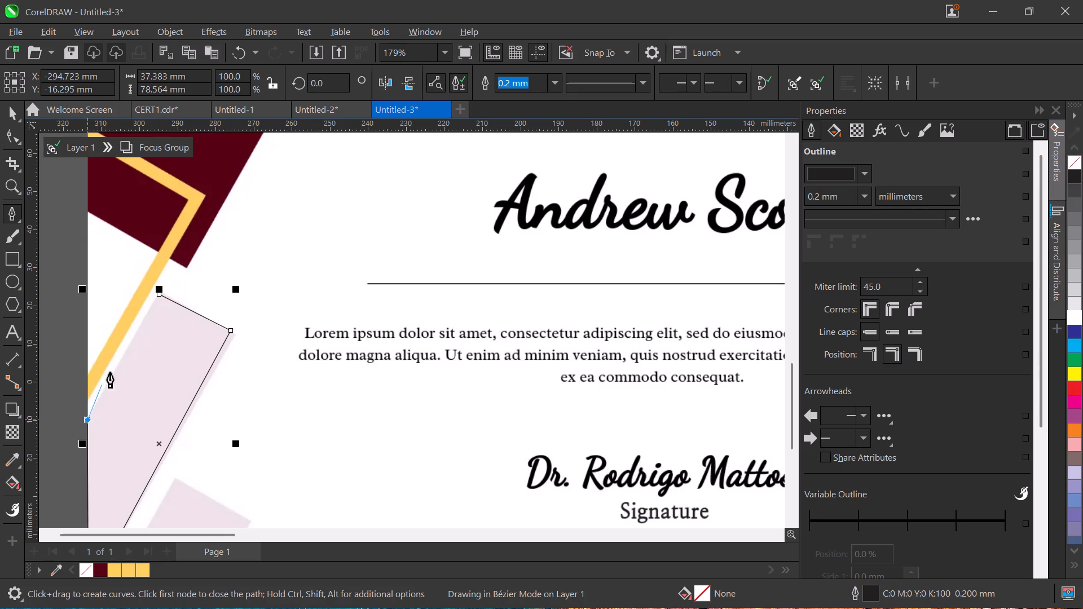
pyautogui.click(159, 293)
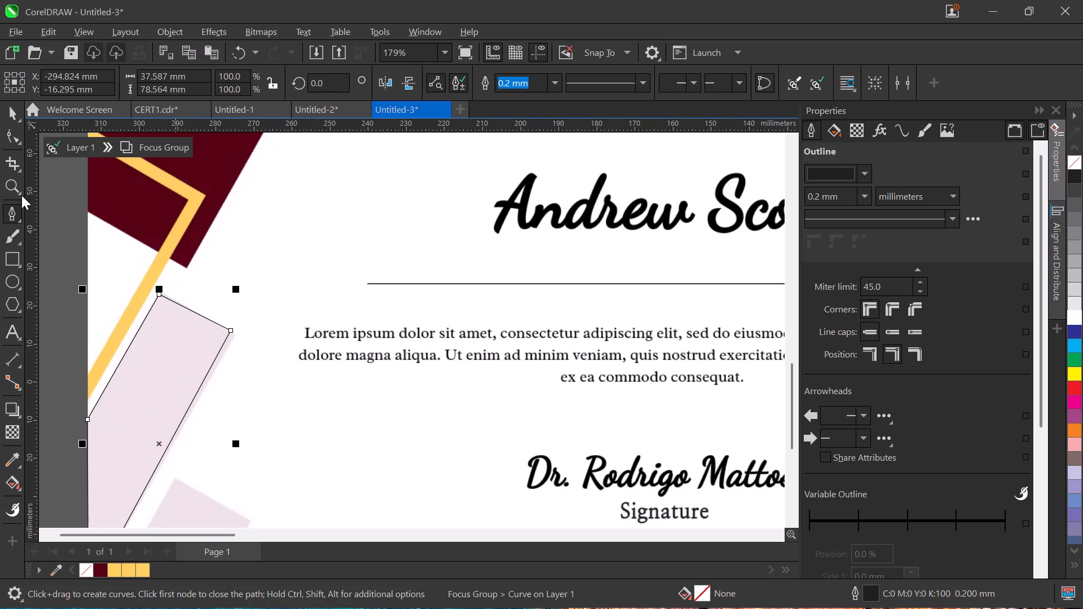
# Move the traced bar outline aside from the original artwork, centred at about X -256, Y -1 mm.
pyautogui.click(17, 117)
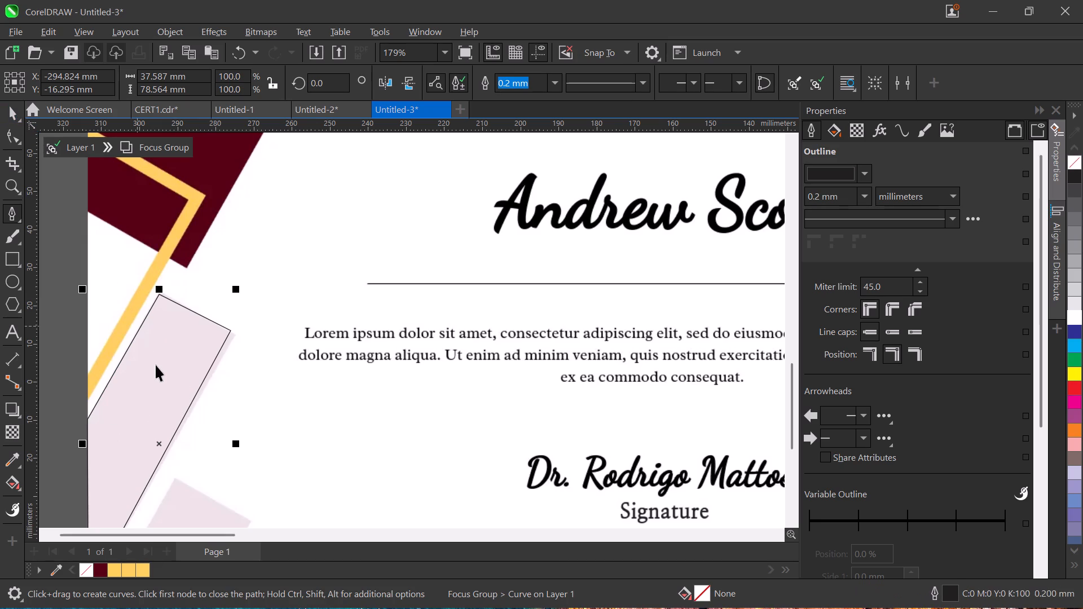
pyautogui.click(157, 372)
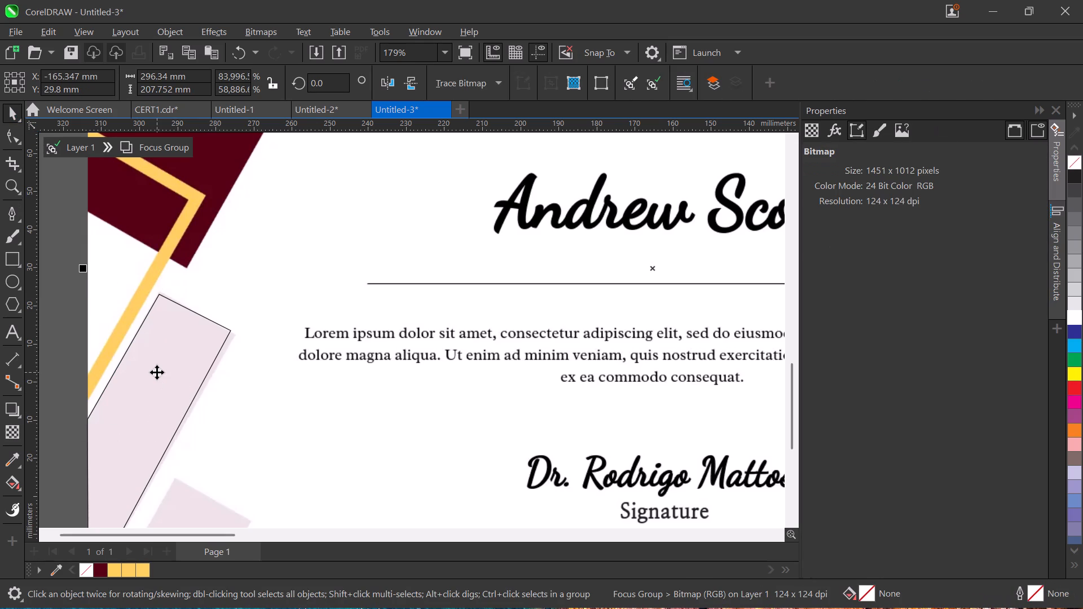
pyautogui.click(157, 372)
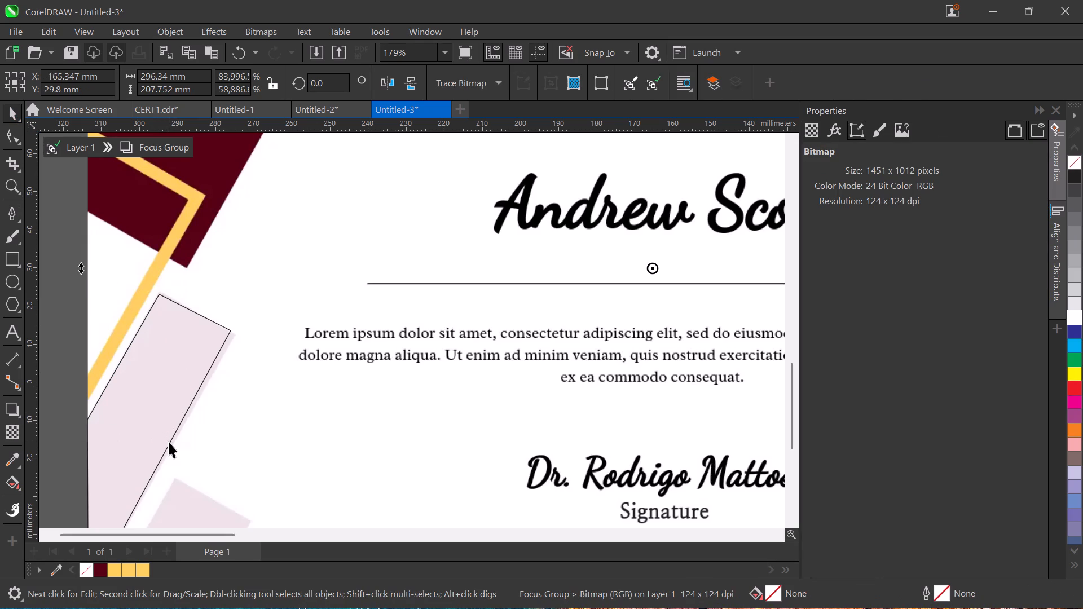
pyautogui.click(169, 442)
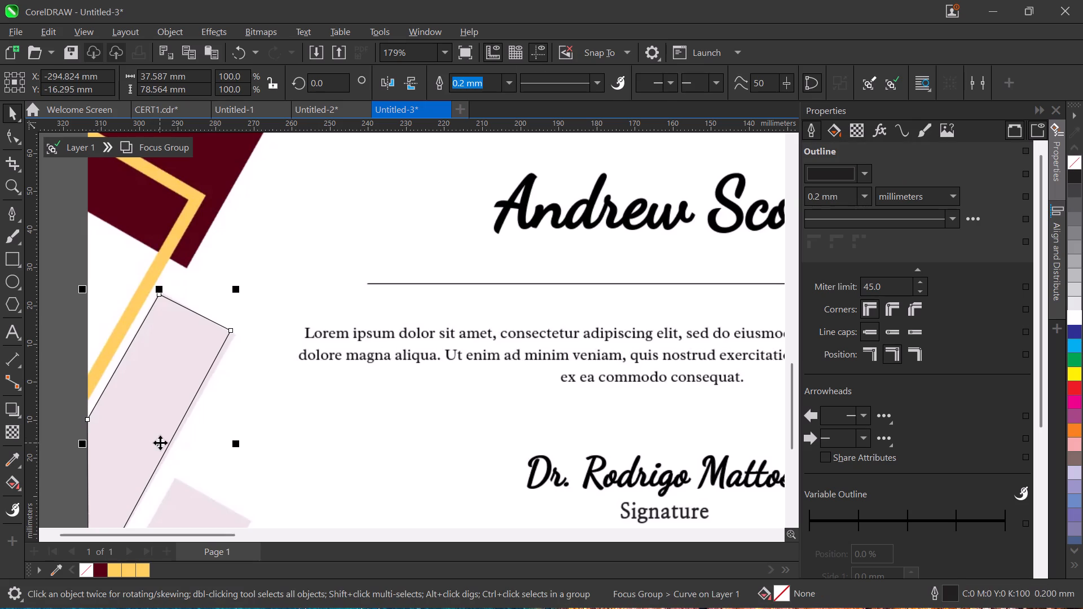
pyautogui.moveTo(160, 443); pyautogui.dragTo(307, 384)
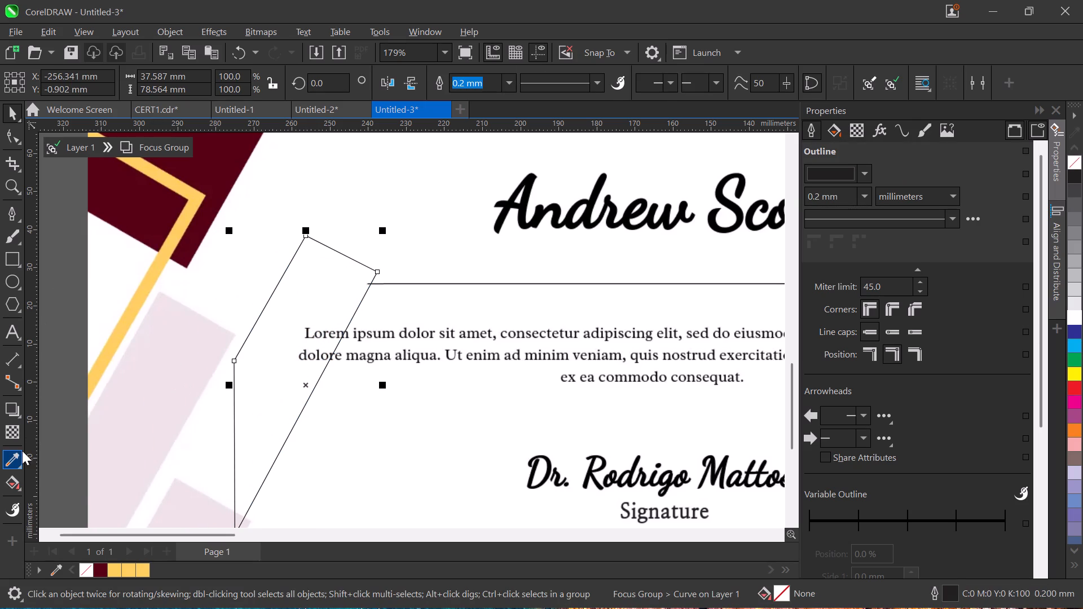
# Sample the reference bar's pale pink (#EDE2E6) and apply it as the traced bar's fill.
pyautogui.click(15, 457)
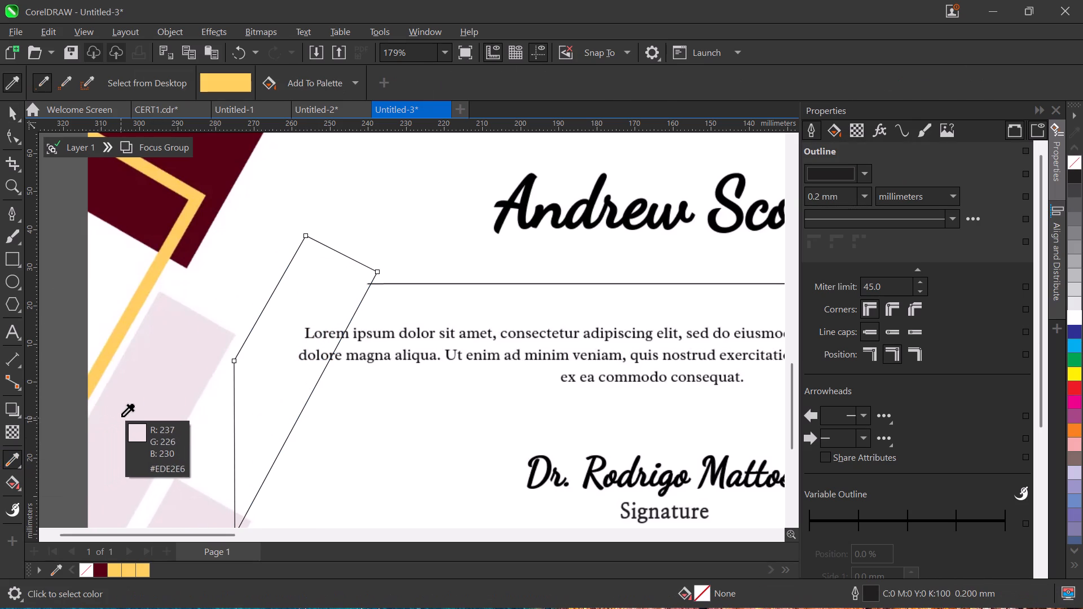
pyautogui.click(121, 417)
pyautogui.click(274, 359)
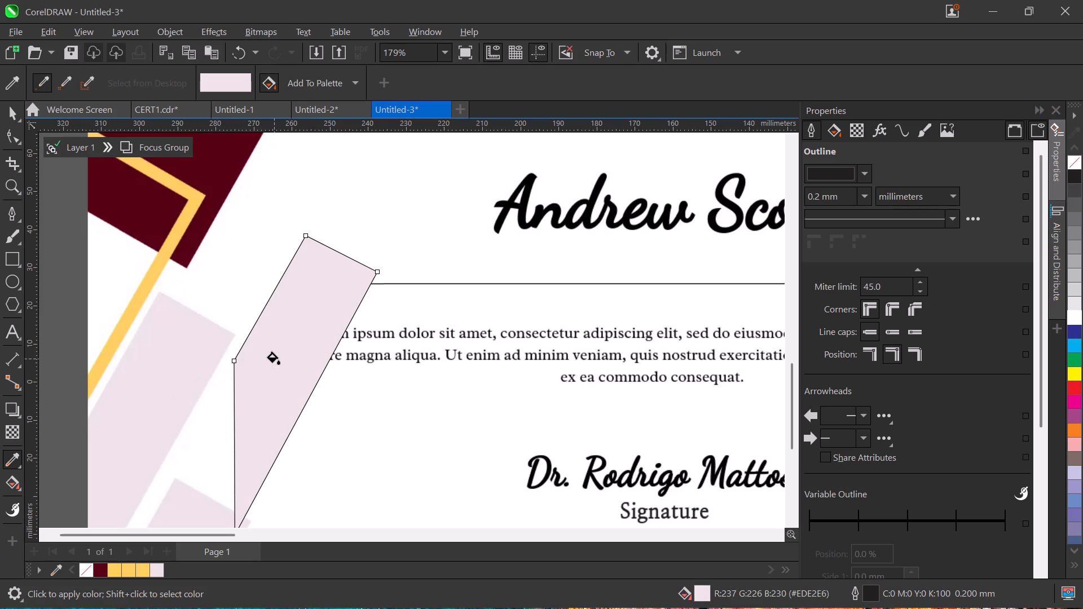
# Sample the reference bar's pale pink (#EDE2E6) and apply it as the traced bar's outline colour.
pyautogui.rightClick(274, 359)
pyautogui.click(14, 116)
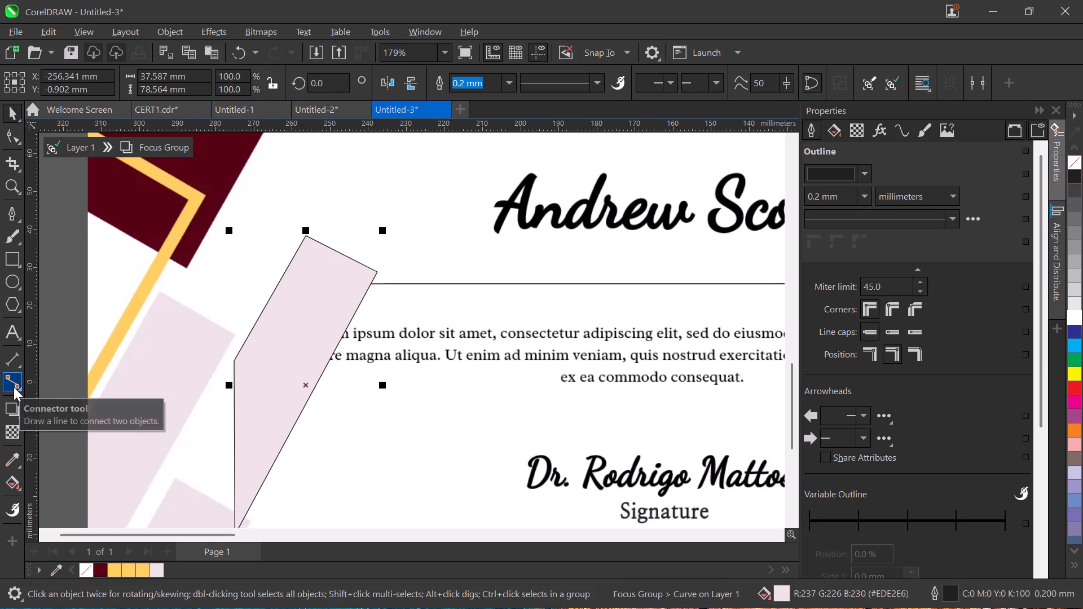
pyautogui.click(14, 387)
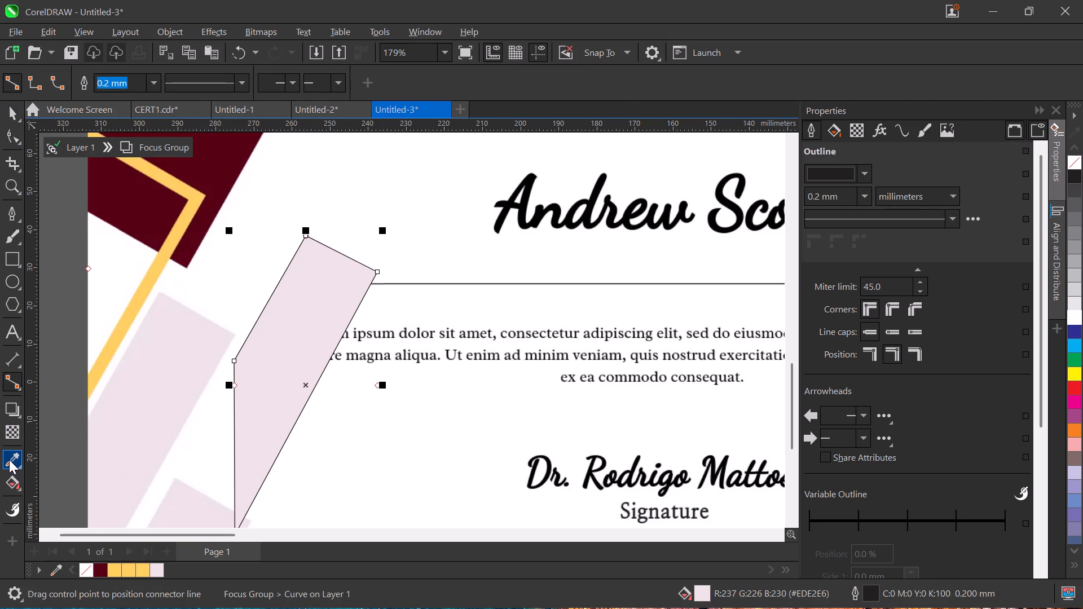
pyautogui.click(9, 459)
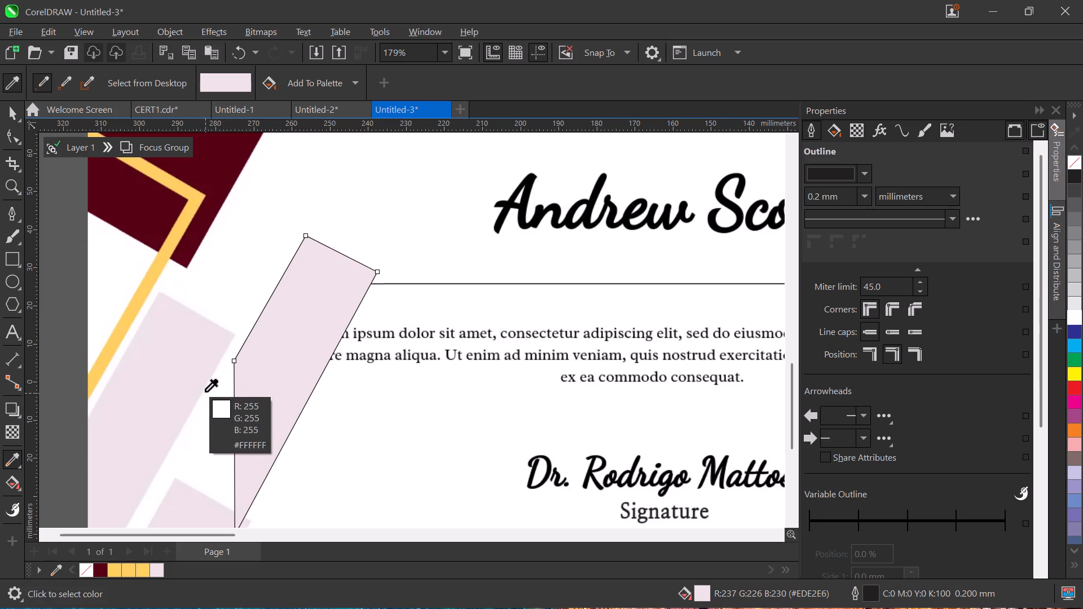
pyautogui.click(172, 377)
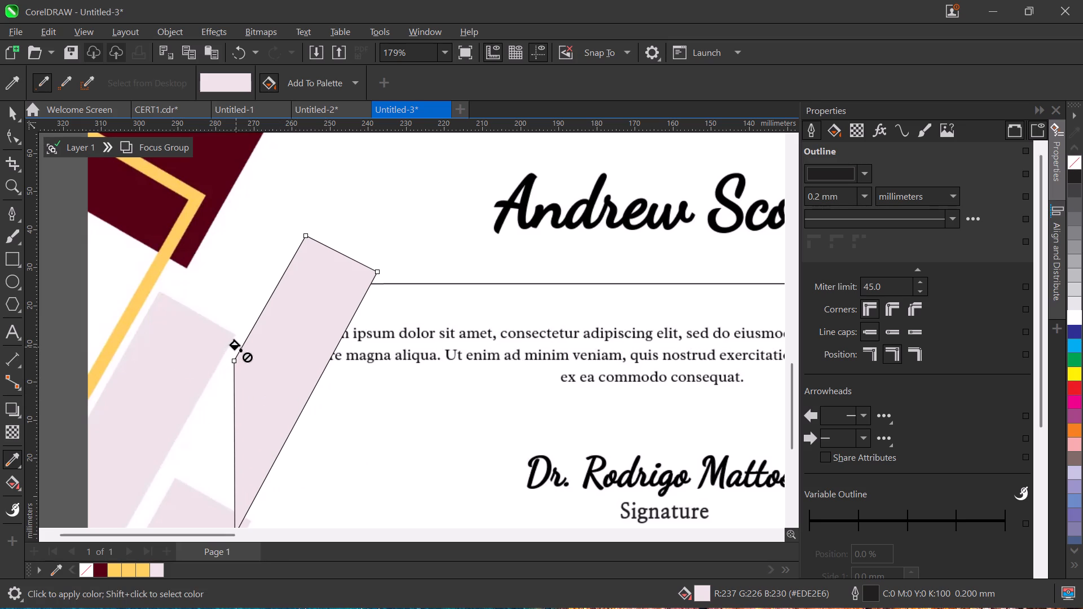
pyautogui.click(240, 345)
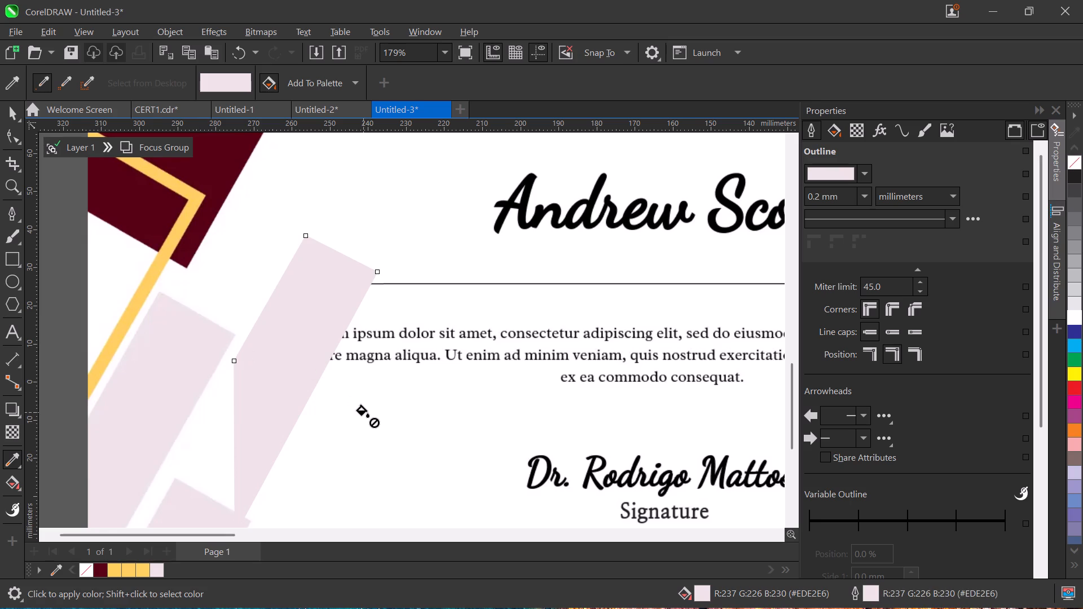
# Move the pale pink bar onto the blank page's left edge below the gold chevron, centred at about X 21, Y 54 mm.
pyautogui.keyDown('ctrl'); pyautogui.scroll(-6, 363, 412); pyautogui.keyUp('ctrl')
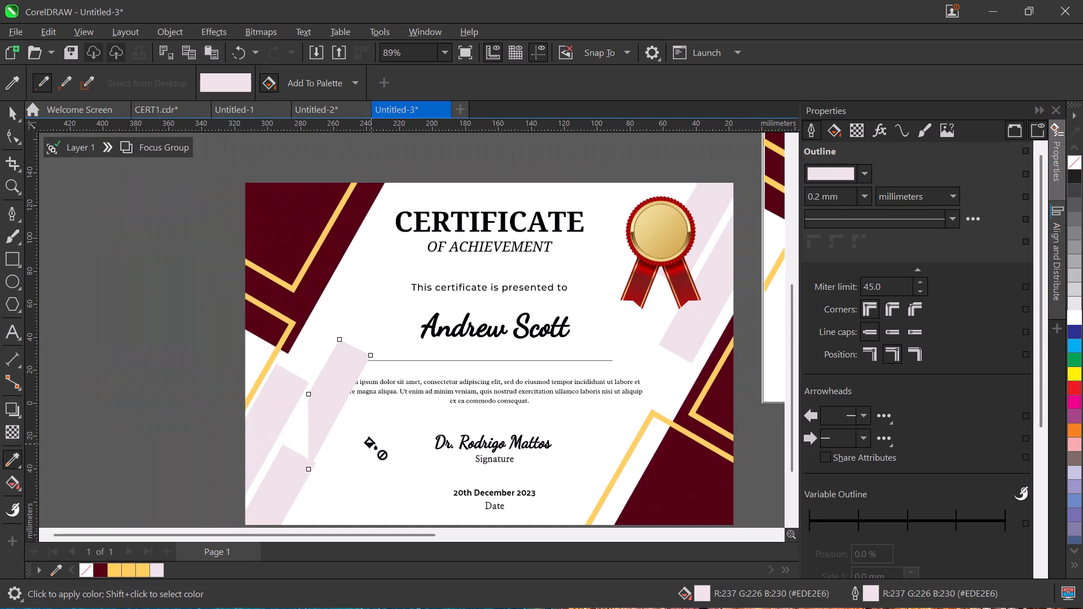
pyautogui.keyDown('ctrl'); pyautogui.scroll(-3, 371, 444); pyautogui.keyUp('ctrl')
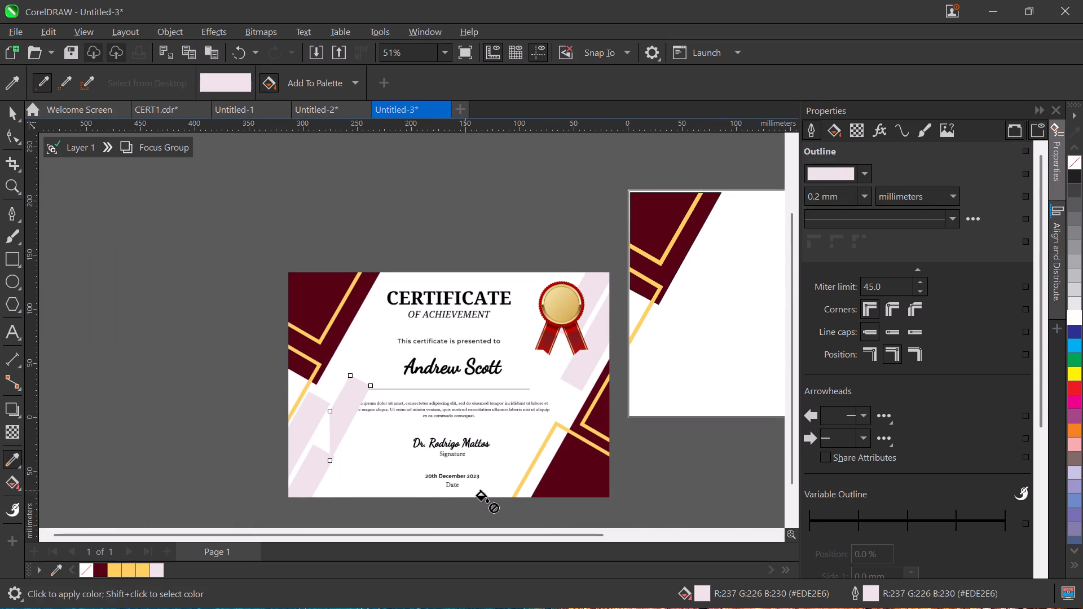
pyautogui.moveTo(582, 535); pyautogui.dragTo(605, 534)
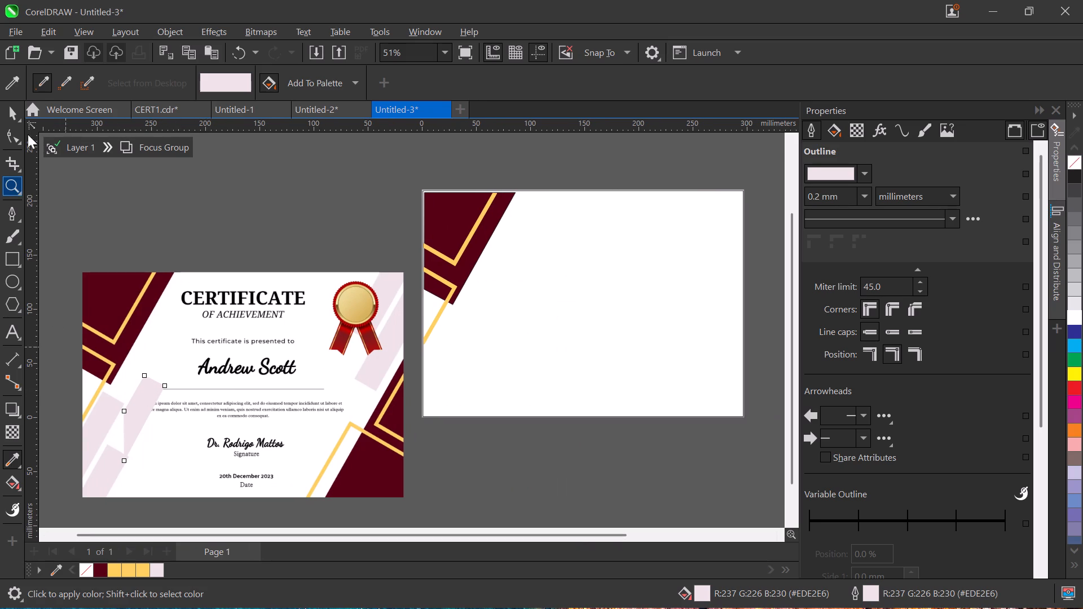
pyautogui.click(14, 113)
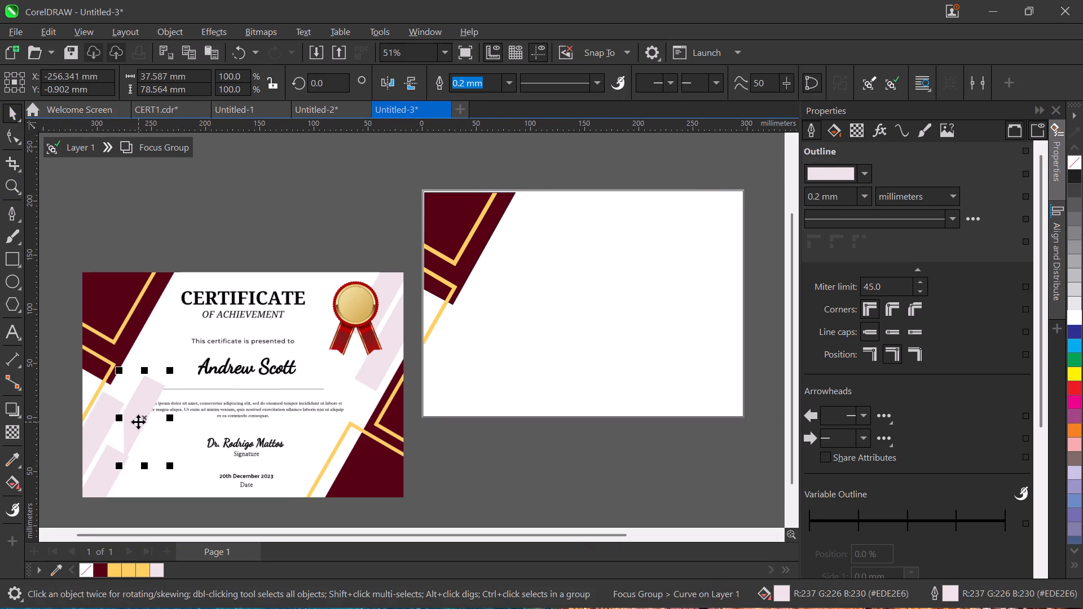
pyautogui.moveTo(140, 422); pyautogui.dragTo(419, 378)
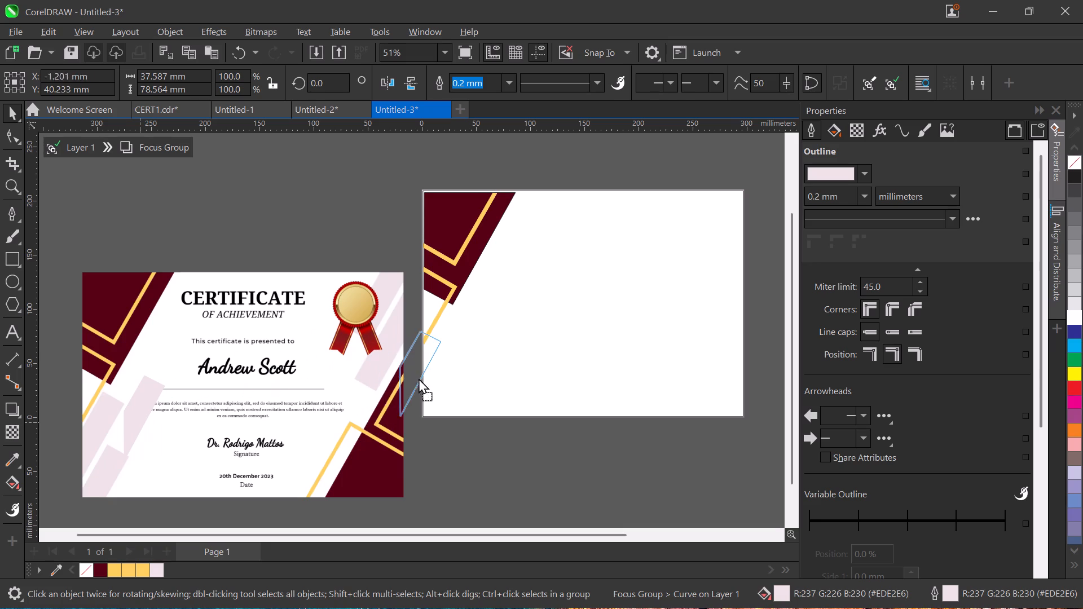
pyautogui.moveTo(419, 378); pyautogui.dragTo(440, 363)
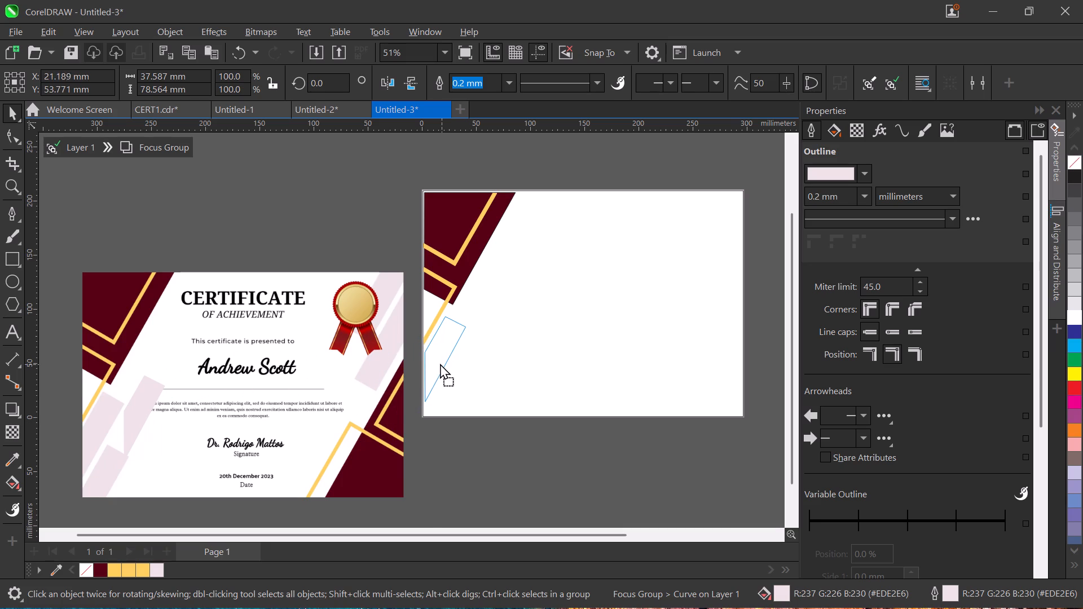
pyautogui.moveTo(440, 363); pyautogui.dragTo(439, 365)
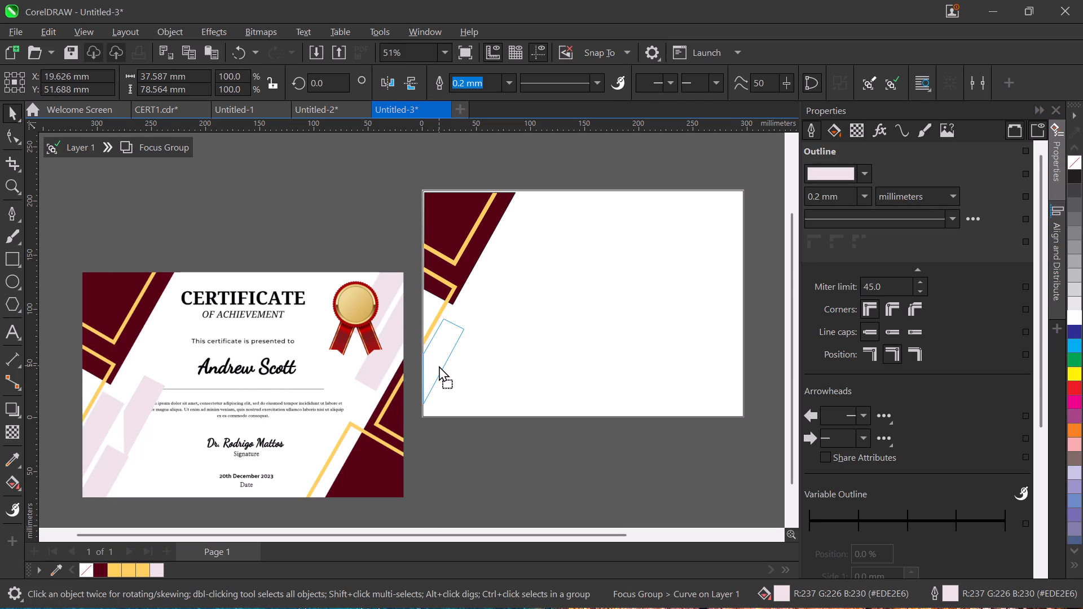
pyautogui.moveTo(439, 365); pyautogui.dragTo(439, 361)
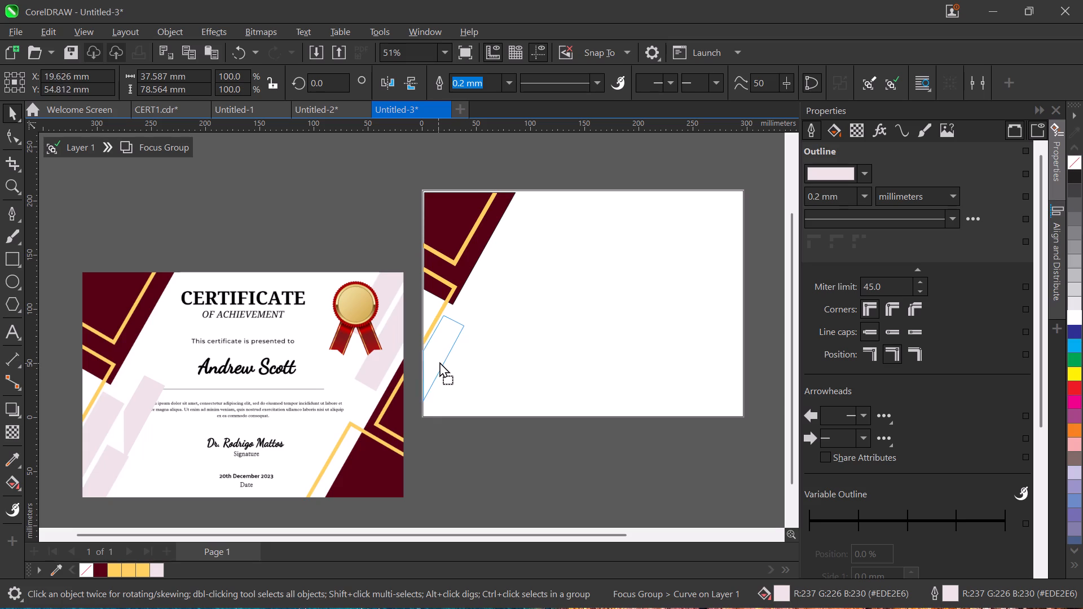
pyautogui.moveTo(439, 361); pyautogui.dragTo(440, 361)
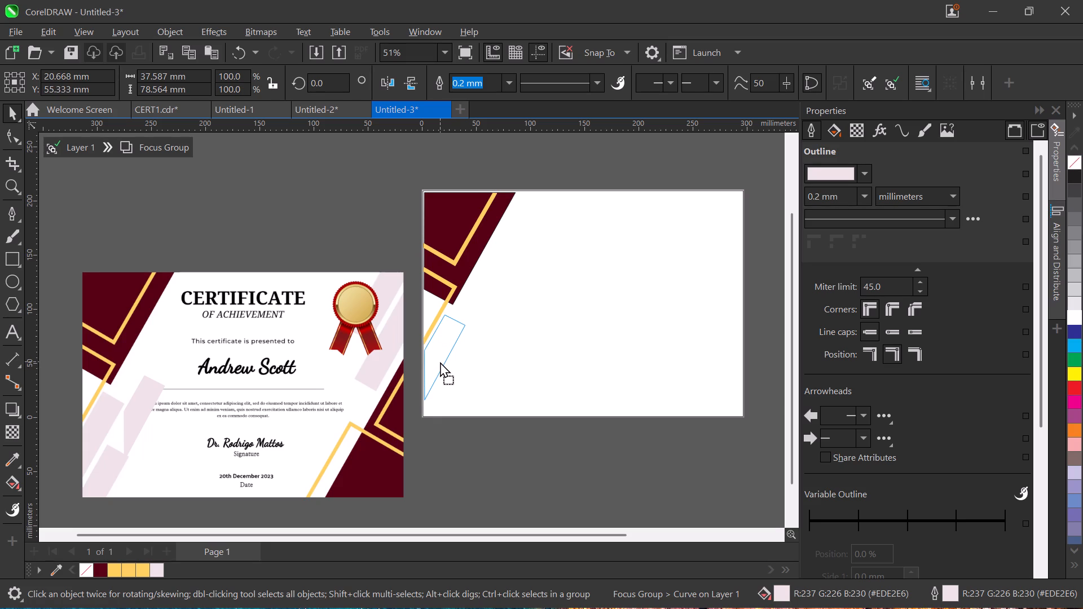
pyautogui.moveTo(440, 361); pyautogui.dragTo(440, 363)
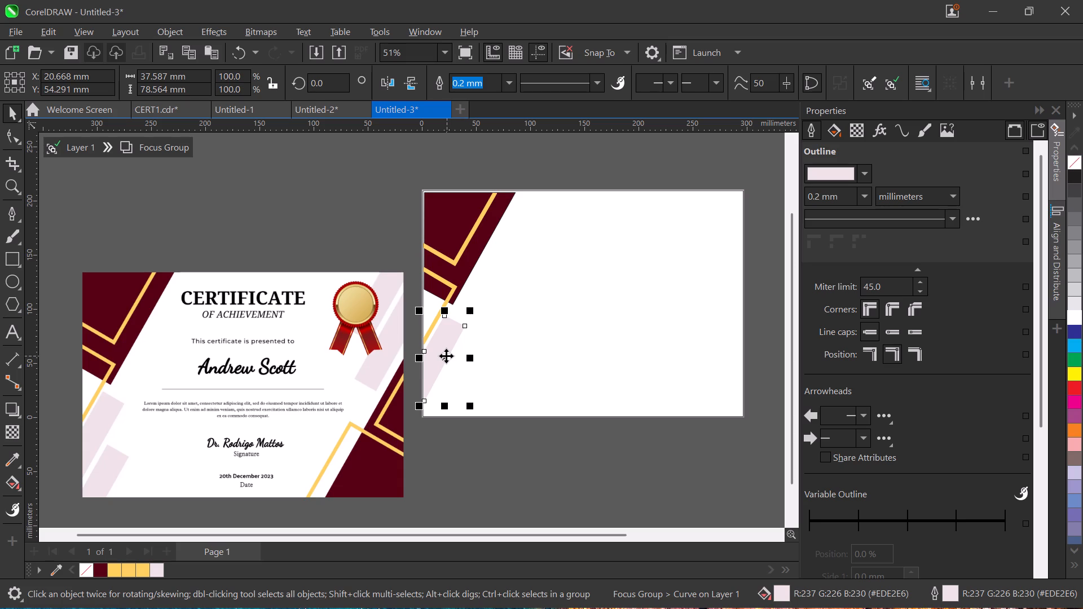
# Move the reference certificate image up beside the page, centred at about X -153, Y 103 mm, and deselect it.
pyautogui.click(209, 275)
pyautogui.click(200, 350)
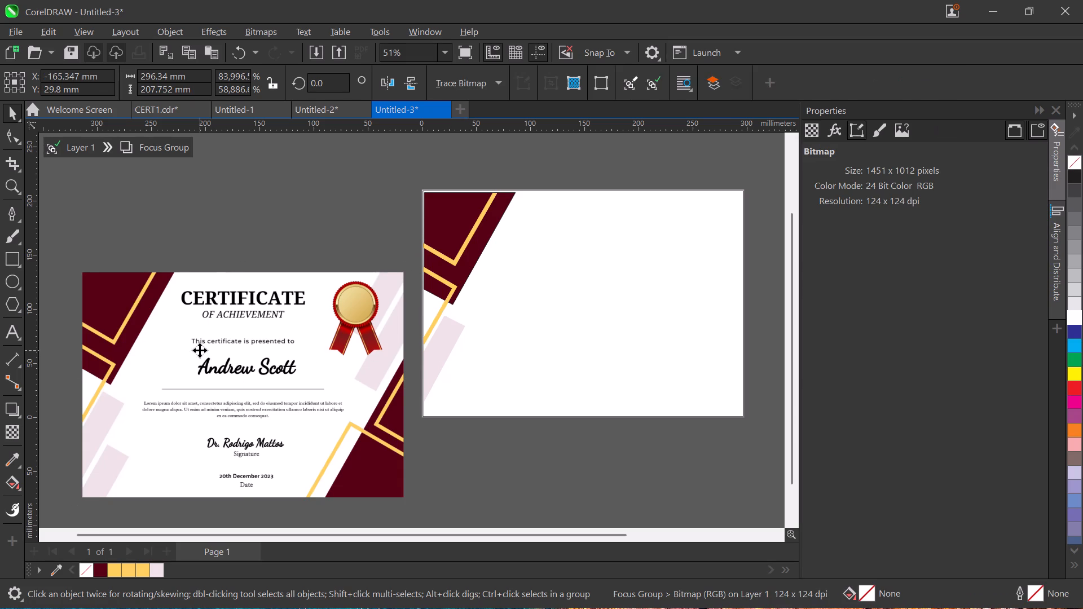
pyautogui.click(226, 385)
pyautogui.moveTo(243, 385); pyautogui.dragTo(249, 338)
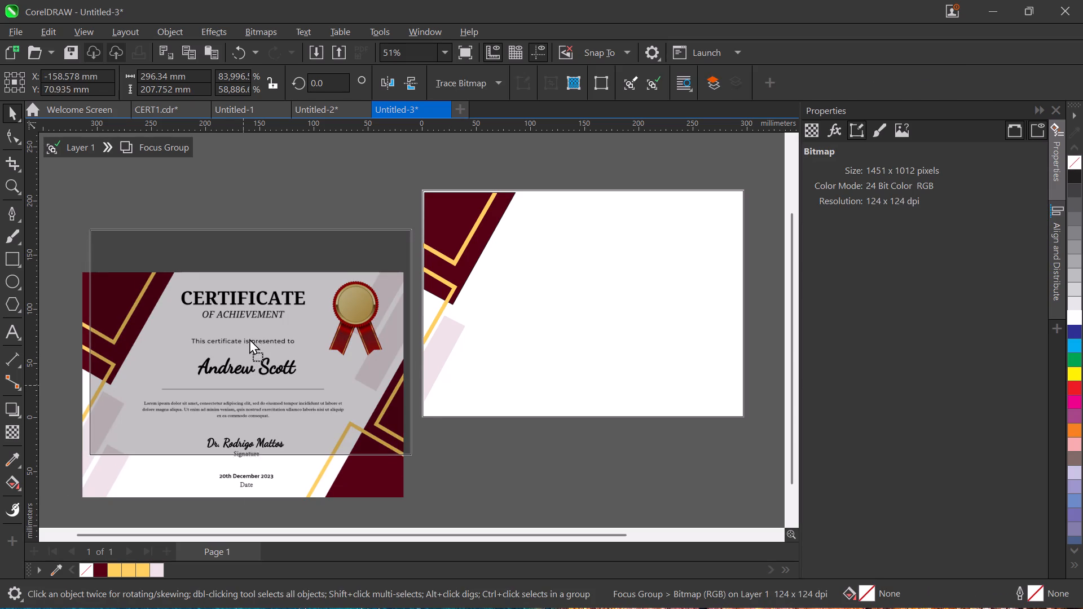
pyautogui.moveTo(249, 338); pyautogui.dragTo(254, 312)
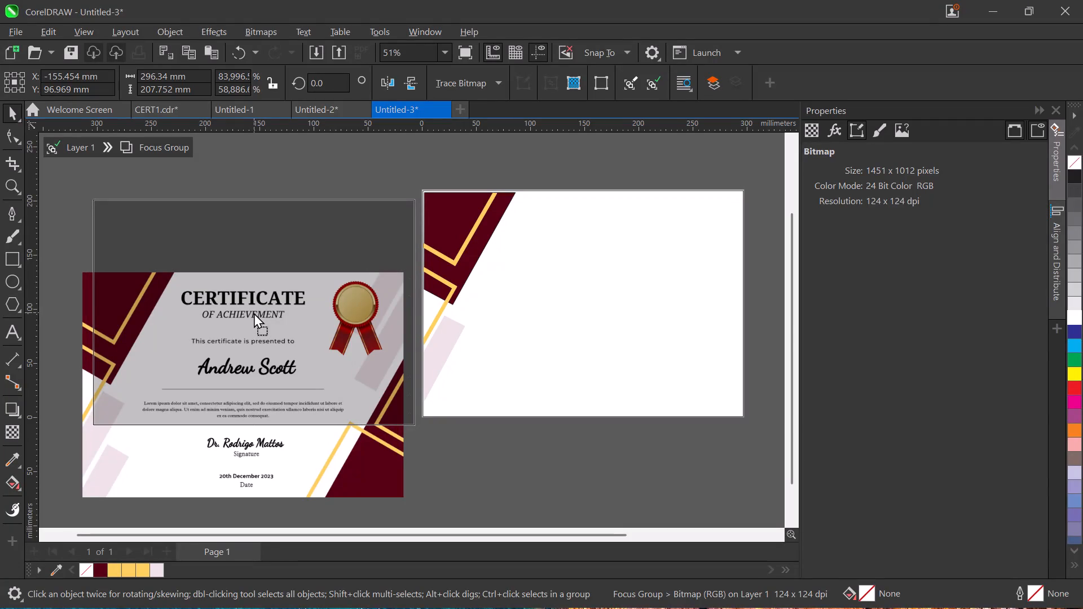
pyautogui.moveTo(254, 312); pyautogui.dragTo(256, 307)
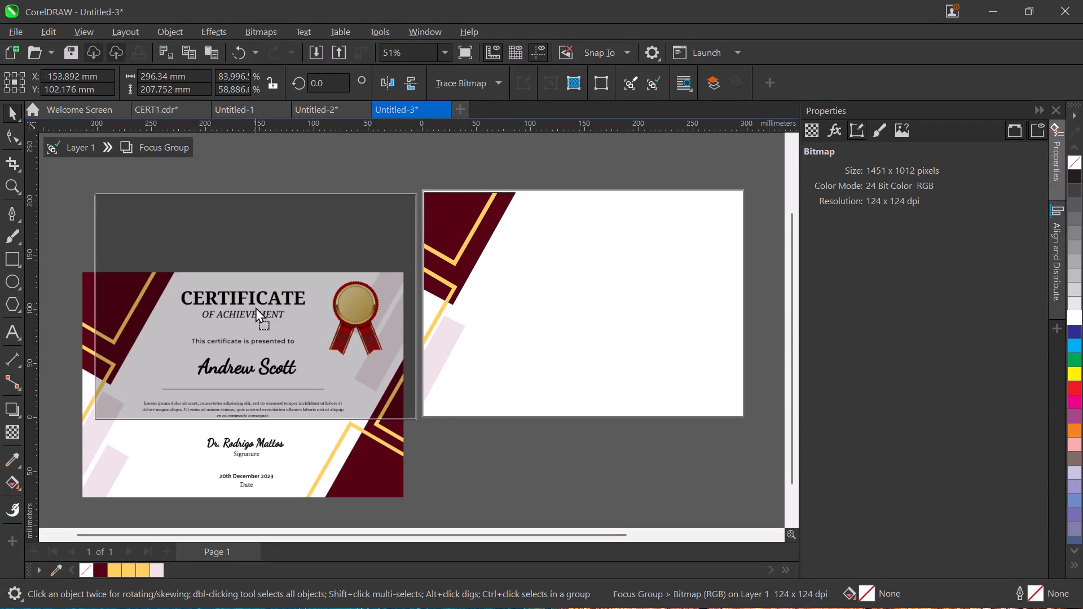
pyautogui.moveTo(256, 307); pyautogui.dragTo(256, 306)
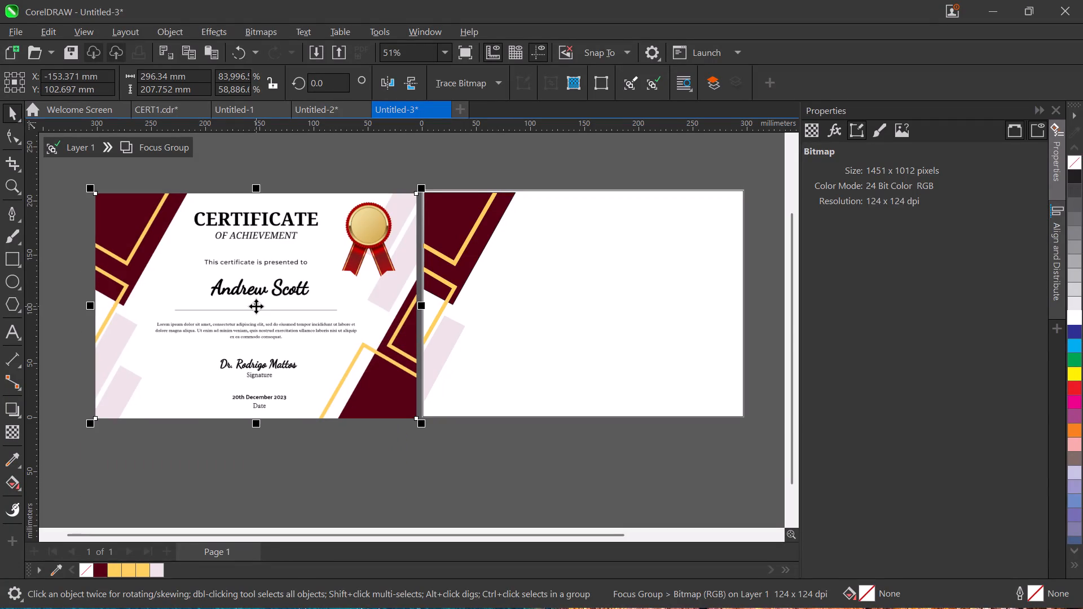
pyautogui.click(350, 444)
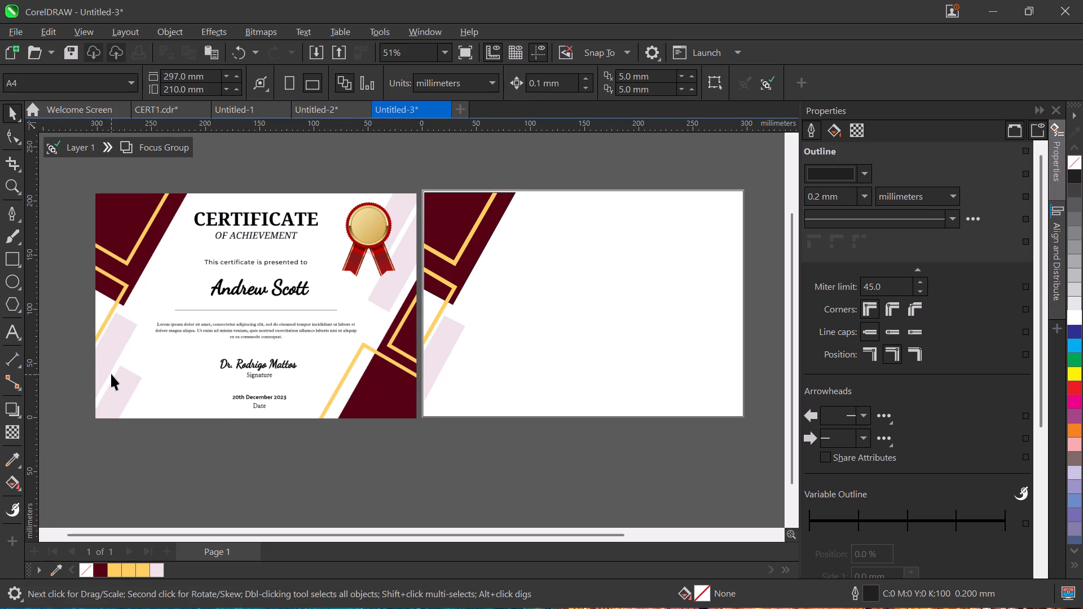
# Trace the lower pale pink bar at the reference certificate's bottom-left corner with the Pen tool as a closed outline about 43 by 49 mm.
pyautogui.keyDown('ctrl'); pyautogui.scroll(6, 124, 418); pyautogui.keyUp('ctrl')
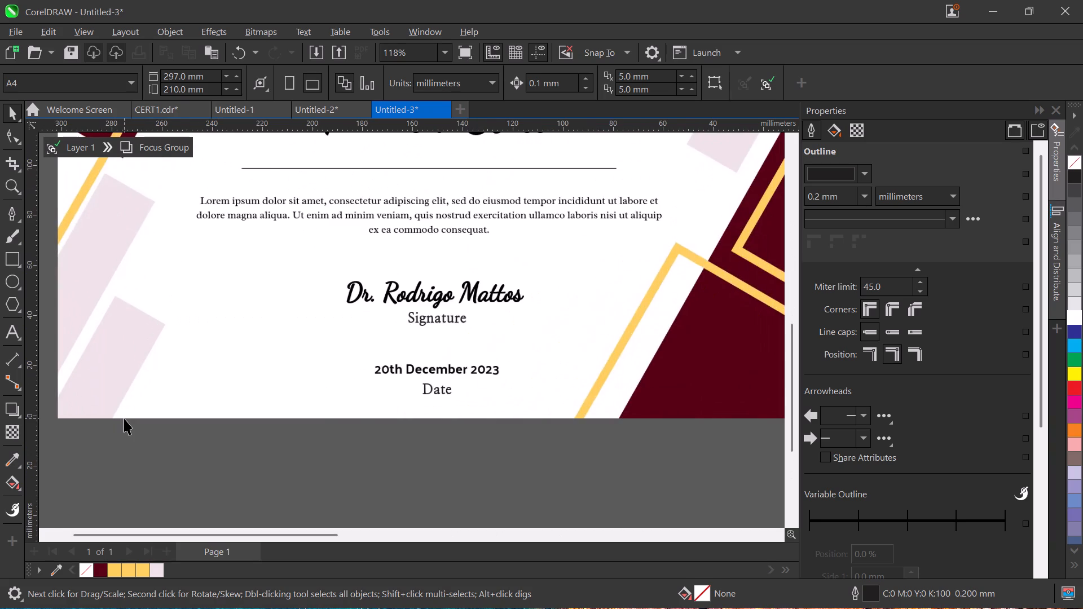
pyautogui.keyDown('ctrl'); pyautogui.scroll(1, 124, 418); pyautogui.keyUp('ctrl')
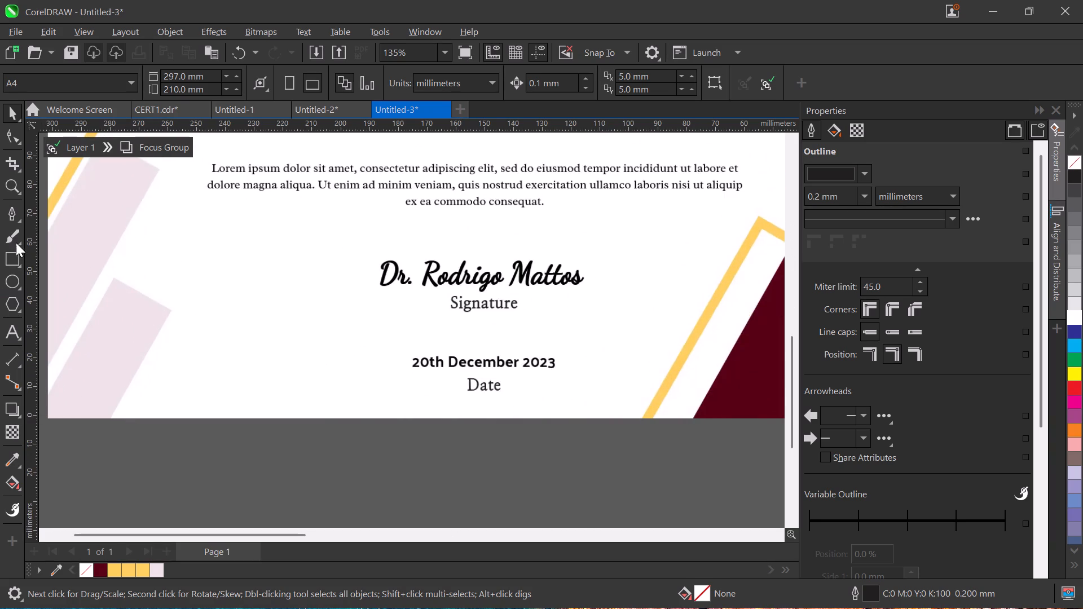
pyautogui.click(17, 208)
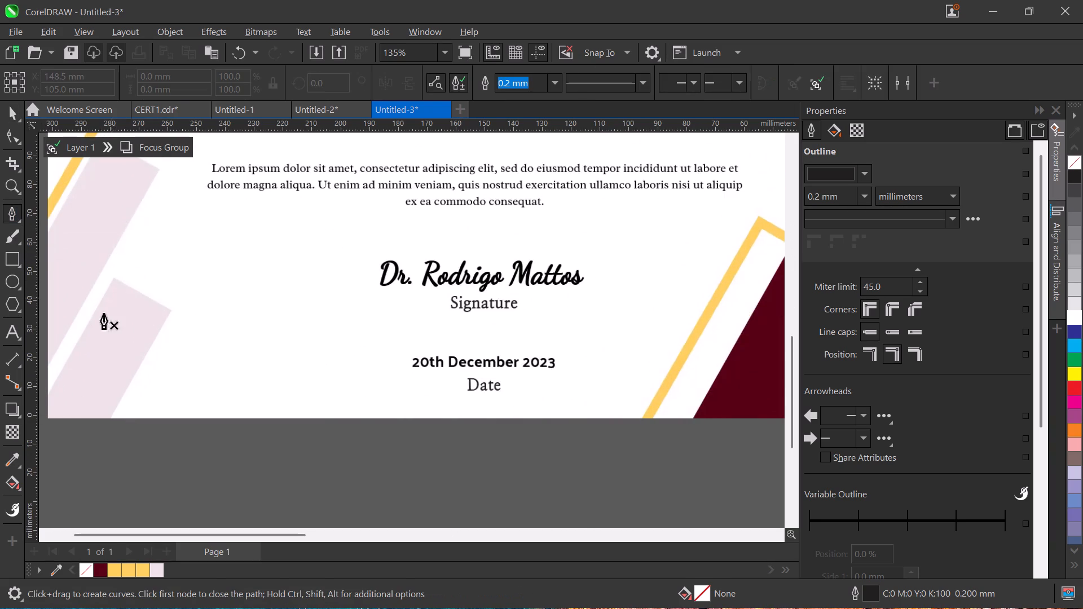
pyautogui.click(49, 394)
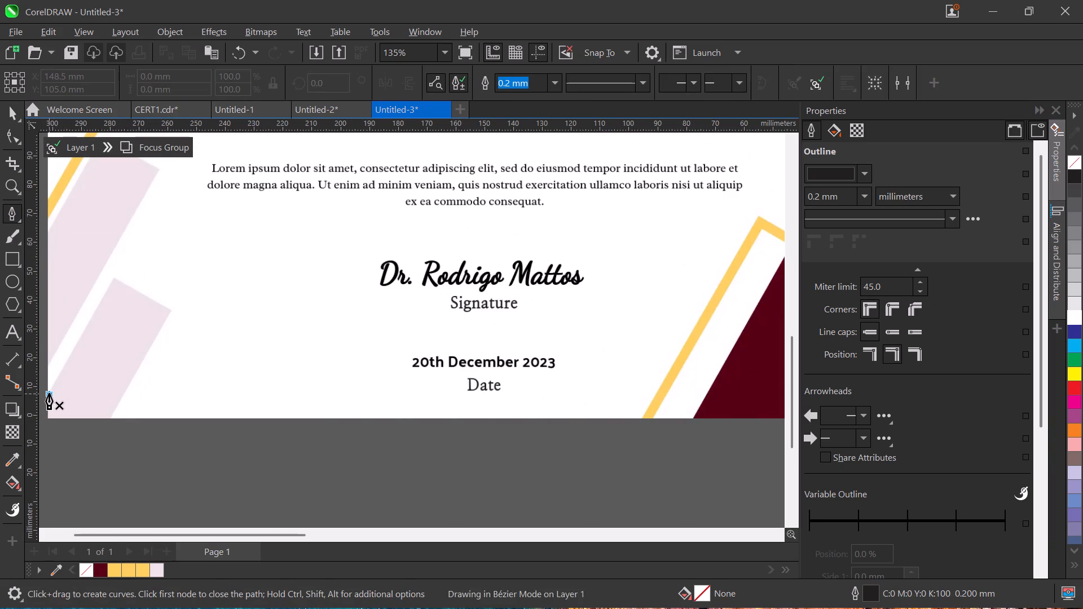
pyautogui.click(114, 278)
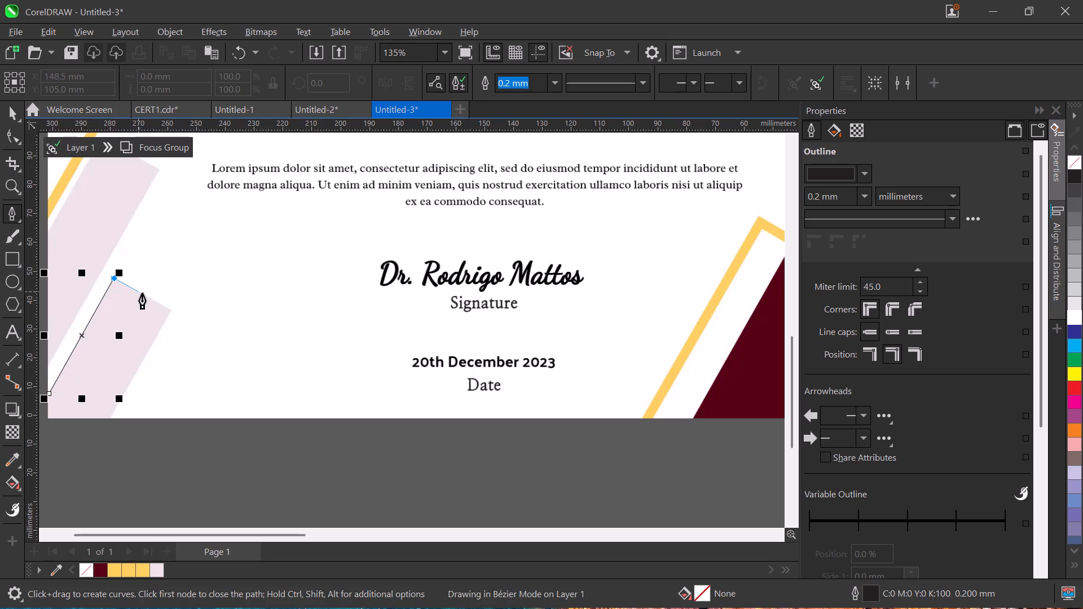
pyautogui.click(170, 310)
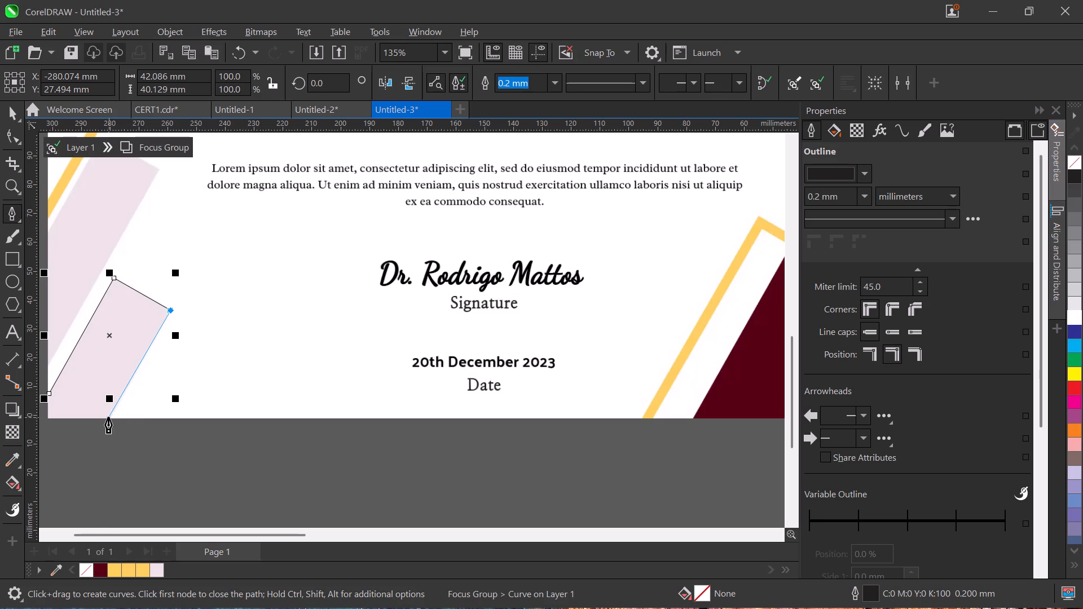
pyautogui.click(111, 417)
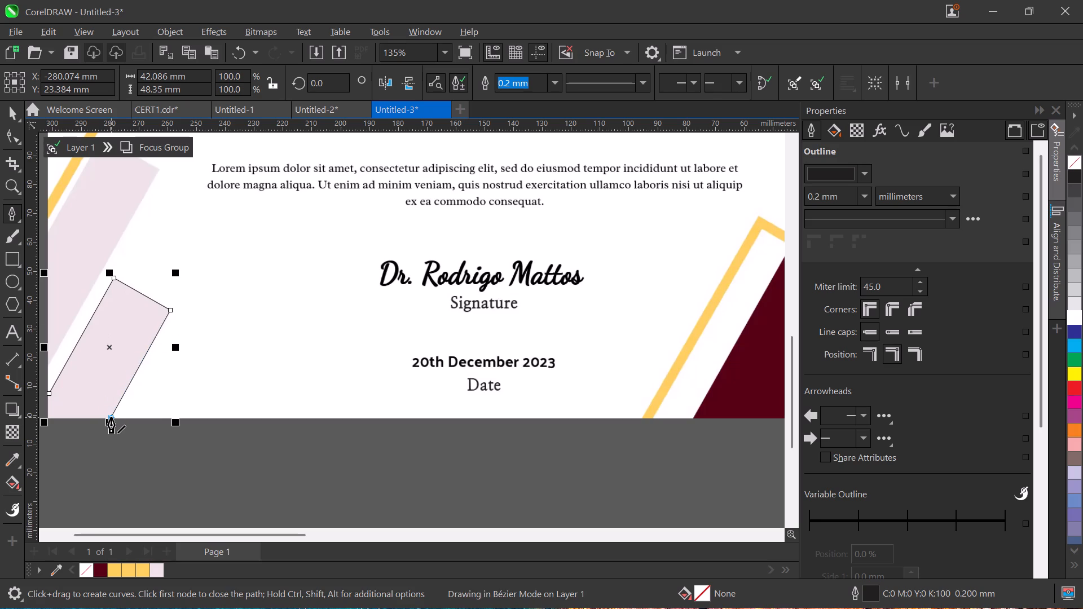
pyautogui.click(47, 418)
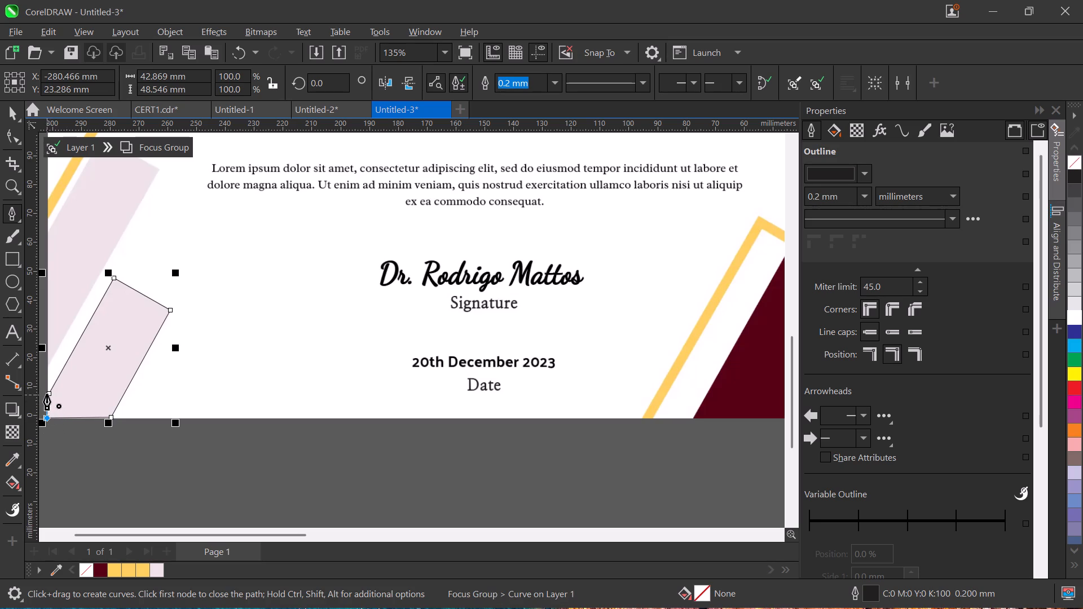
pyautogui.click(47, 394)
pyautogui.hotkey('ctrl', 'z')
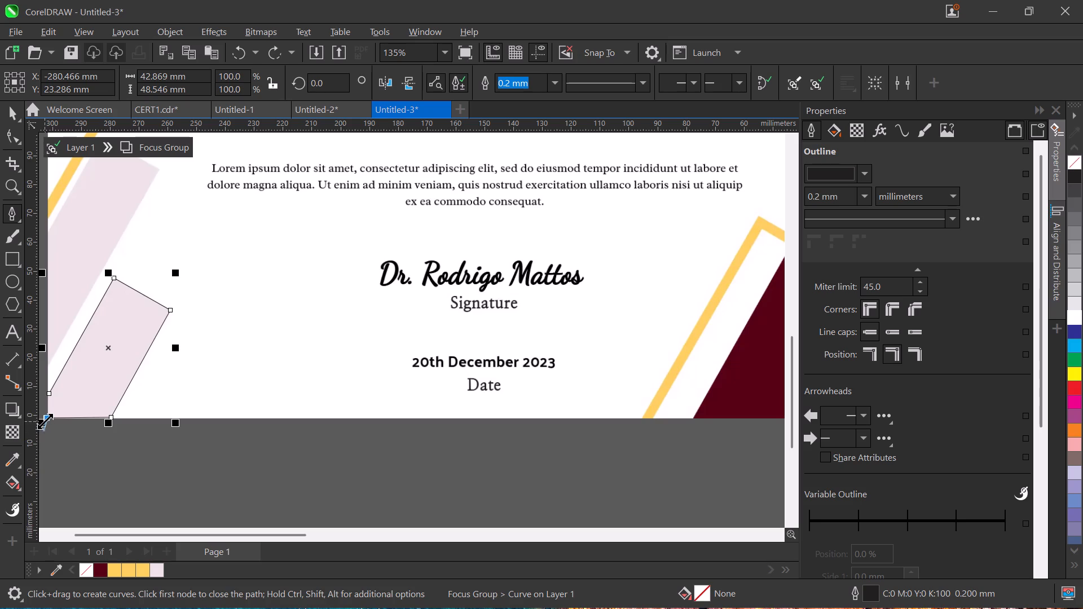
pyautogui.click(45, 418)
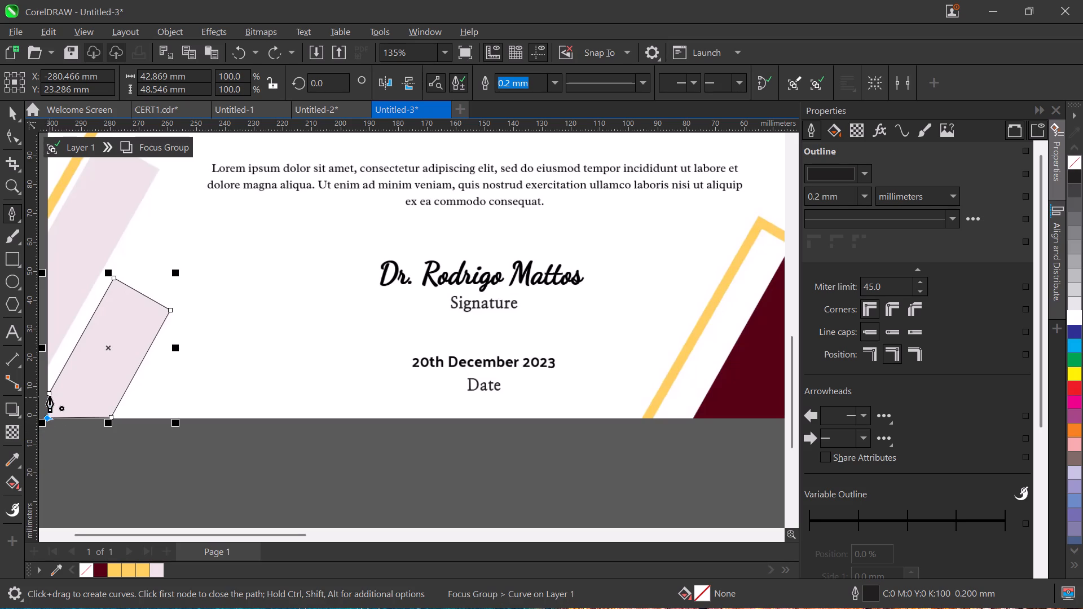
pyautogui.click(50, 394)
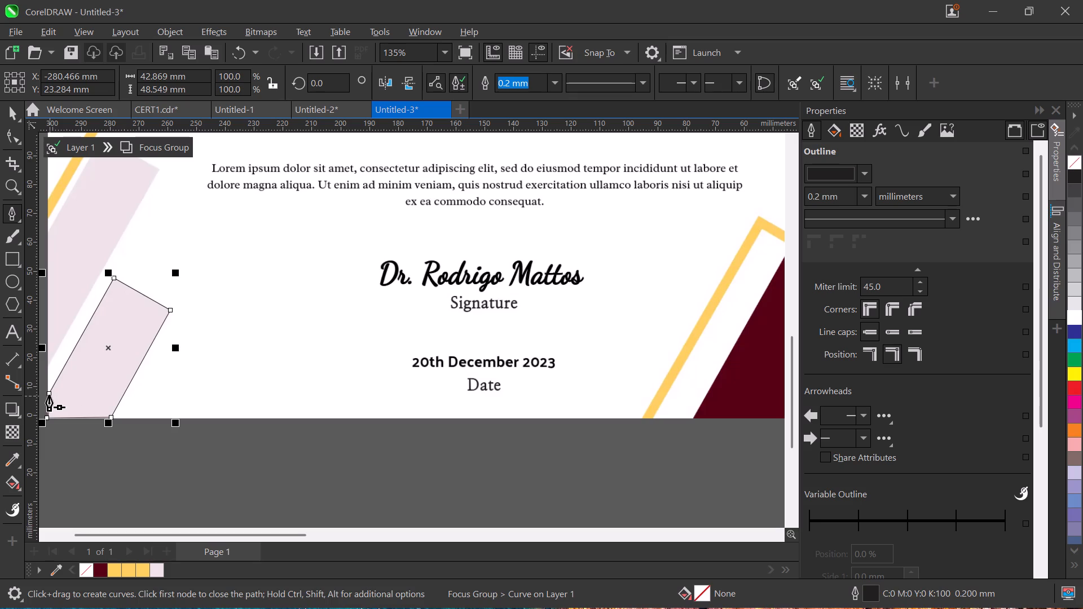
# Undo the closing segment of the lower pale pink bar's traced outline, reopening the path along the reference certificate's left edge.
pyautogui.hotkey('ctrl', 'z')
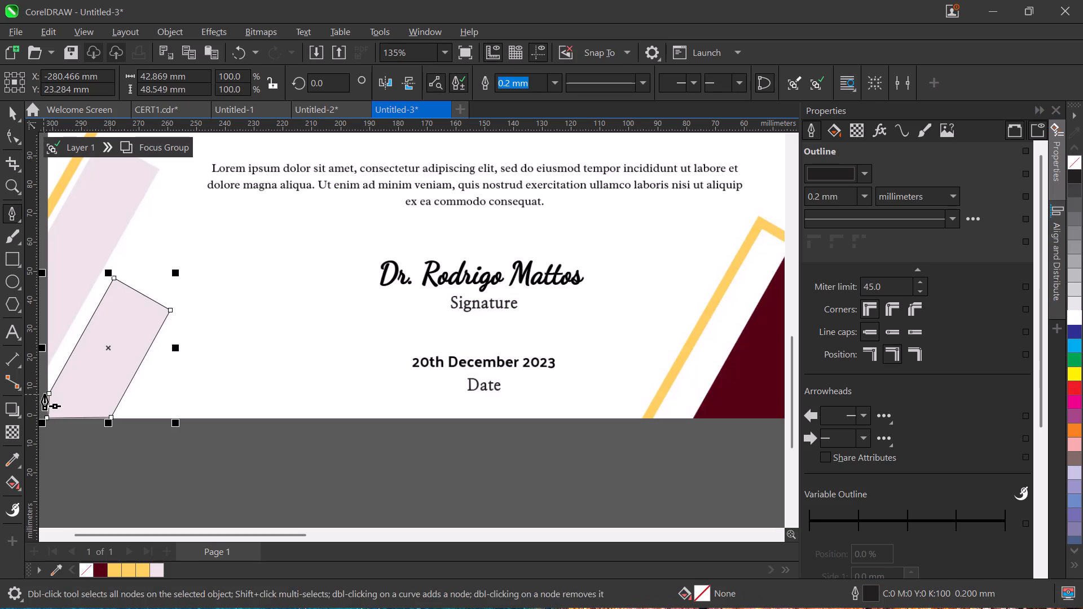
pyautogui.click(47, 395)
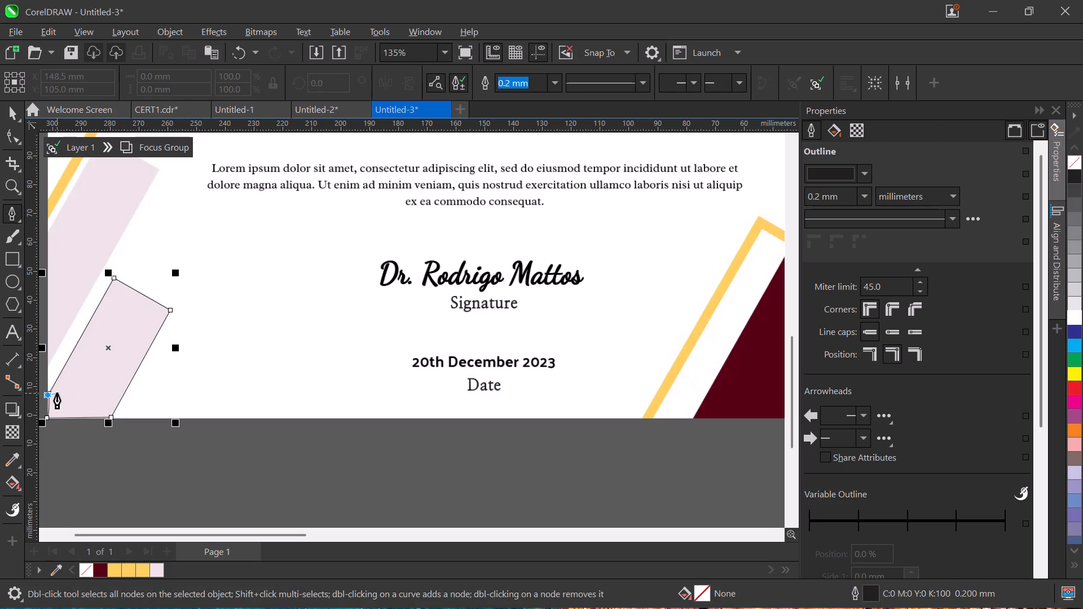
pyautogui.hotkey('ctrl', 'z')
pyautogui.hotkey('ctrl', 'z')
pyautogui.hotkey('ctrl', 'z')
pyautogui.hotkey('ctrl', 'z')
pyautogui.click(13, 118)
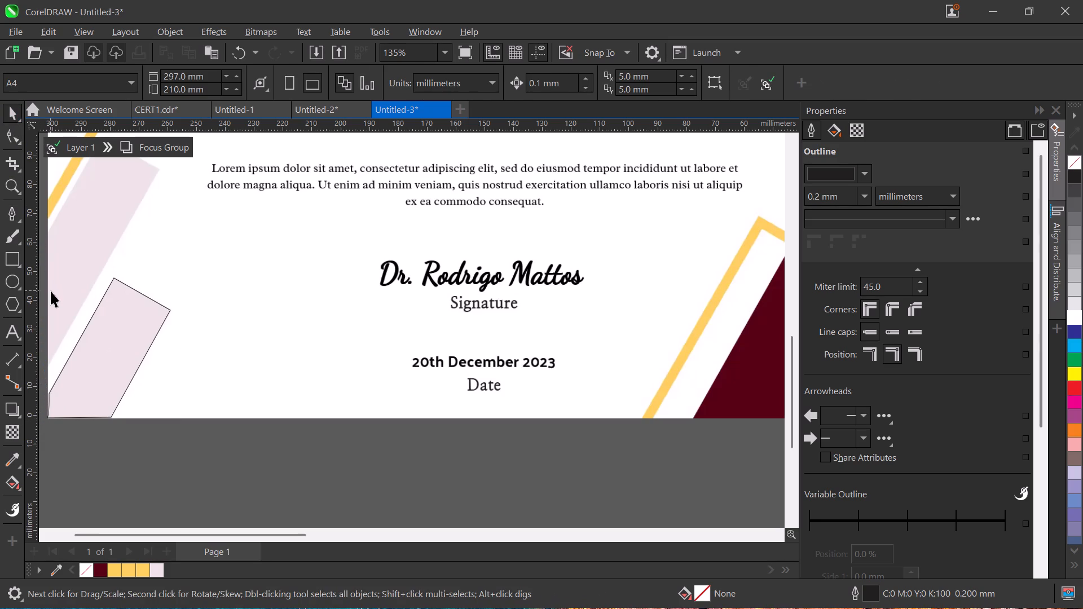
pyautogui.hotkey('ctrl', 'z')
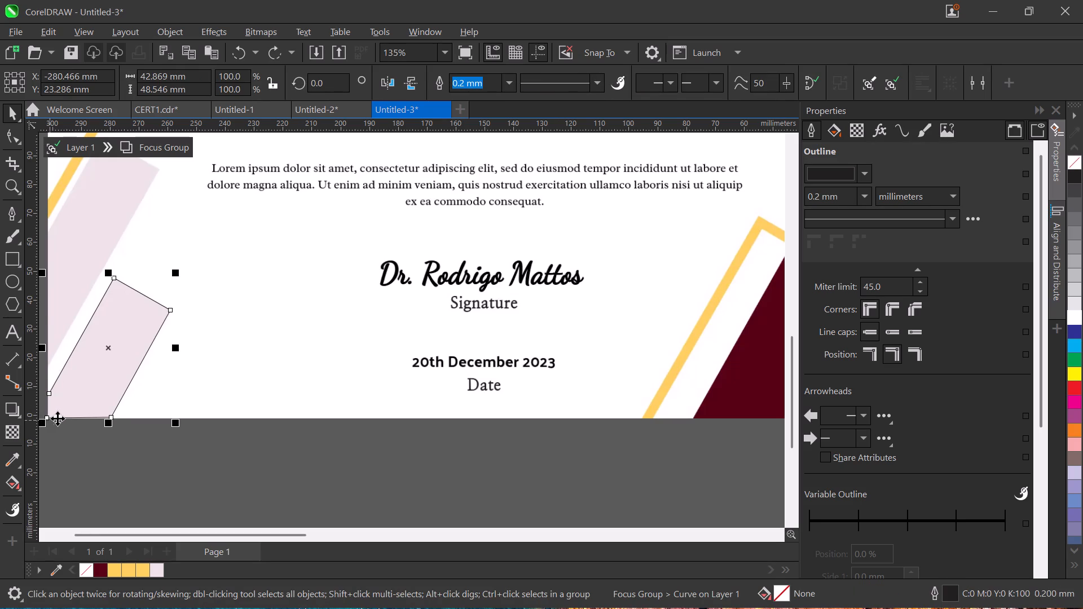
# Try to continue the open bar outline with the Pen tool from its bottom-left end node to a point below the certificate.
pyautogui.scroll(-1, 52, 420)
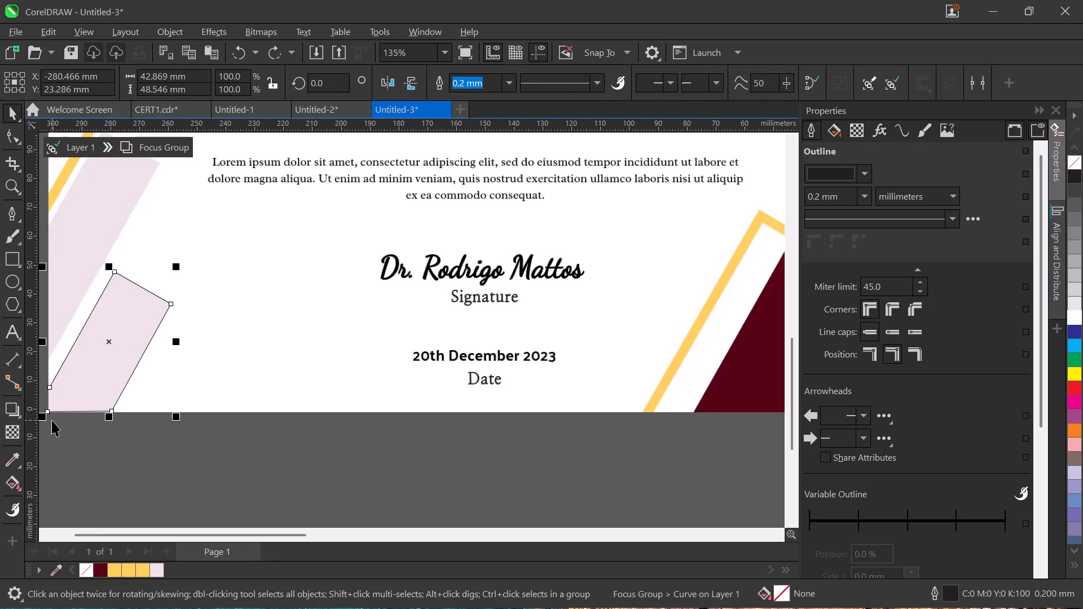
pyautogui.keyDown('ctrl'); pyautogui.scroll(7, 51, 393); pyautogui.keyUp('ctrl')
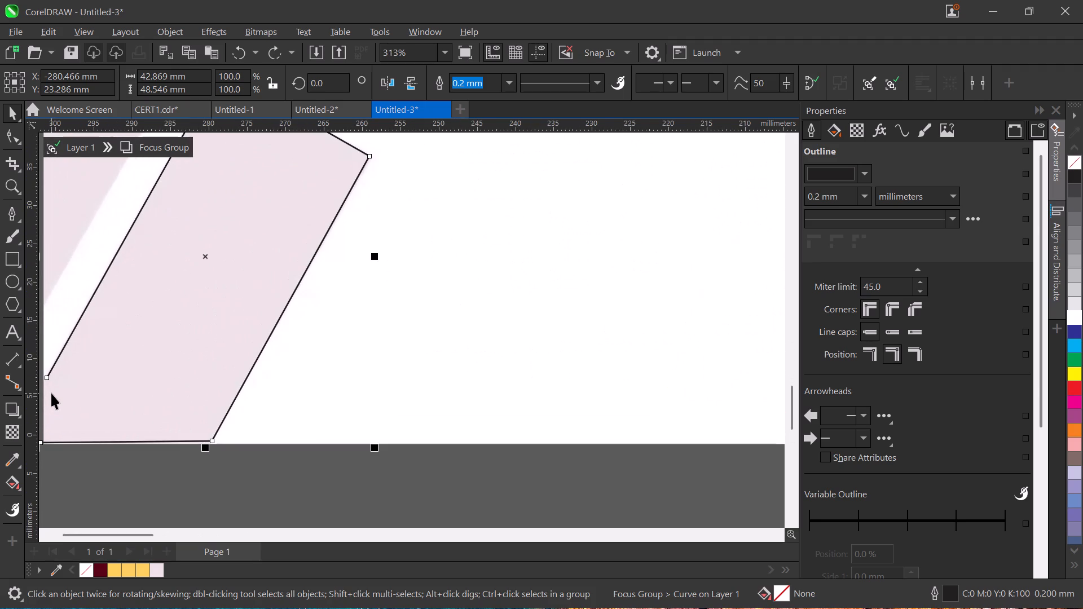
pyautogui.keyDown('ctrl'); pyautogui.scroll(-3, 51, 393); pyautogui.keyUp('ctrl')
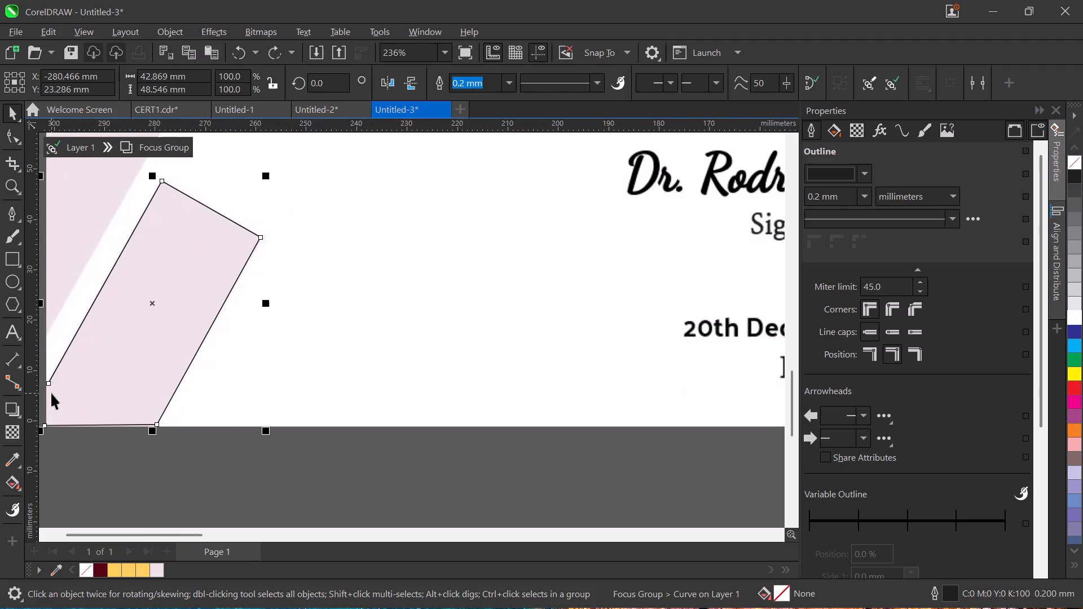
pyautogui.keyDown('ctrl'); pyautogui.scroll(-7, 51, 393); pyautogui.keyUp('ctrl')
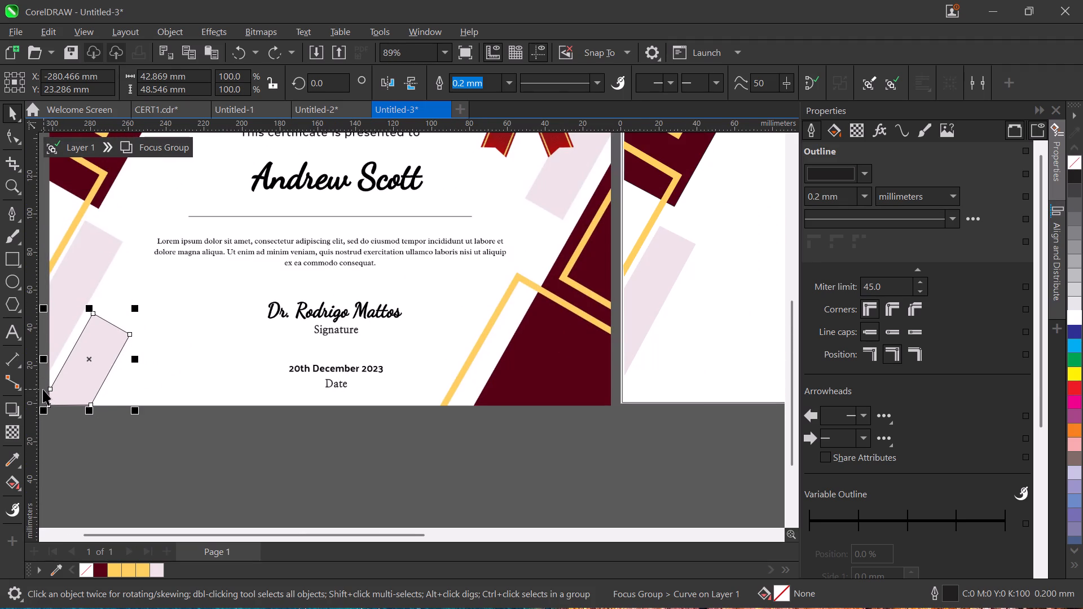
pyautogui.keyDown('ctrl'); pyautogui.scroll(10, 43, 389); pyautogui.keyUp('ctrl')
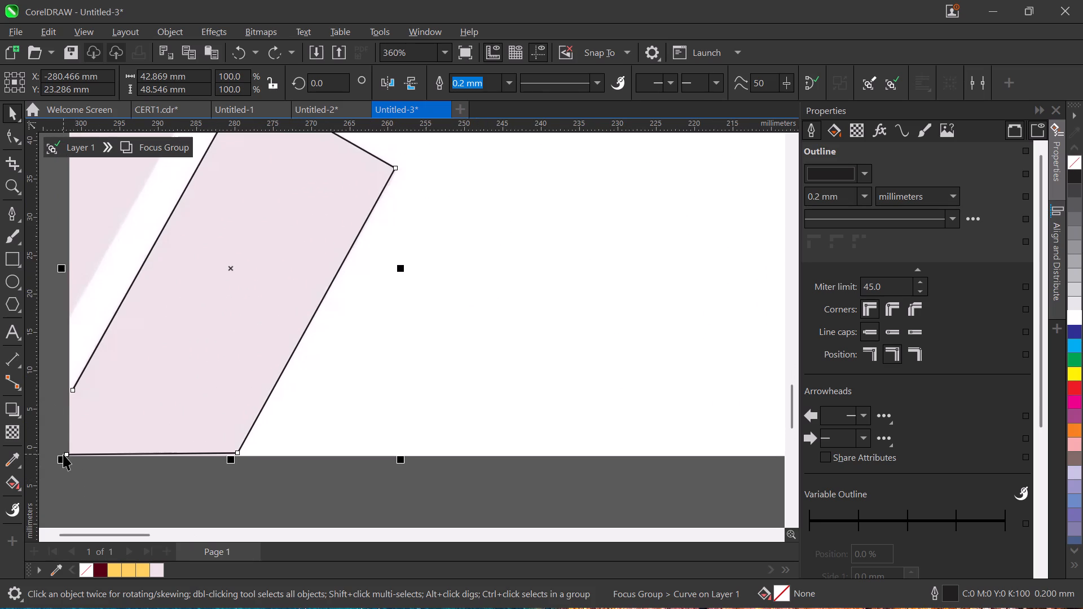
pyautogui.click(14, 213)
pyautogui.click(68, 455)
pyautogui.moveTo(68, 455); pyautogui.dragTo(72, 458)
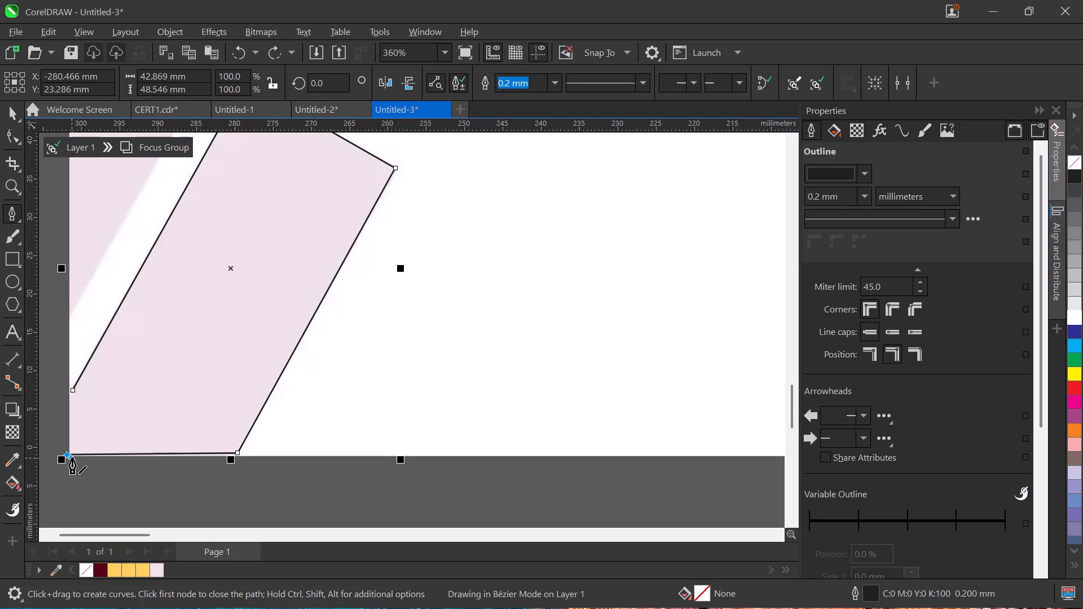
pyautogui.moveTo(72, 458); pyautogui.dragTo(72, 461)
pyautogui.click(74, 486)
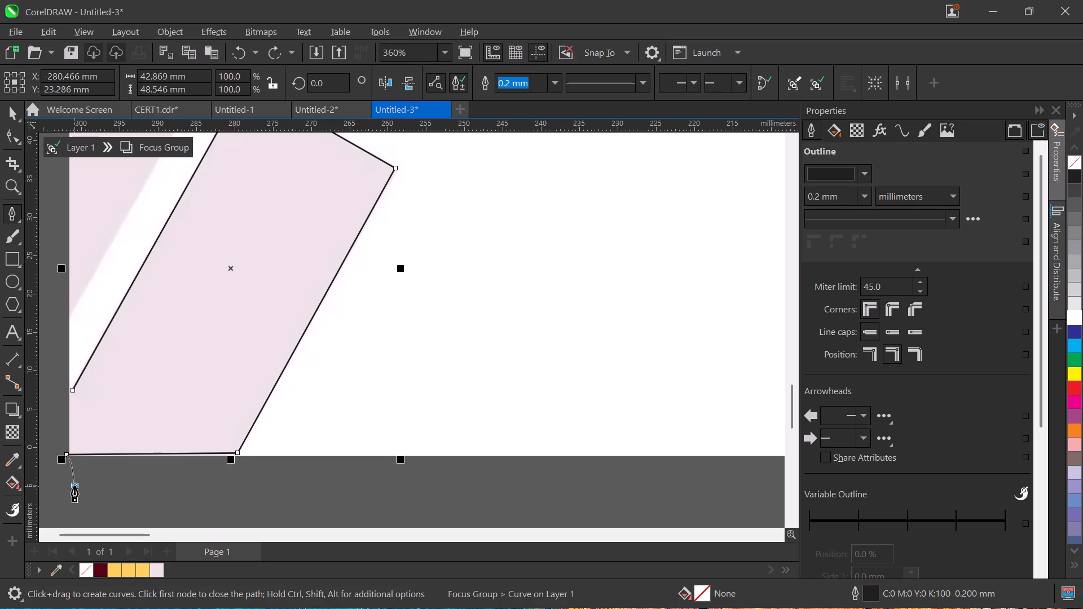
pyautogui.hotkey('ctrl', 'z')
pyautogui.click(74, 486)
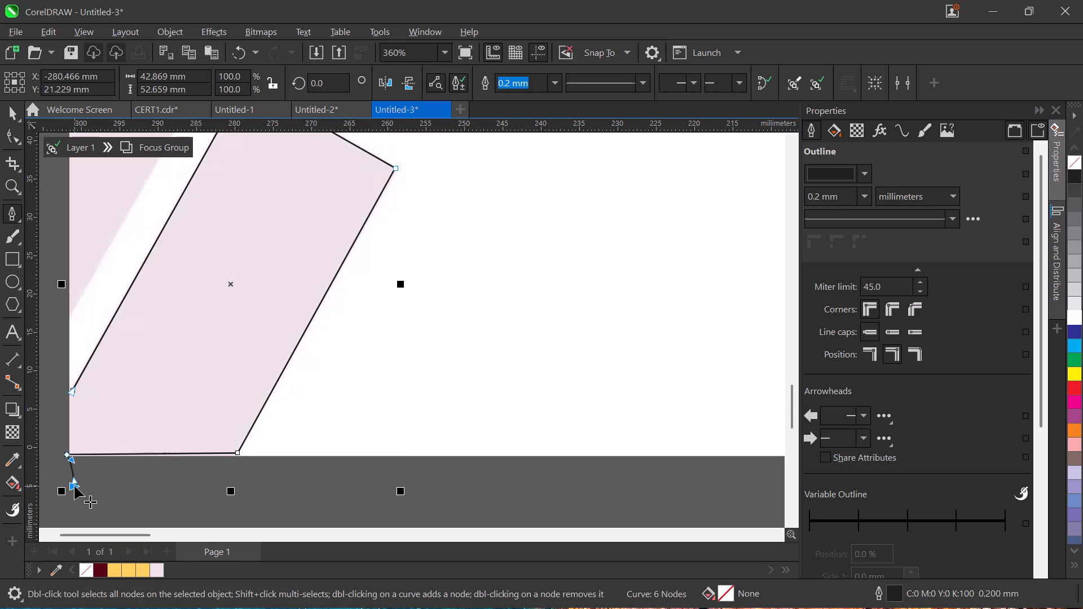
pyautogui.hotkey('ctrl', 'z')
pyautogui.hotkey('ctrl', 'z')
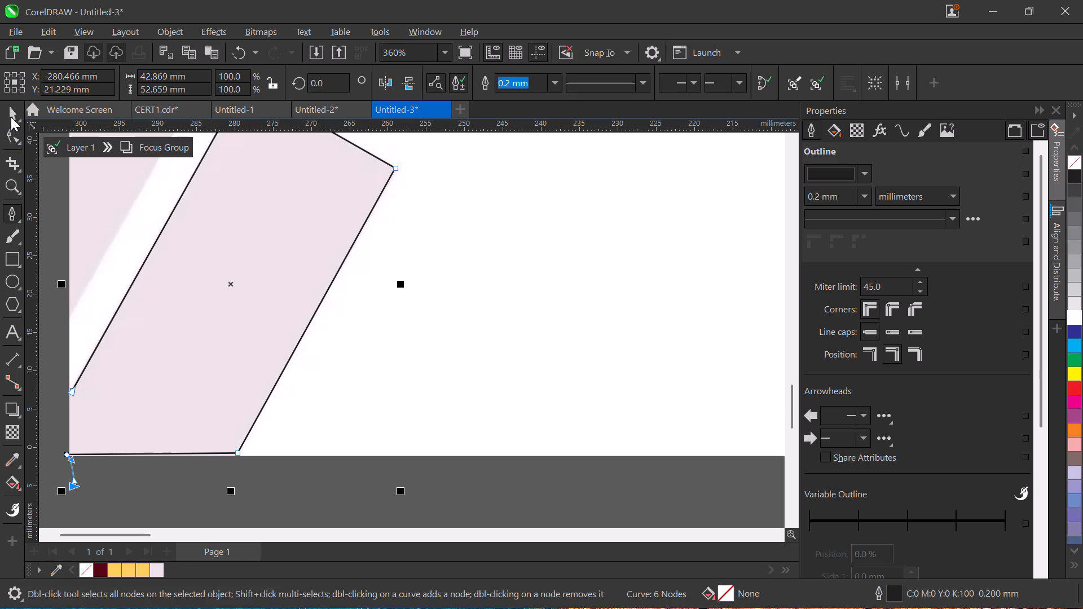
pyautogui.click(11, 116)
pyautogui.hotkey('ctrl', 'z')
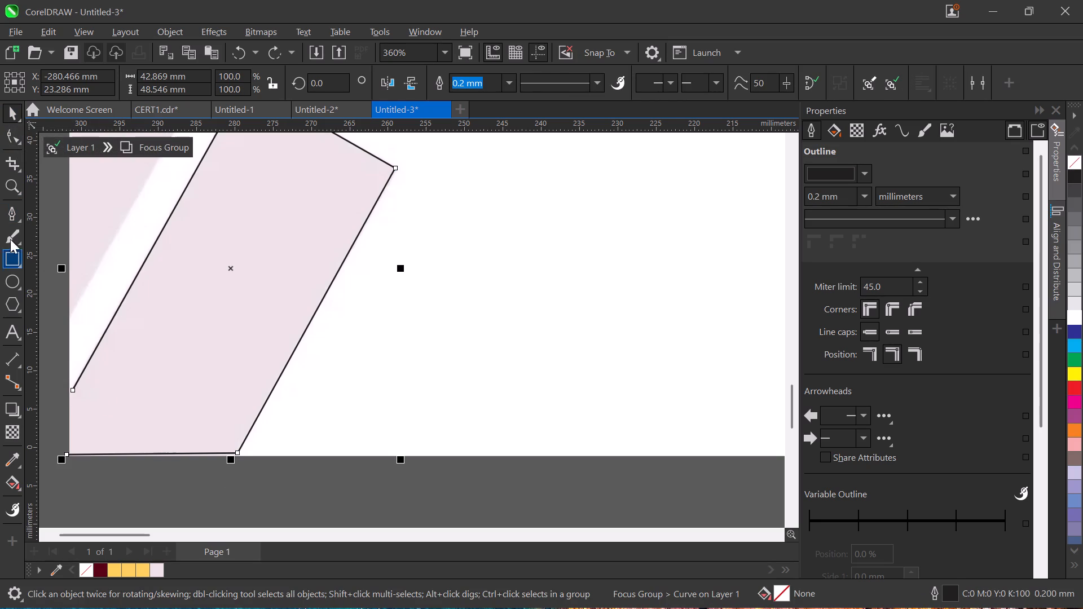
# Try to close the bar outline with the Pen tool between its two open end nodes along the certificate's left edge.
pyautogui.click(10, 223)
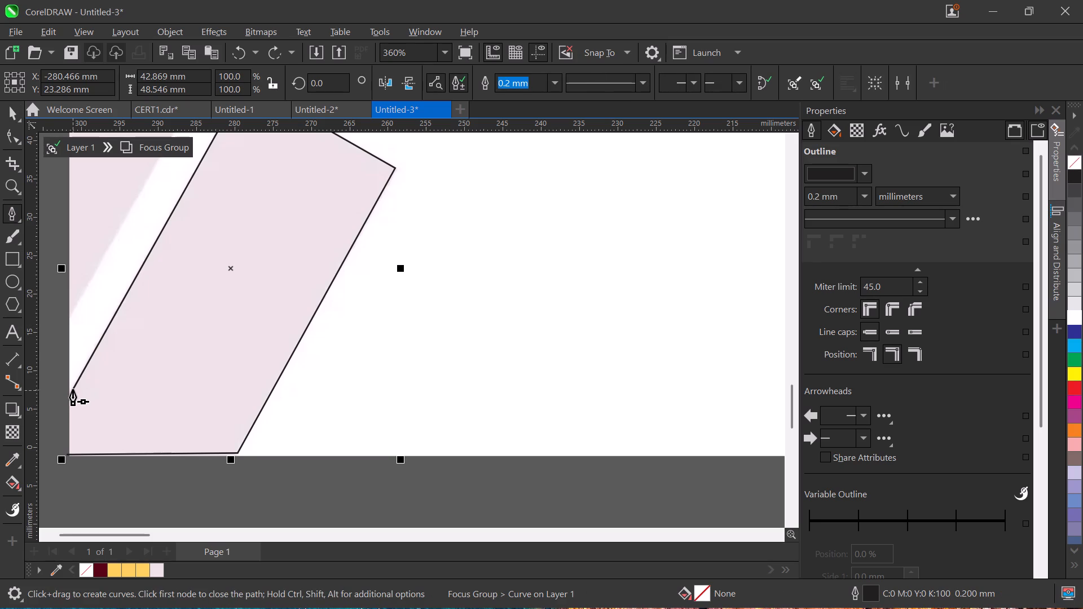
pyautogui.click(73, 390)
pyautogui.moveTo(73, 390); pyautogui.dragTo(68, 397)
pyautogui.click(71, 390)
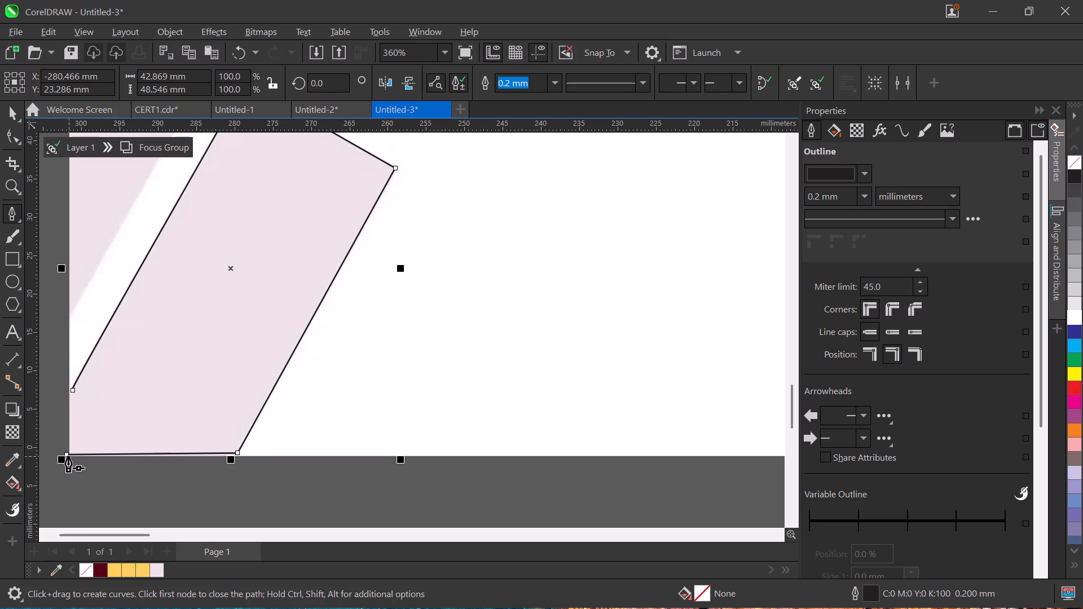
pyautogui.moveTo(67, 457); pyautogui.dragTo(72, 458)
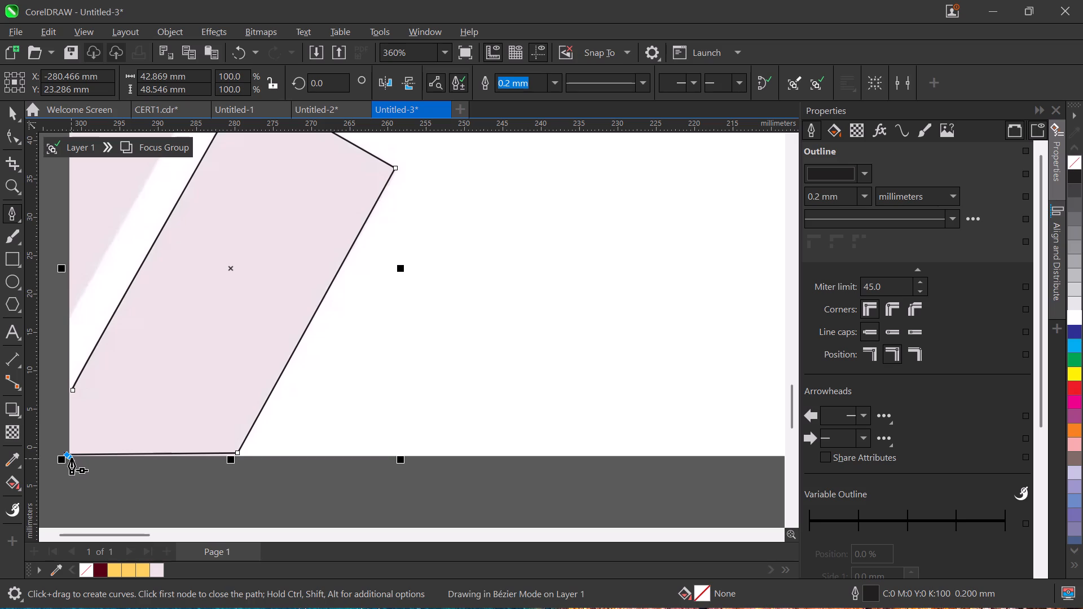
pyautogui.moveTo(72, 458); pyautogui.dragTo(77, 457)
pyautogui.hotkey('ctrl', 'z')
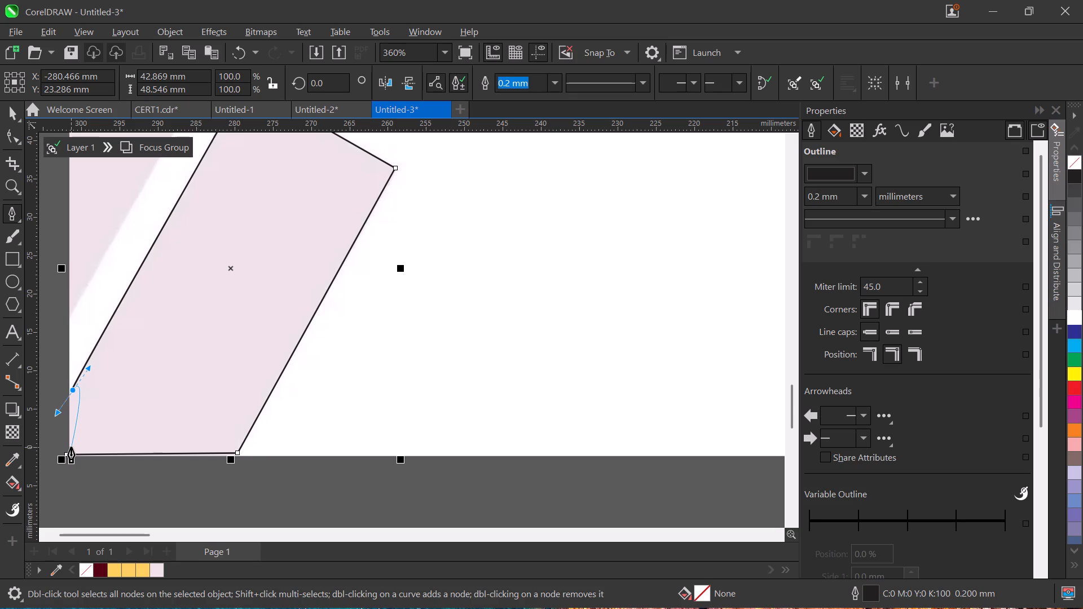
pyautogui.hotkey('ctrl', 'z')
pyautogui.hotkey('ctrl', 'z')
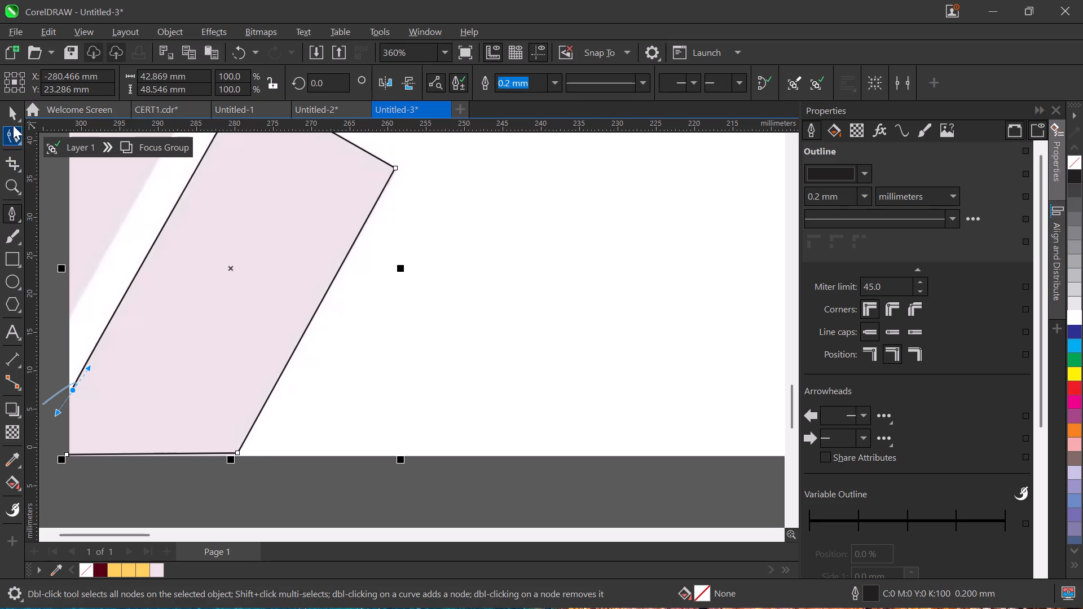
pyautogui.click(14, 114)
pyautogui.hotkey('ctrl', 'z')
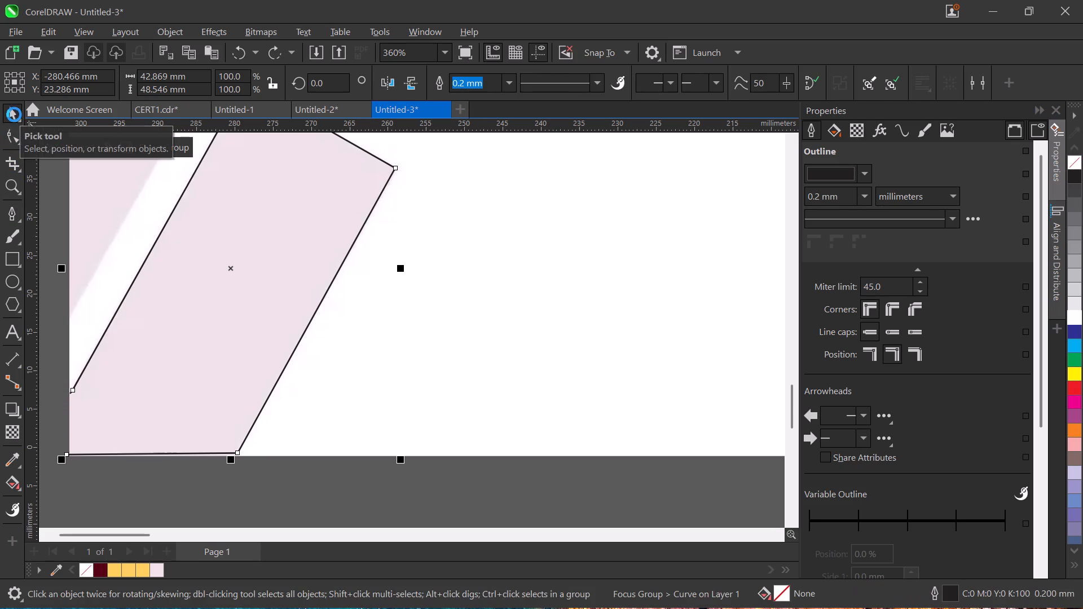
# Undo the bottom edge segment of the lower pale pink bar's traced outline.
pyautogui.hotkey('ctrl', 'z')
pyautogui.hotkey('ctrl', 'z')
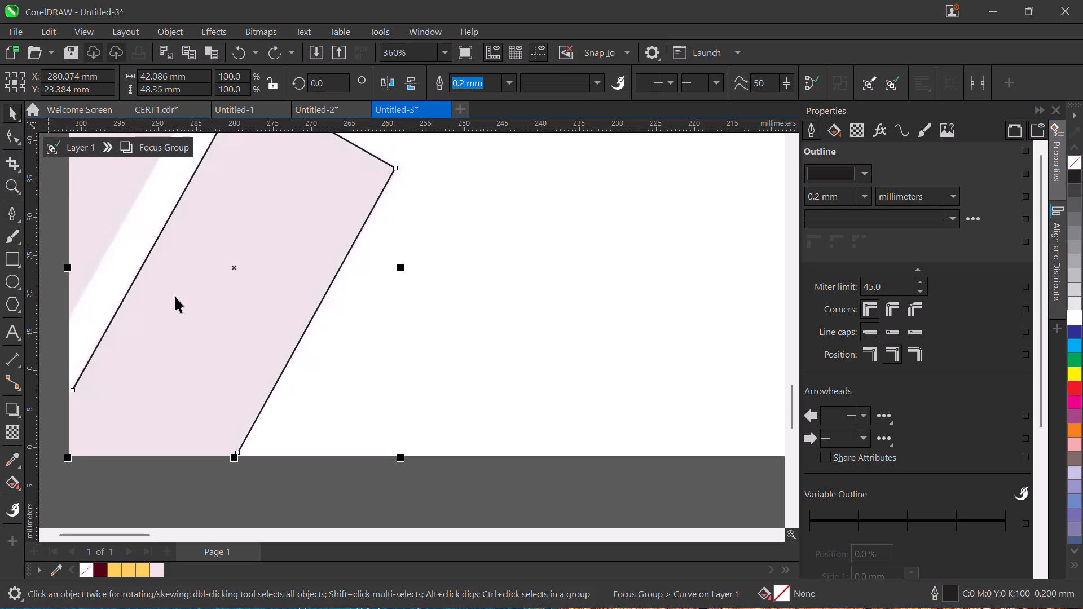
# Close the lower pale pink bar's outline with the Pen tool, continuing from its open bottom node around the certificate's bottom-left corner to the start node.
pyautogui.hscroll(-1, 182, 387)
pyautogui.click(16, 217)
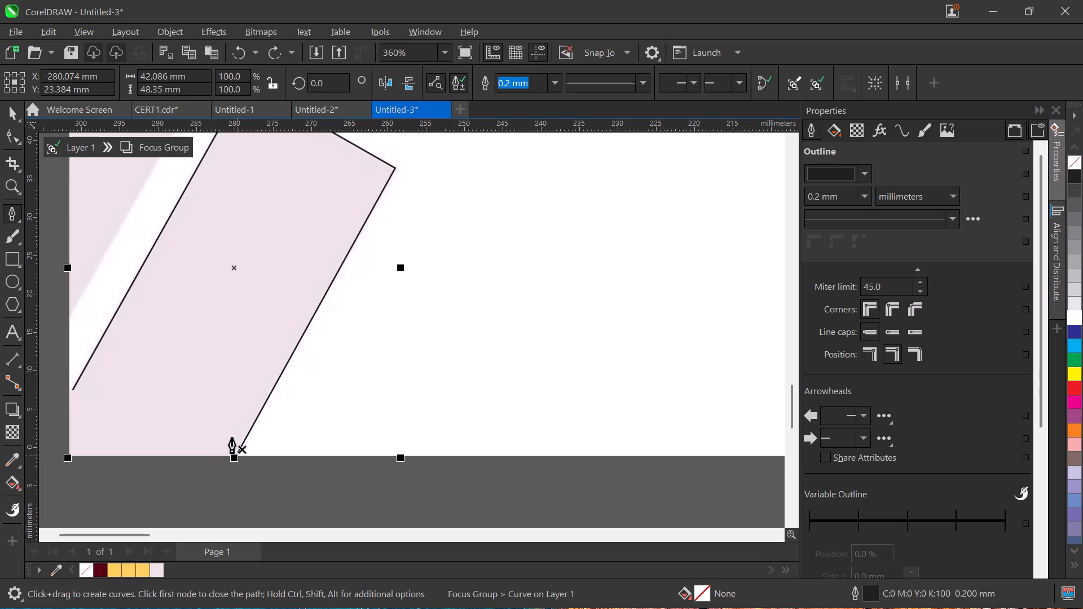
pyautogui.keyDown('ctrl'); pyautogui.scroll(2, 232, 438); pyautogui.keyUp('ctrl')
pyautogui.scroll(1, 232, 438)
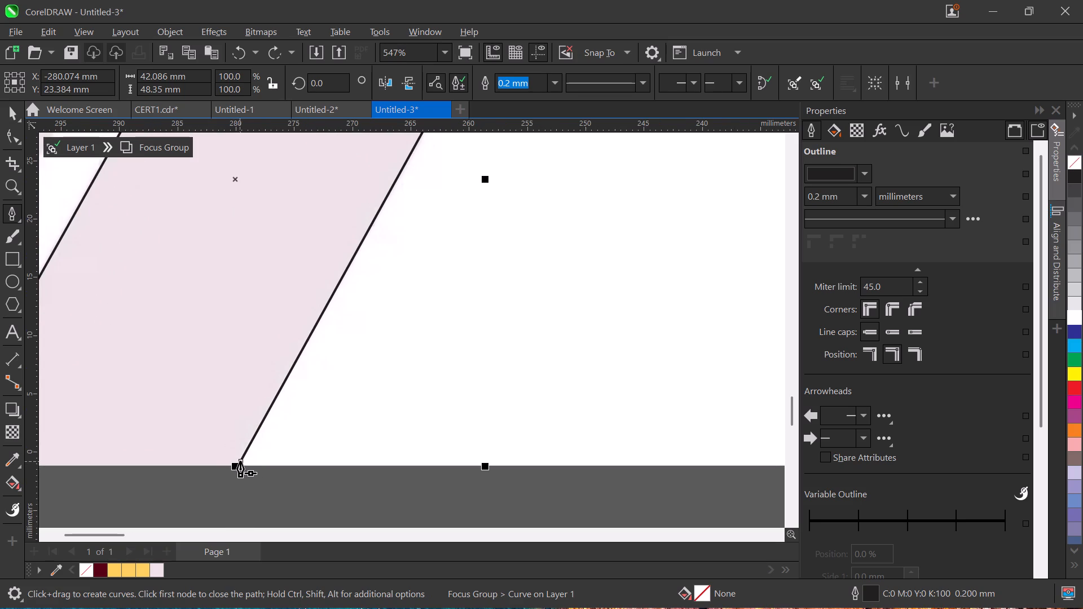
pyautogui.click(240, 461)
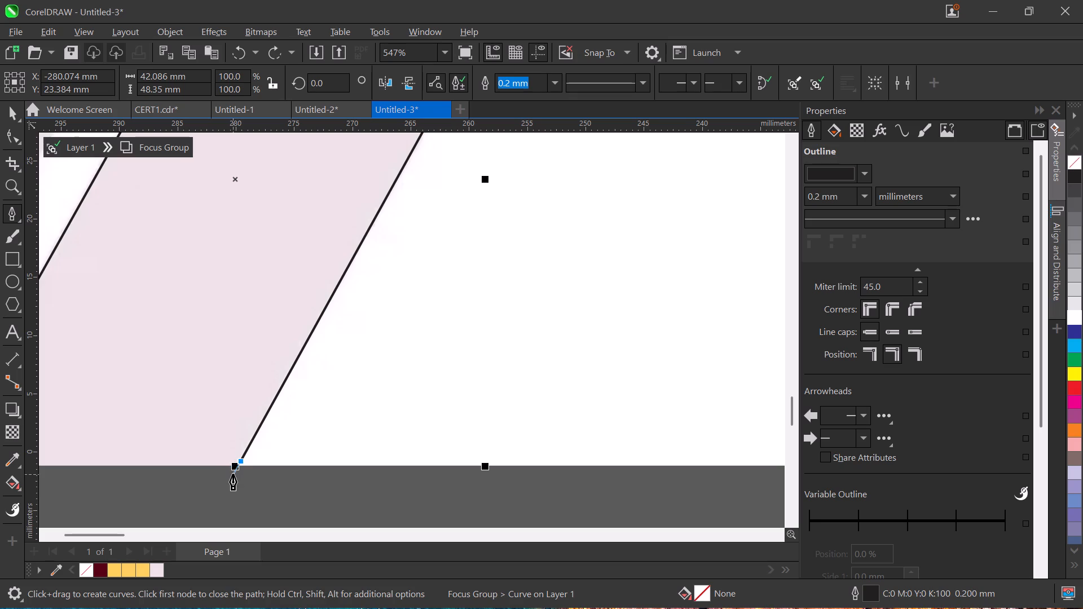
pyautogui.click(233, 474)
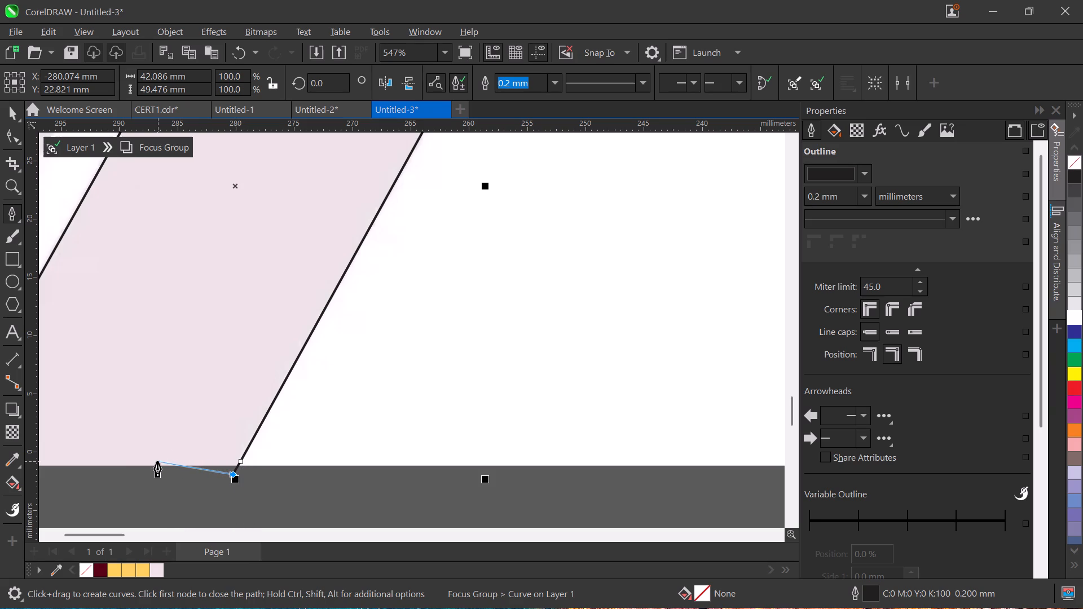
pyautogui.keyDown('ctrl'); pyautogui.scroll(-3, 139, 461); pyautogui.keyUp('ctrl')
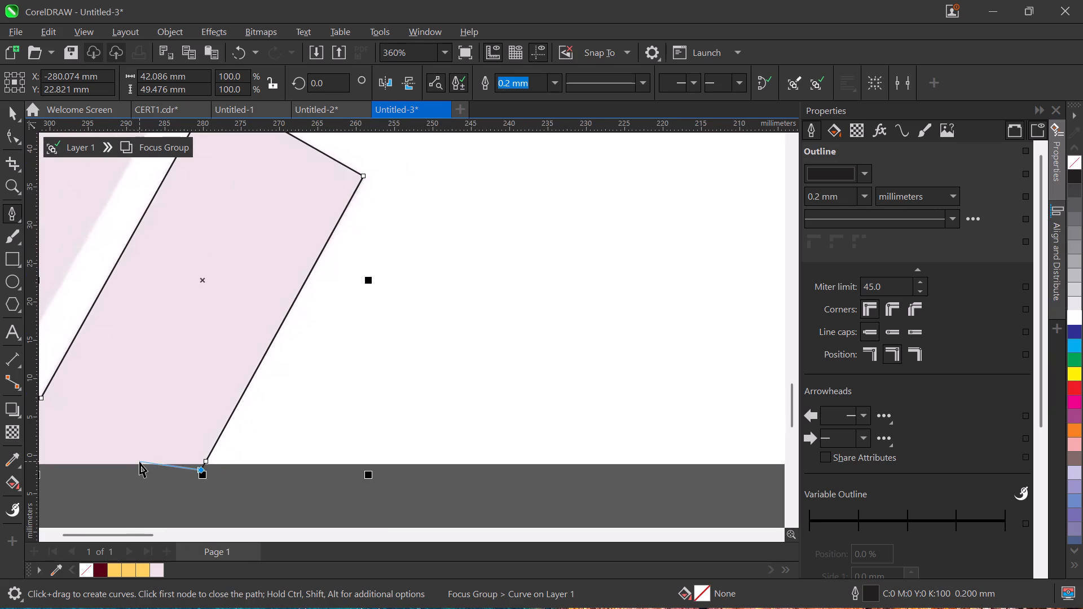
pyautogui.keyDown('ctrl'); pyautogui.scroll(-3, 139, 461); pyautogui.keyUp('ctrl')
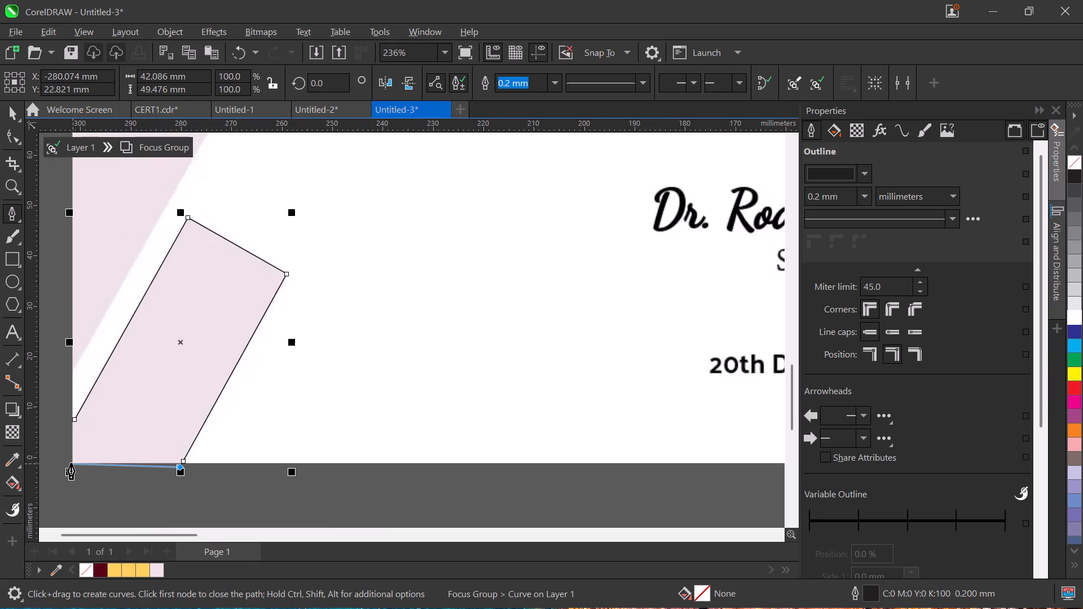
pyautogui.keyDown('ctrl'); pyautogui.scroll(4, 69, 464); pyautogui.keyUp('ctrl')
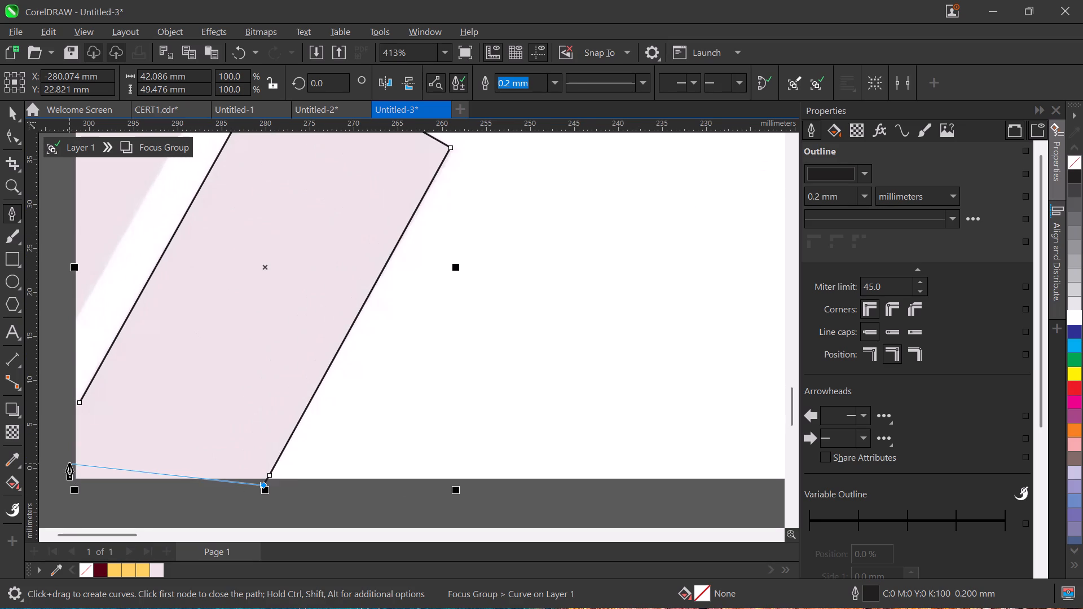
pyautogui.scroll(2, 69, 464)
pyautogui.keyDown('ctrl'); pyautogui.scroll(3, 69, 464); pyautogui.keyUp('ctrl')
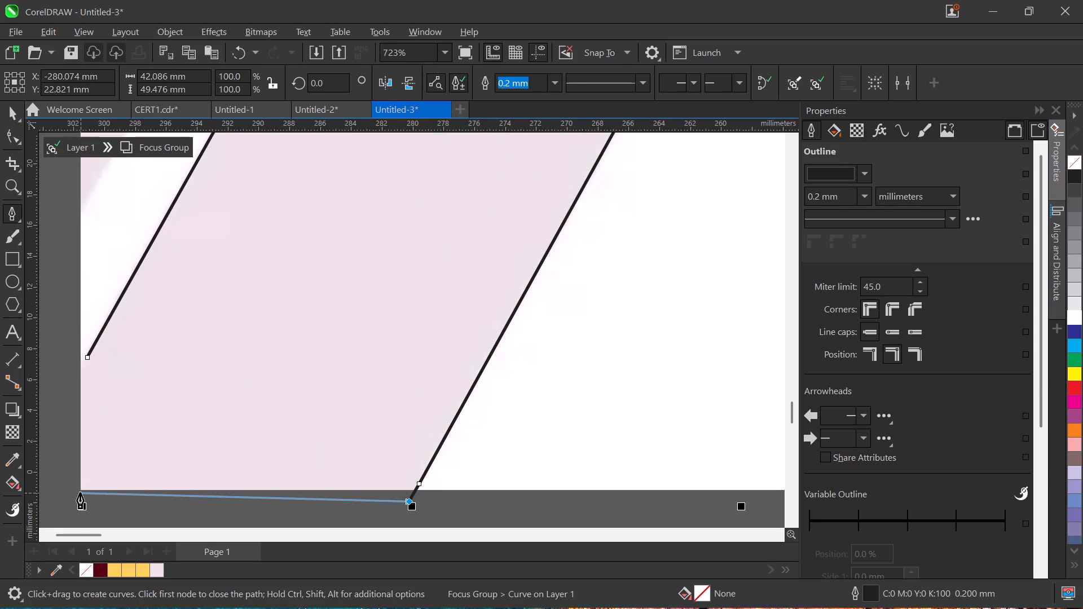
pyautogui.click(81, 489)
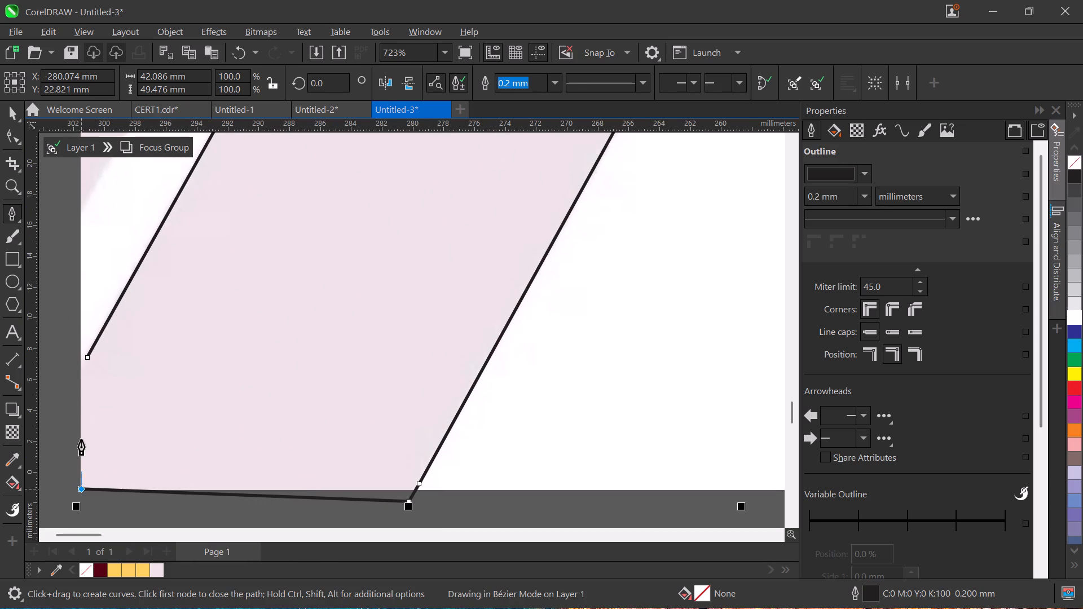
pyautogui.click(80, 363)
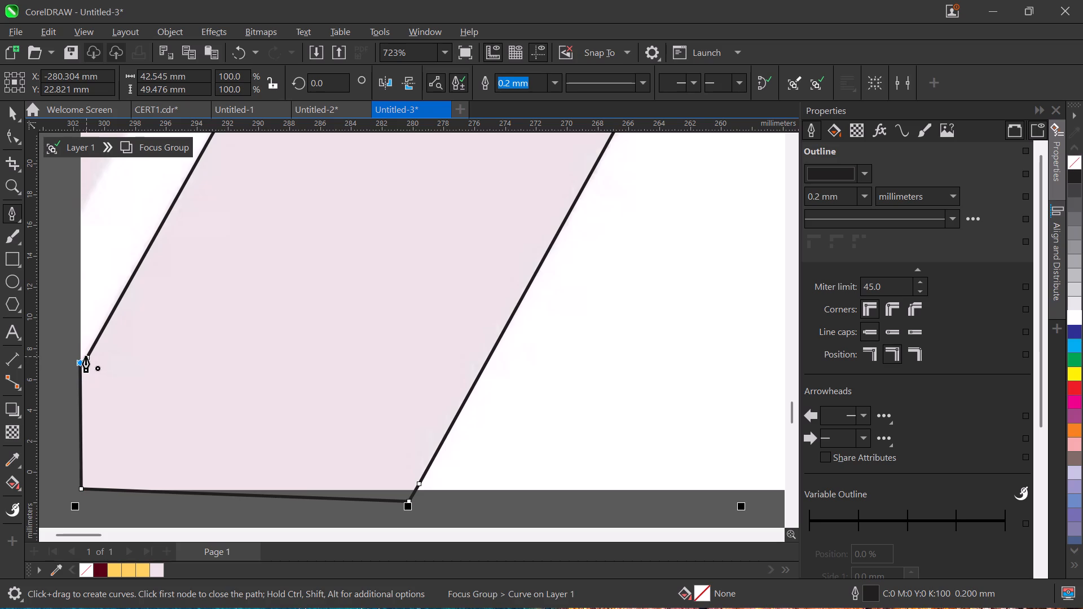
pyautogui.click(86, 356)
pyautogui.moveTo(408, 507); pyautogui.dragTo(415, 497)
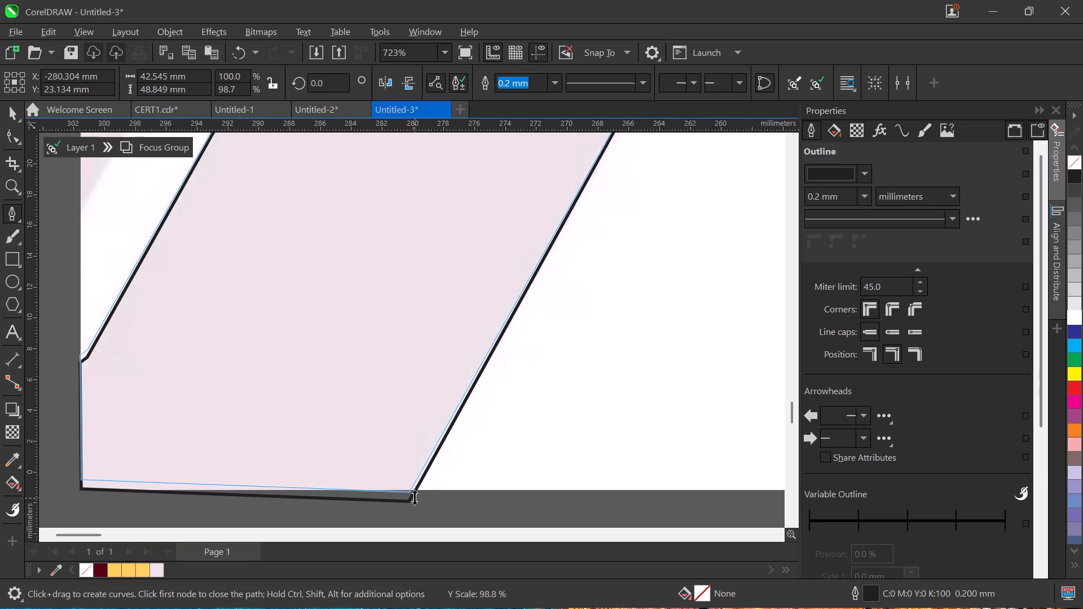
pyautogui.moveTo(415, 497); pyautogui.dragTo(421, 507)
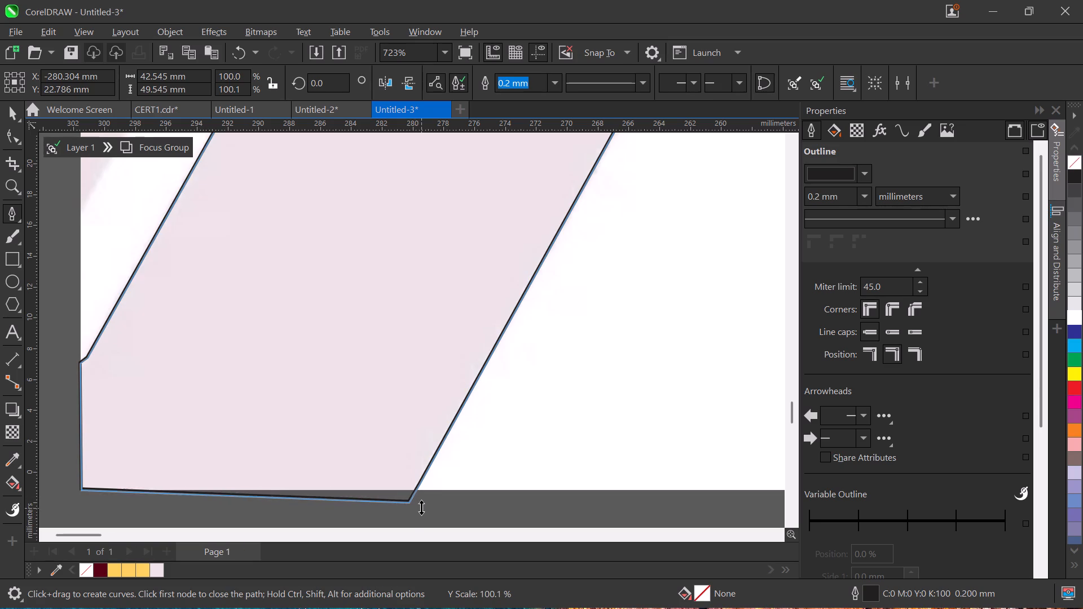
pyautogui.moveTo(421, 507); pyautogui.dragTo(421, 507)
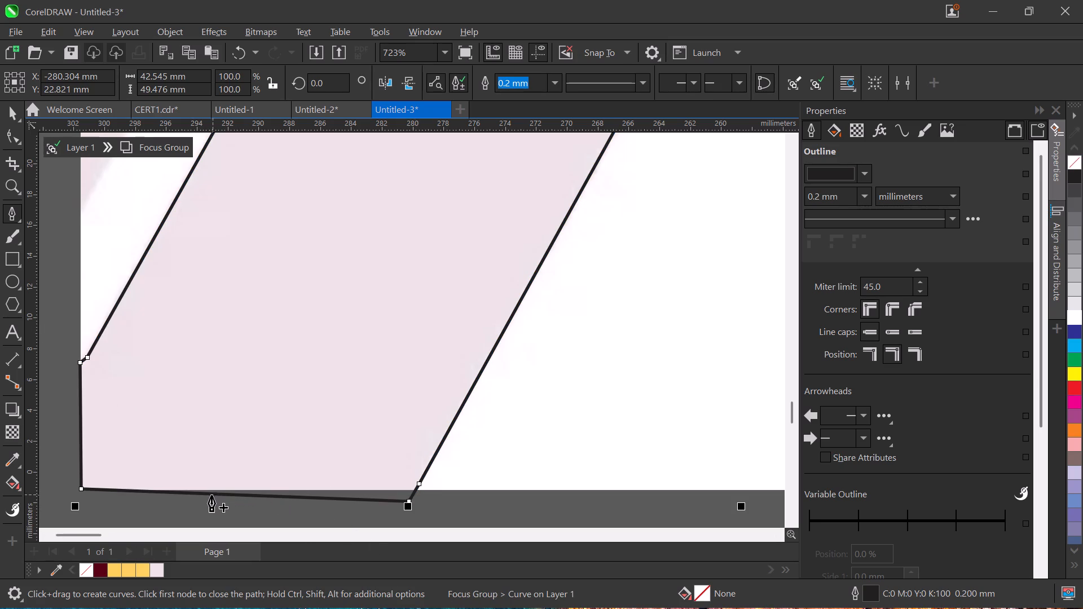
# Delete the outline's extra node below the certificate and move the bar's bottom-right corner node onto the certificate's bottom edge.
pyautogui.doubleClick(408, 501)
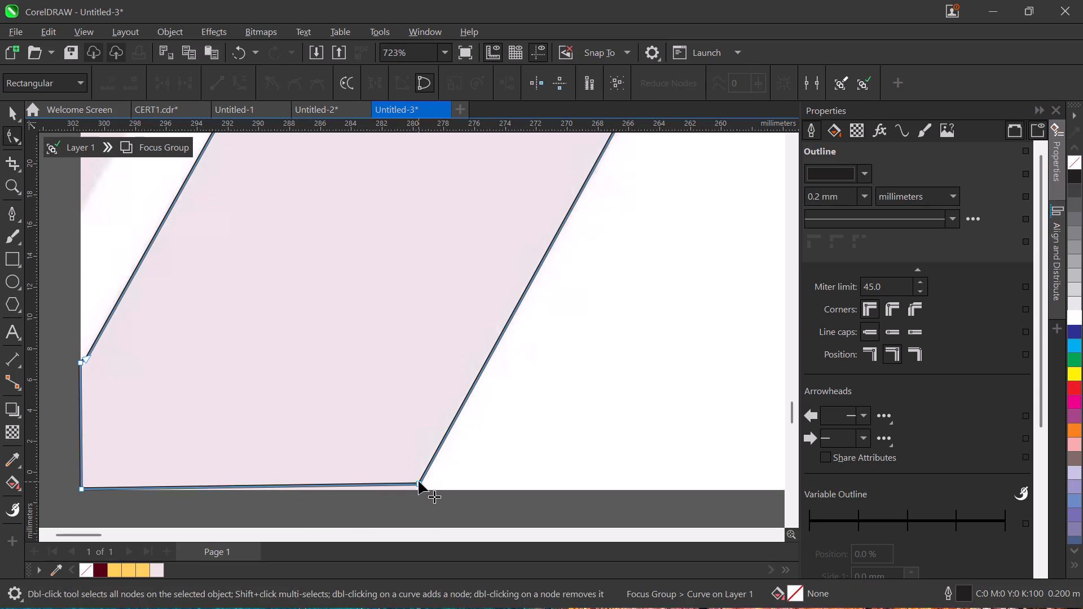
pyautogui.moveTo(420, 482); pyautogui.dragTo(419, 489)
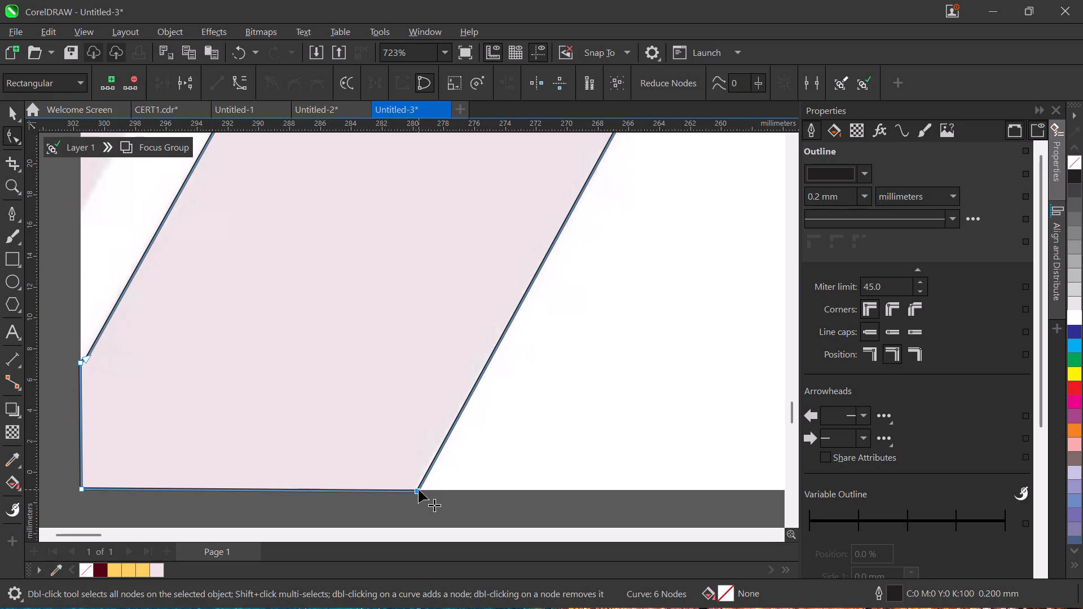
# Move the closed bar outline about 30 mm to the right, clear of the reference bar.
pyautogui.keyDown('ctrl'); pyautogui.scroll(-6, 562, 383); pyautogui.keyUp('ctrl')
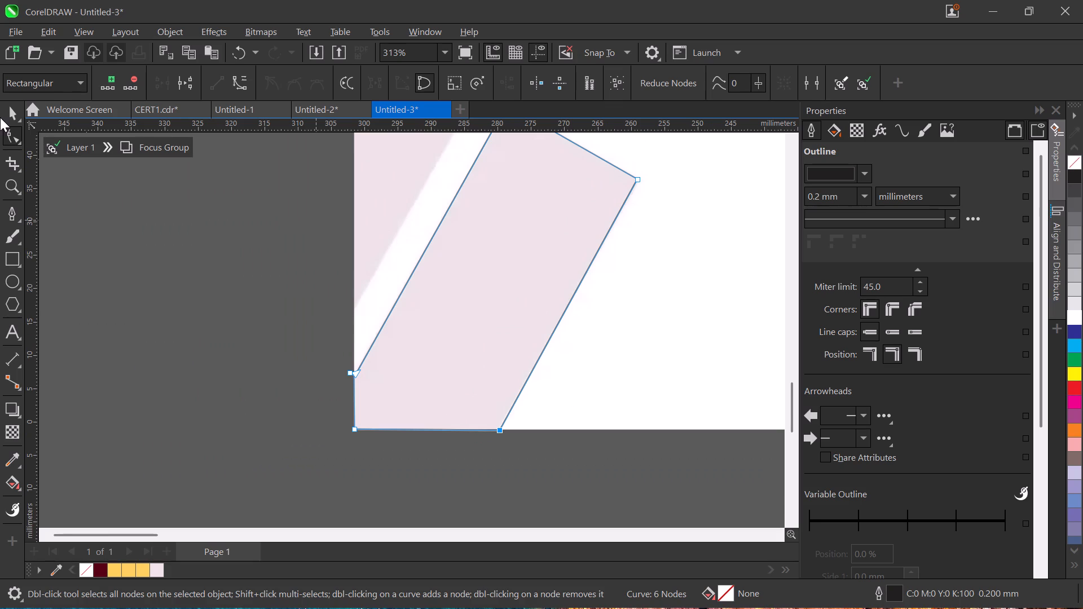
pyautogui.click(15, 113)
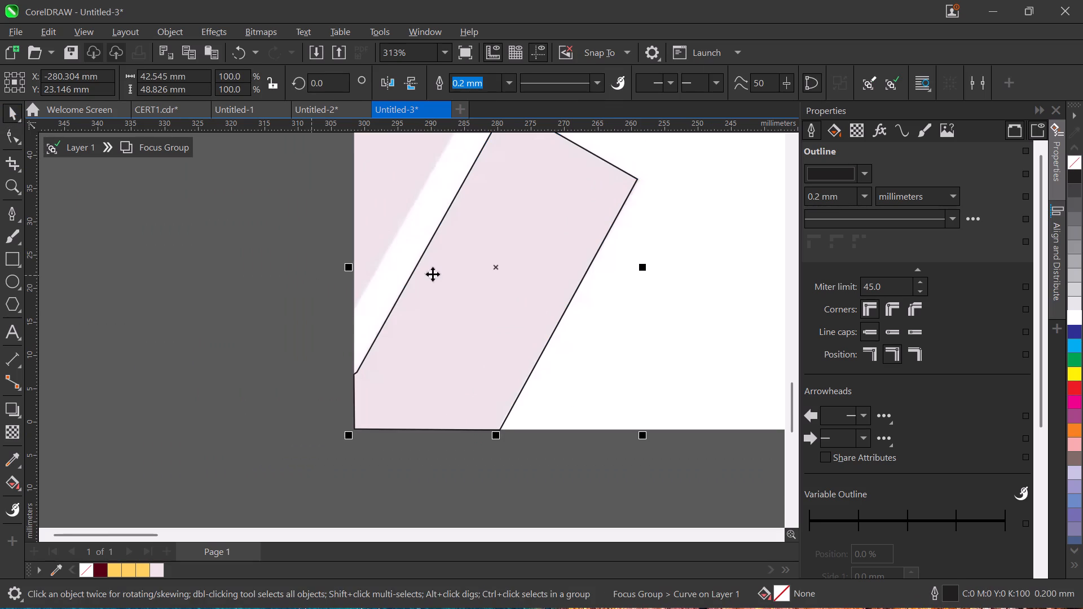
pyautogui.keyDown('ctrl'); pyautogui.scroll(-1, 460, 274); pyautogui.keyUp('ctrl')
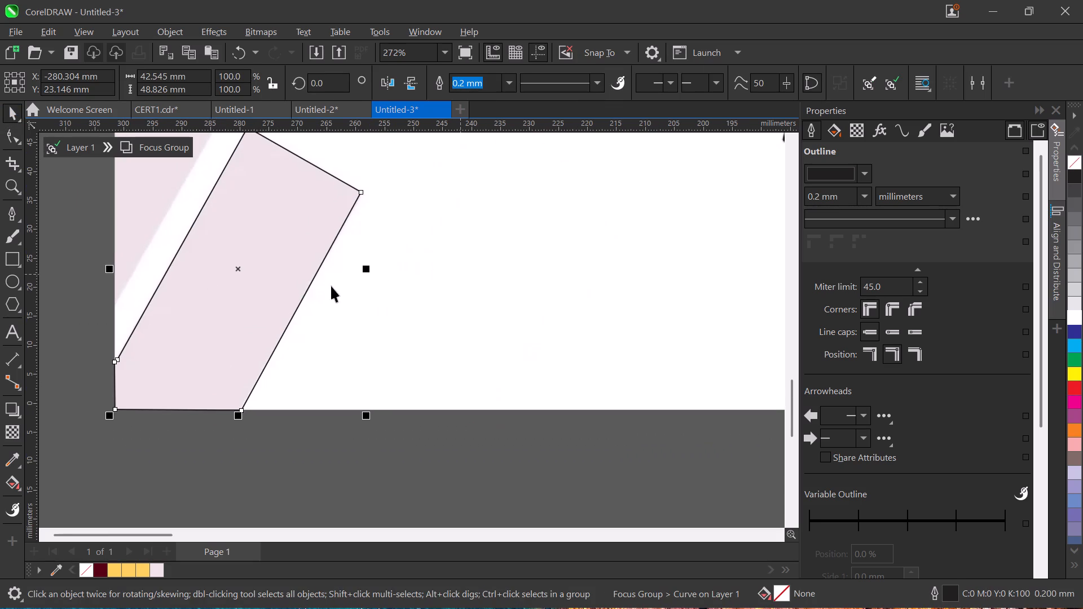
pyautogui.moveTo(234, 265); pyautogui.dragTo(403, 272)
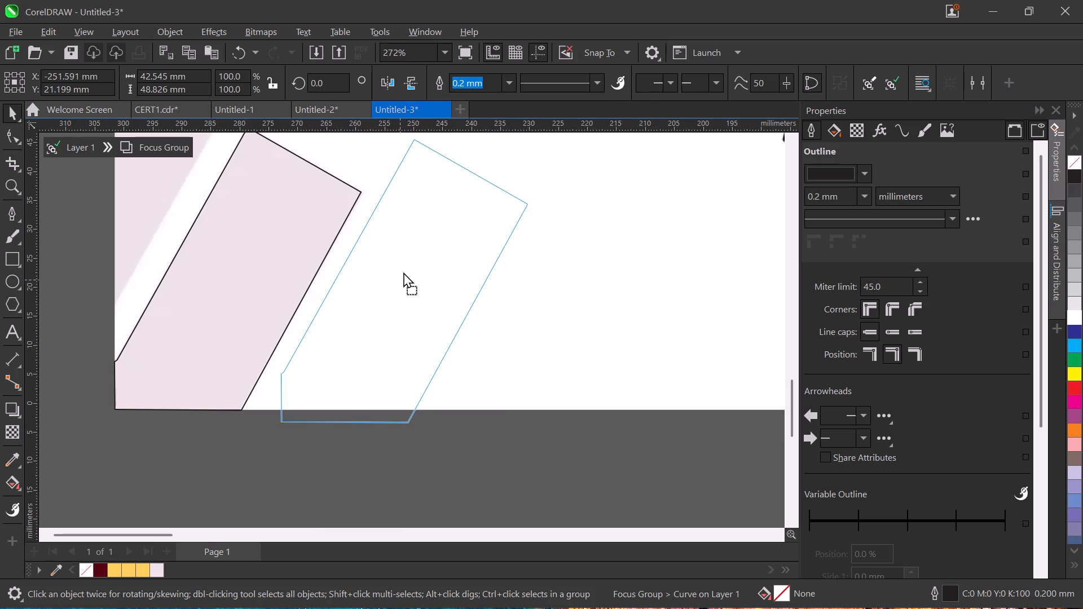
pyautogui.moveTo(403, 272); pyautogui.dragTo(406, 264)
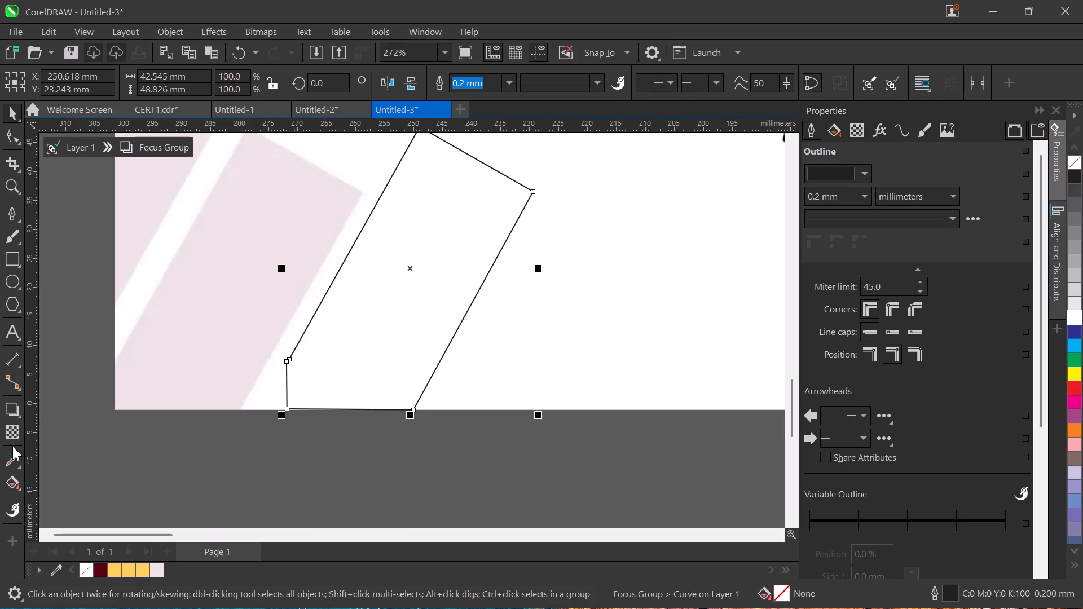
# Sample the reference bar's pale pink #EDE2E6 and apply it to the traced bar's outline and fill.
pyautogui.click(10, 456)
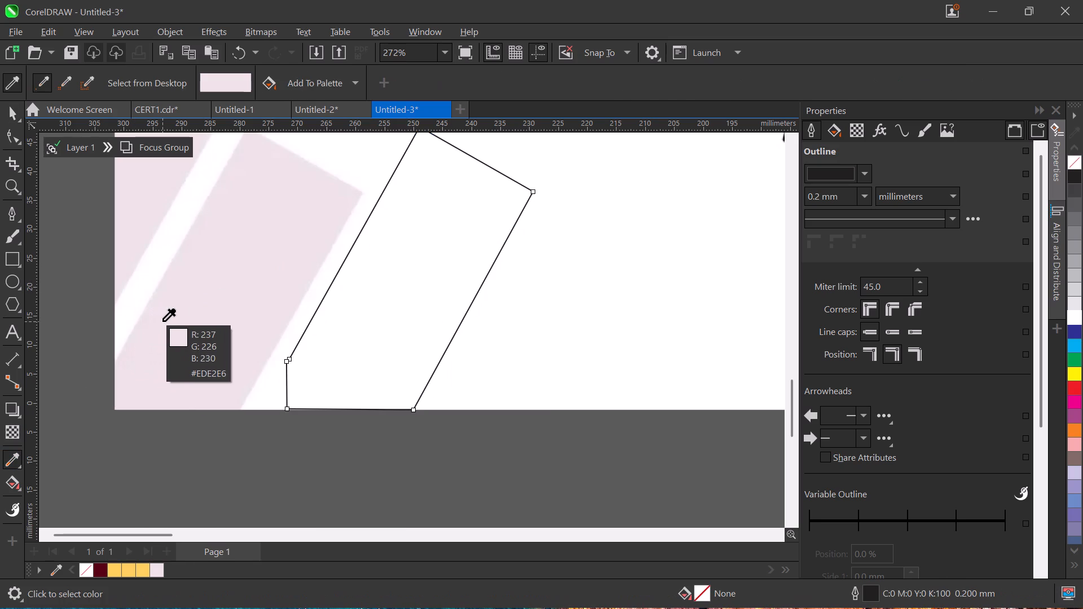
pyautogui.click(162, 321)
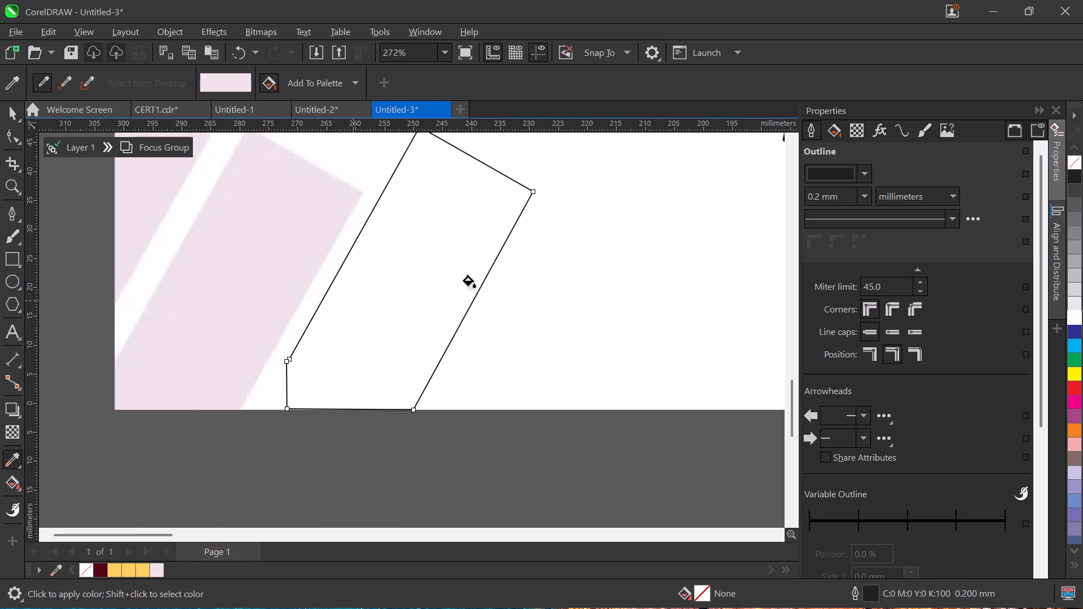
pyautogui.click(477, 286)
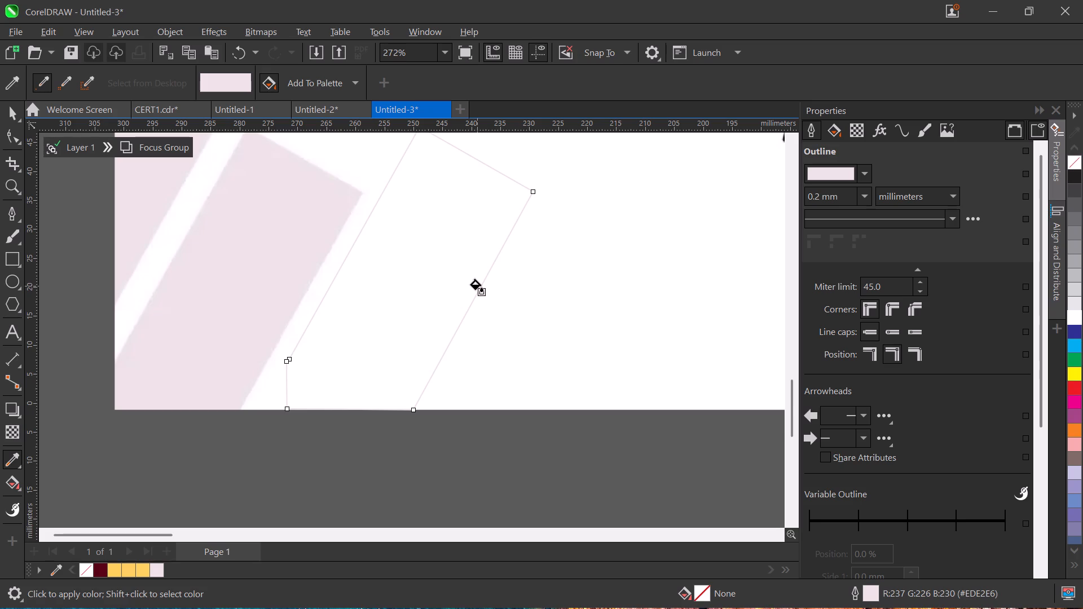
pyautogui.click(439, 277)
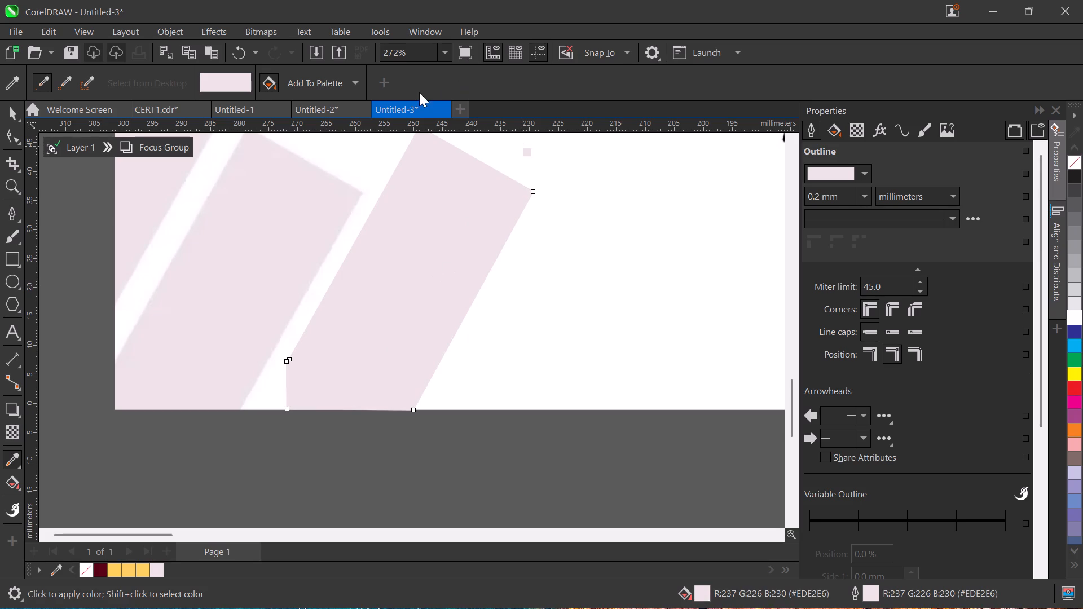
# Move the traced pale pink bar from the certificate onto the blank page's bottom-left corner, centred at about X 22 mm, Y 25 mm.
pyautogui.keyDown('ctrl'); pyautogui.scroll(-5, 523, 307); pyautogui.keyUp('ctrl')
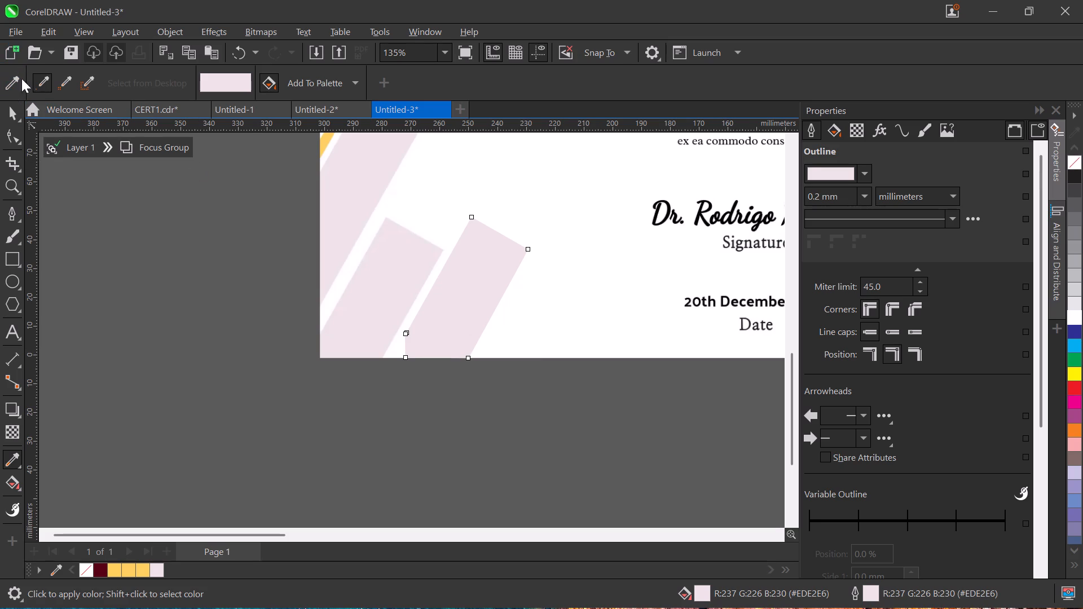
pyautogui.click(14, 119)
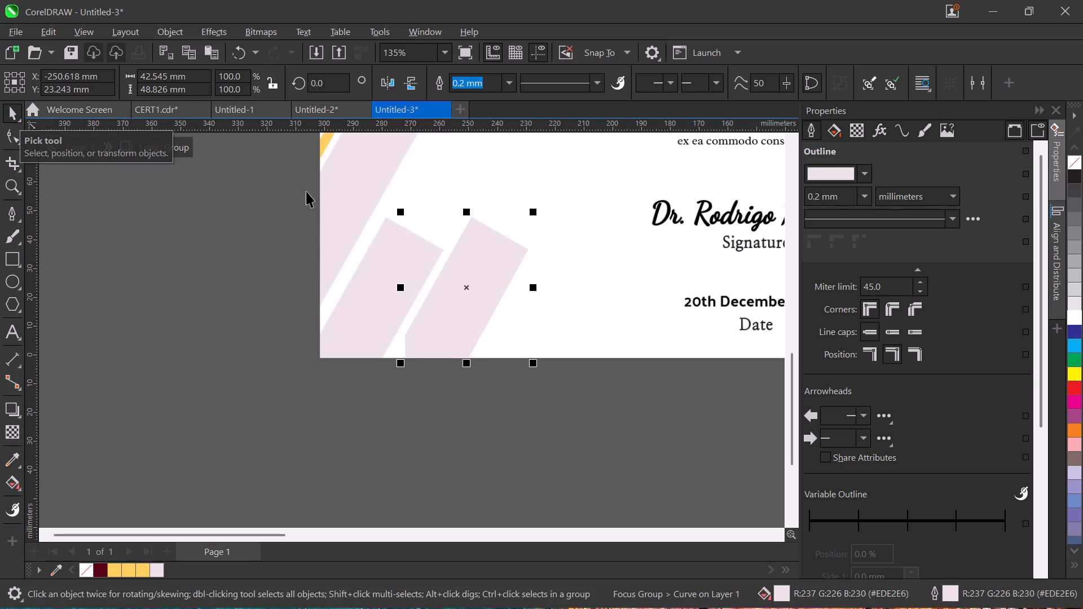
pyautogui.moveTo(254, 532); pyautogui.dragTo(299, 532)
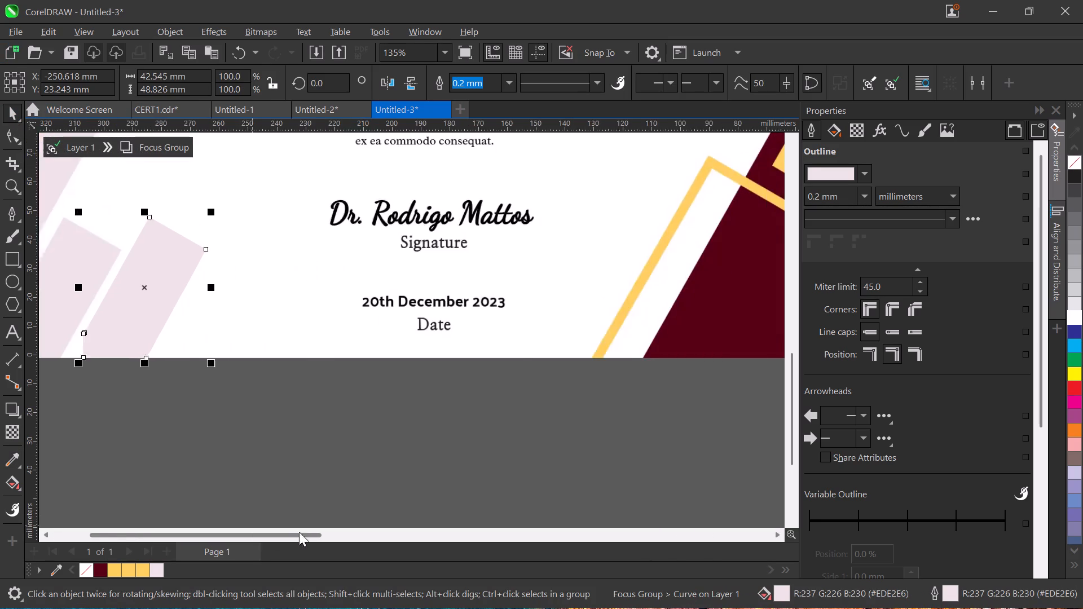
pyautogui.moveTo(299, 532); pyautogui.dragTo(297, 520)
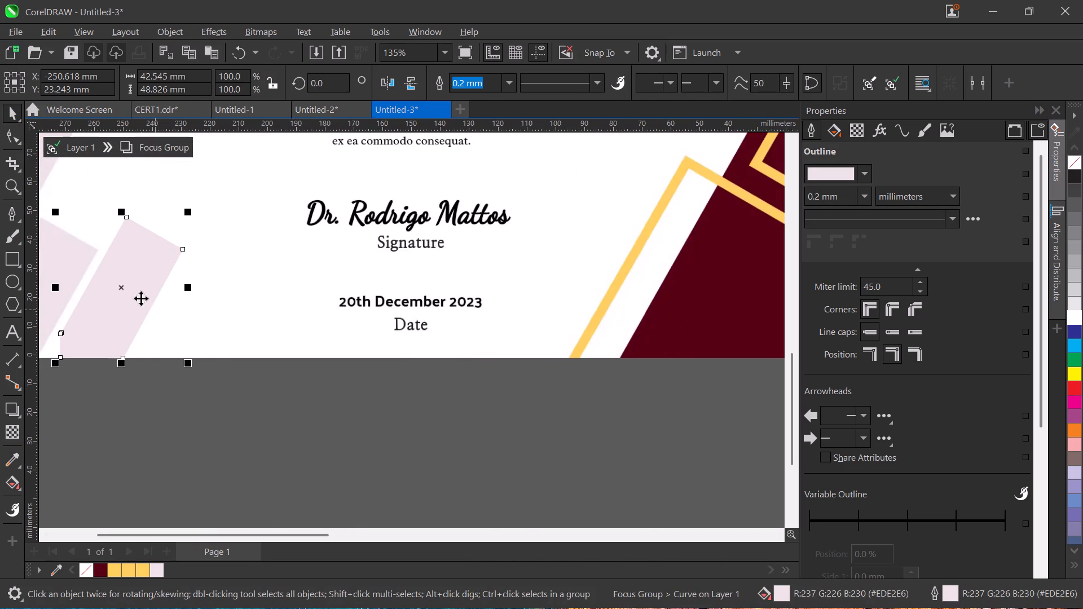
pyautogui.moveTo(120, 286); pyautogui.dragTo(575, 276)
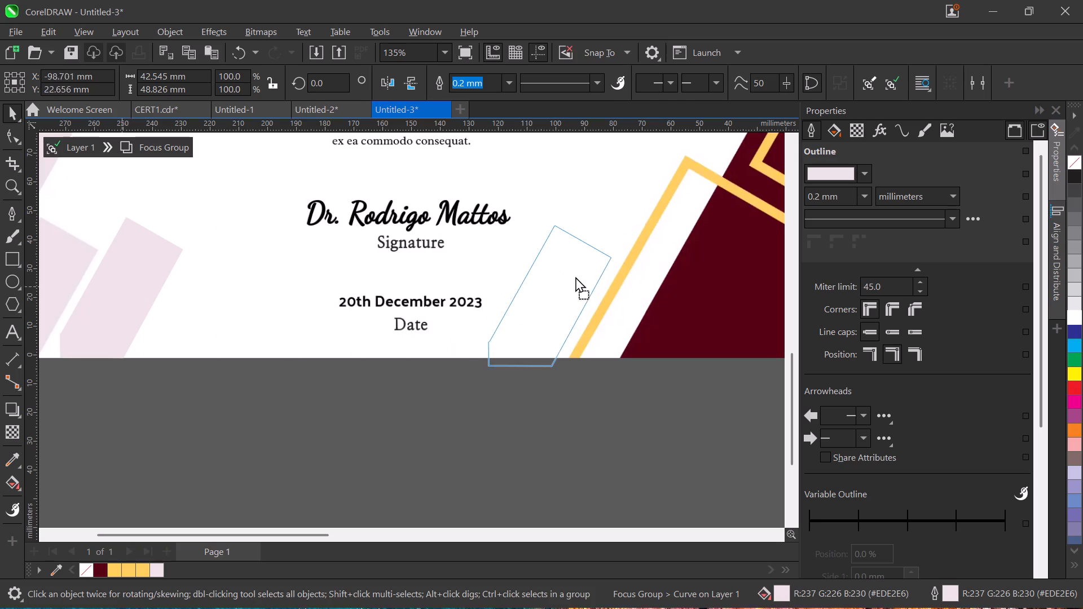
pyautogui.moveTo(575, 276); pyautogui.dragTo(587, 259)
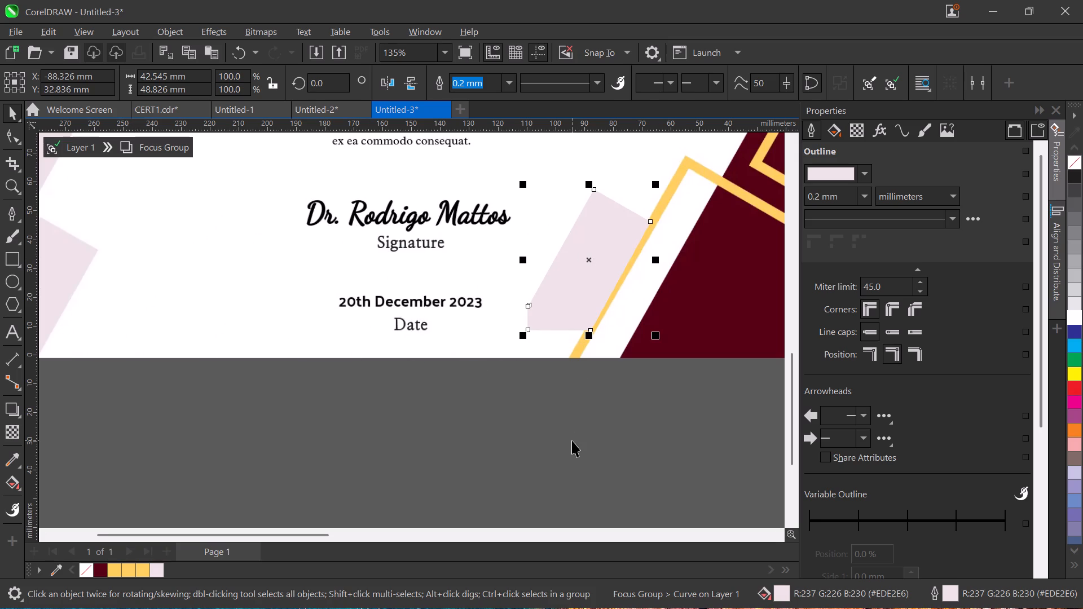
pyautogui.keyDown('ctrl'); pyautogui.scroll(-5, 572, 440); pyautogui.keyUp('ctrl')
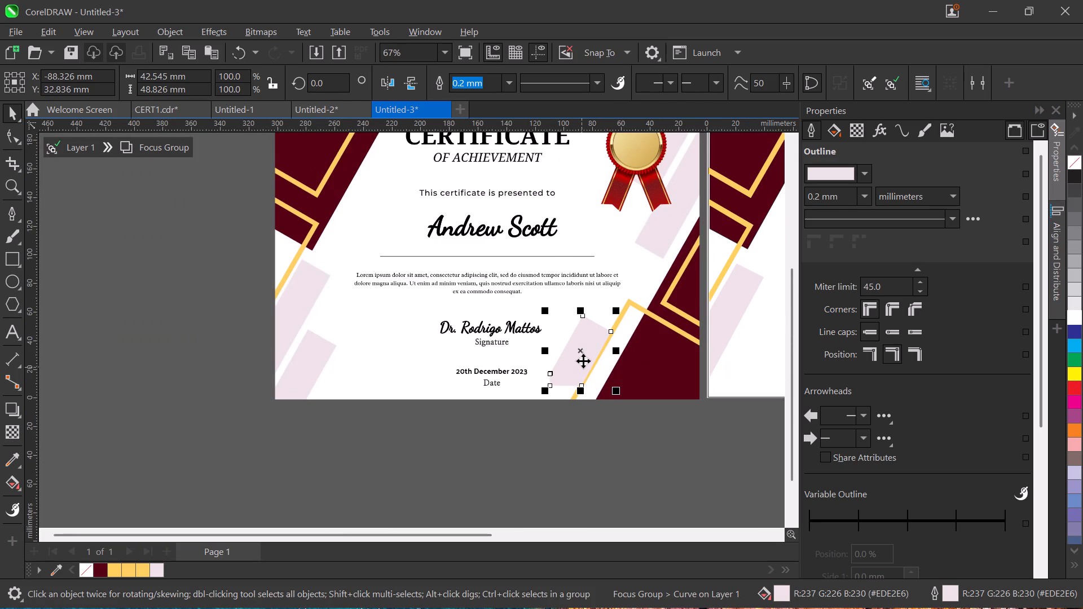
pyautogui.moveTo(584, 355); pyautogui.dragTo(730, 359)
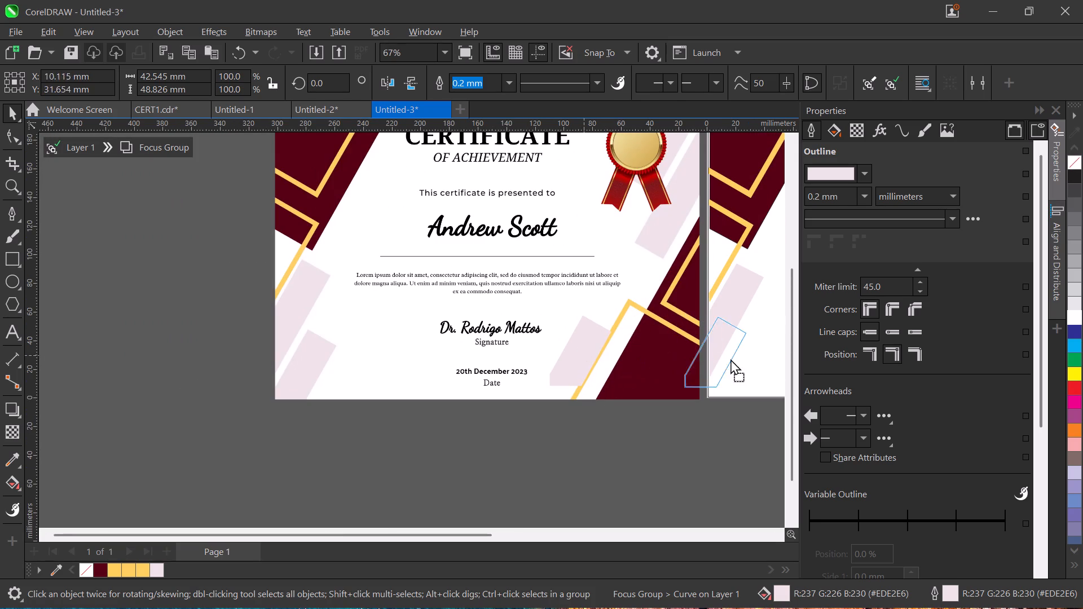
pyautogui.moveTo(730, 359); pyautogui.dragTo(743, 364)
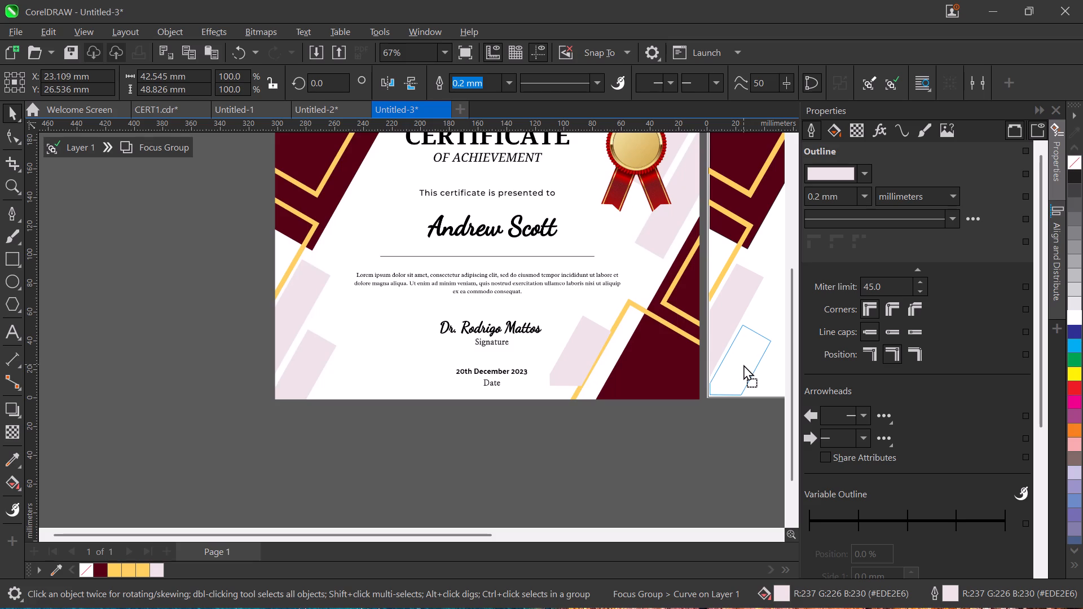
pyautogui.moveTo(743, 364); pyautogui.dragTo(742, 367)
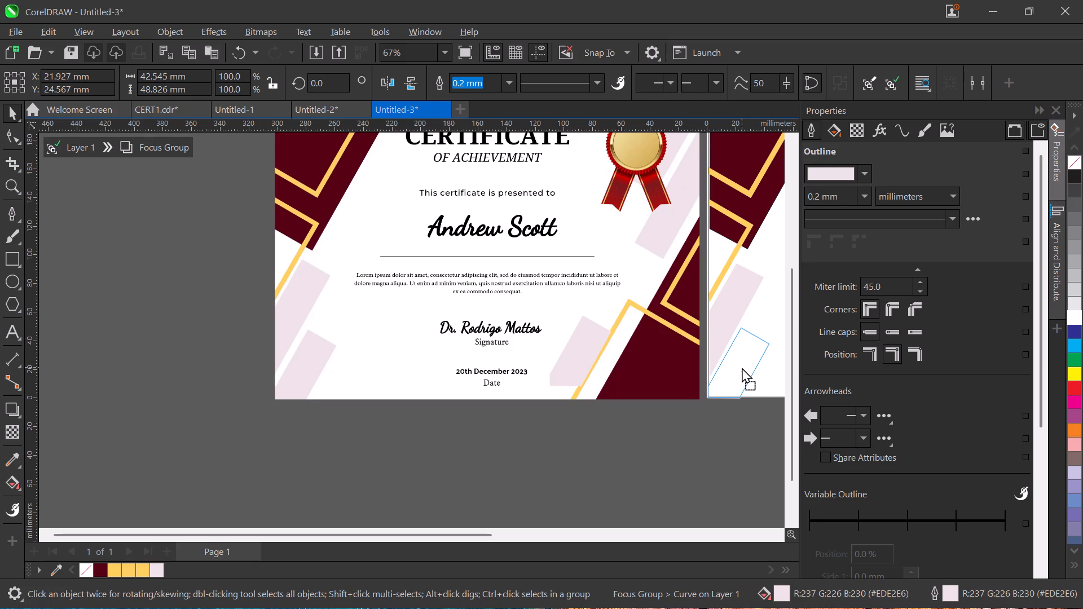
pyautogui.moveTo(742, 367); pyautogui.dragTo(742, 367)
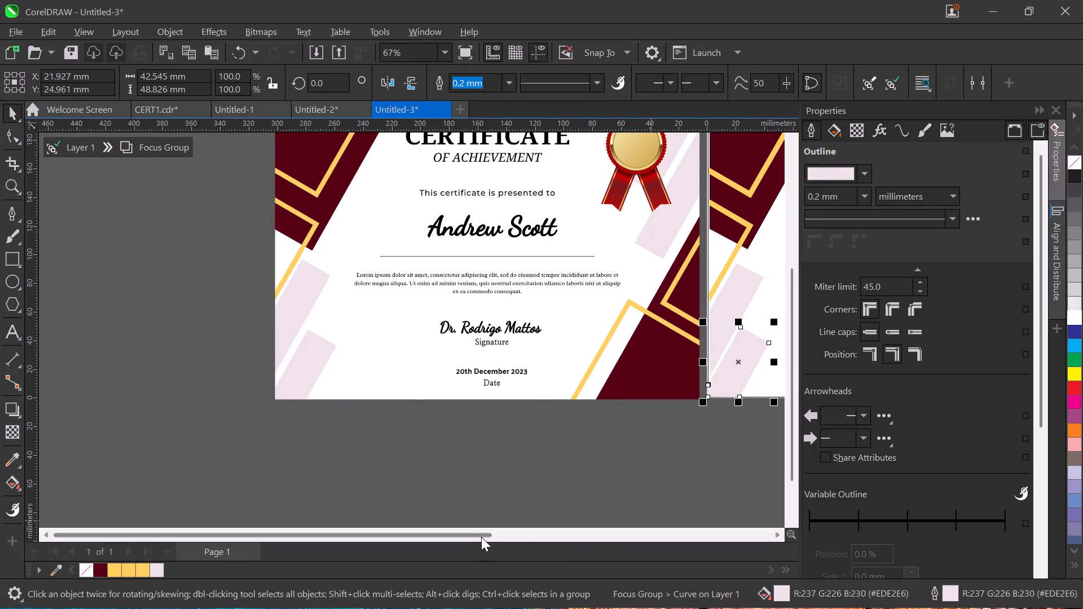
# Shift the bar about 1 mm to the right to line its left edge up with the page background, and deselect it.
pyautogui.moveTo(479, 532); pyautogui.dragTo(494, 531)
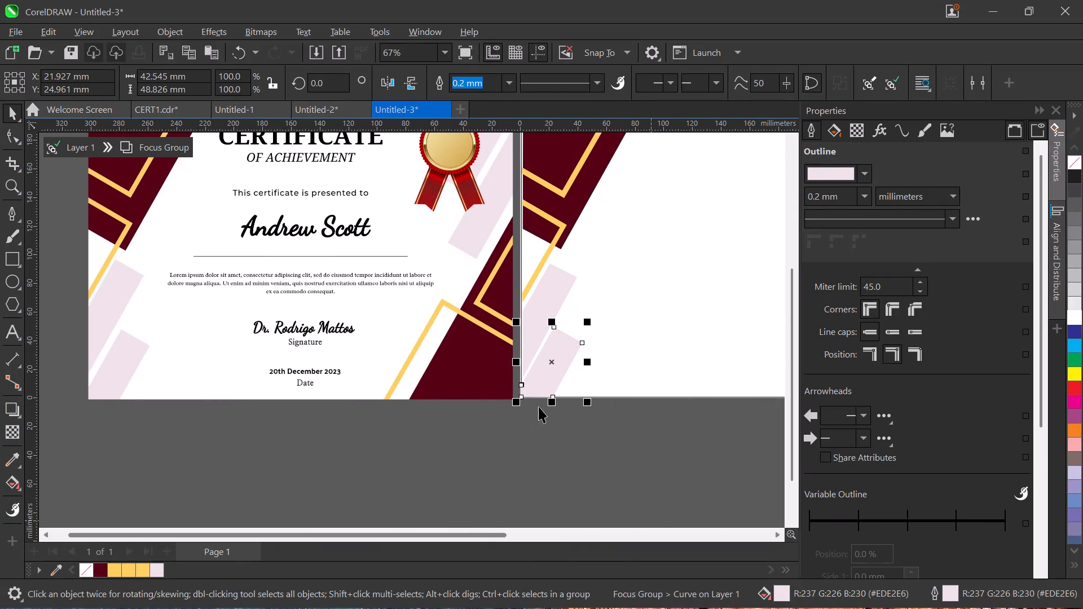
pyautogui.keyDown('ctrl'); pyautogui.scroll(4, 568, 363); pyautogui.keyUp('ctrl')
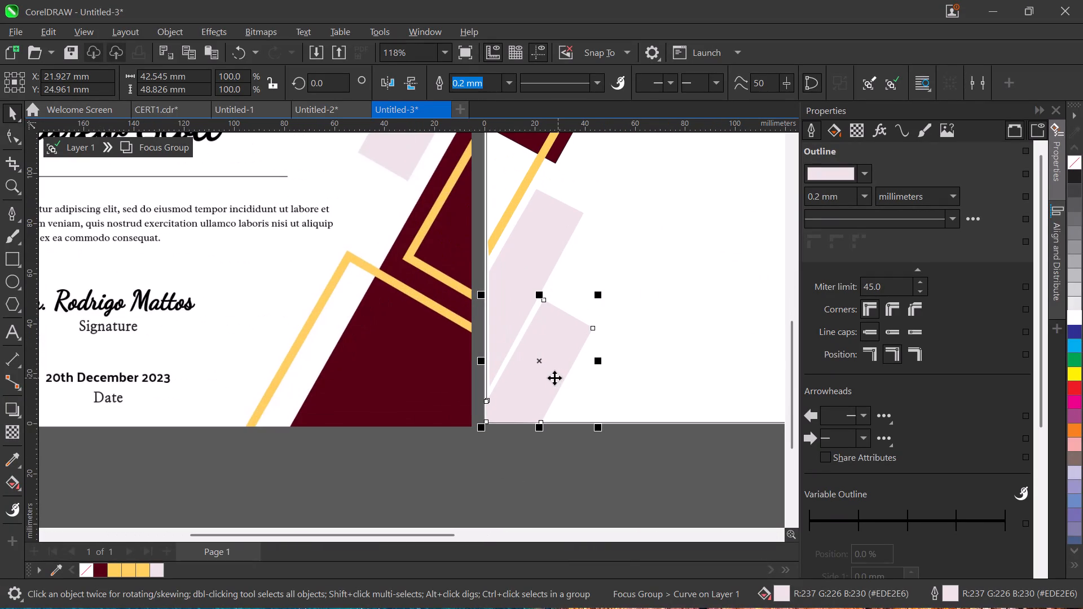
pyautogui.click(540, 358)
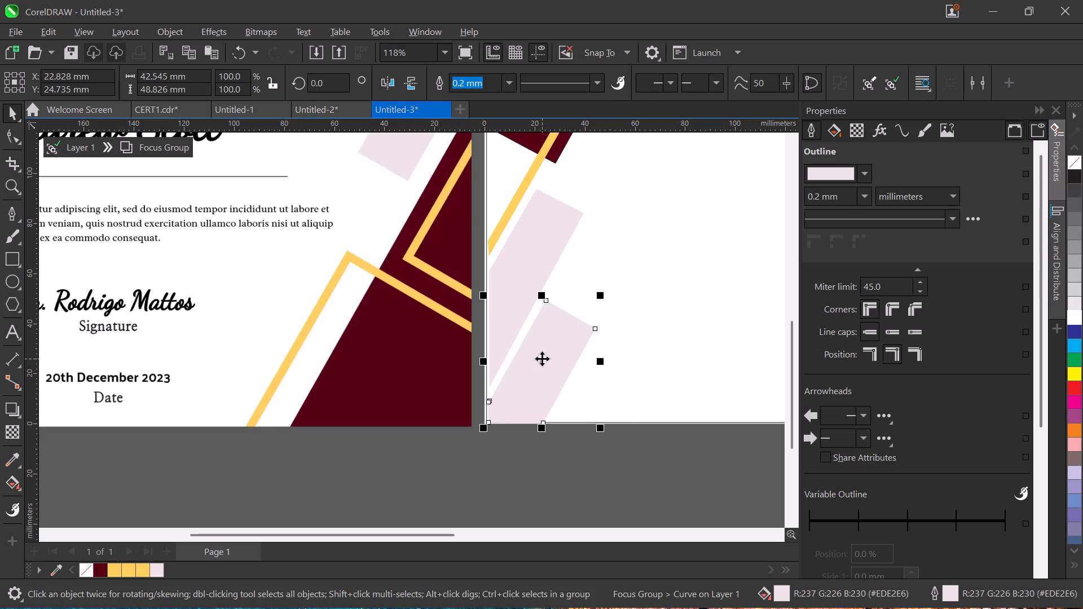
pyautogui.click(622, 249)
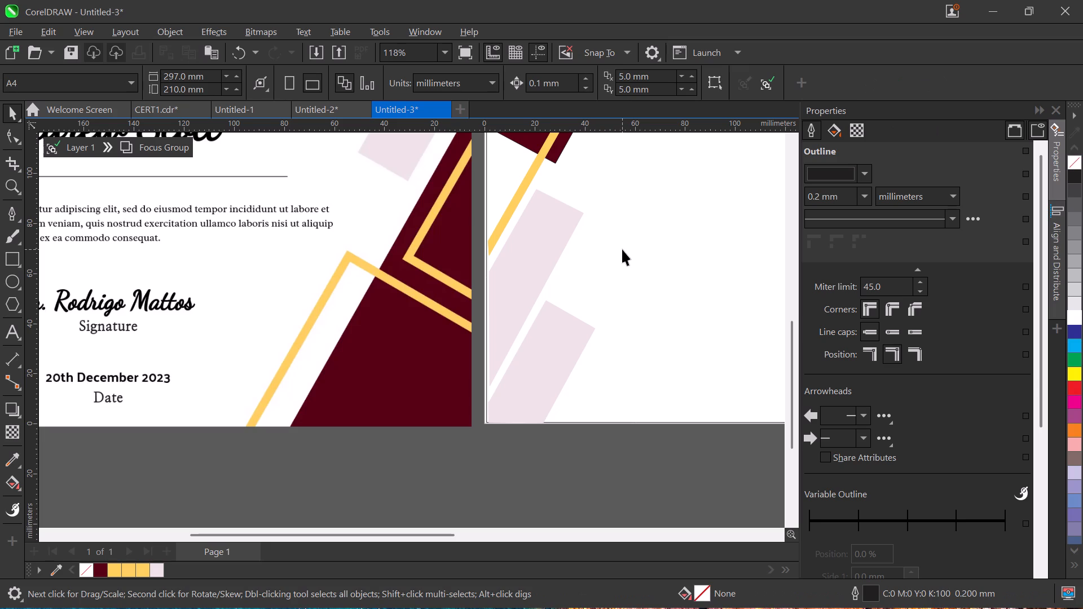
# Trace the certificate's bottom-right maroon triangle with the Pen tool as a closed outline about 72 mm wide and 127 mm high.
pyautogui.keyDown('ctrl'); pyautogui.scroll(-12, 622, 249); pyautogui.keyUp('ctrl')
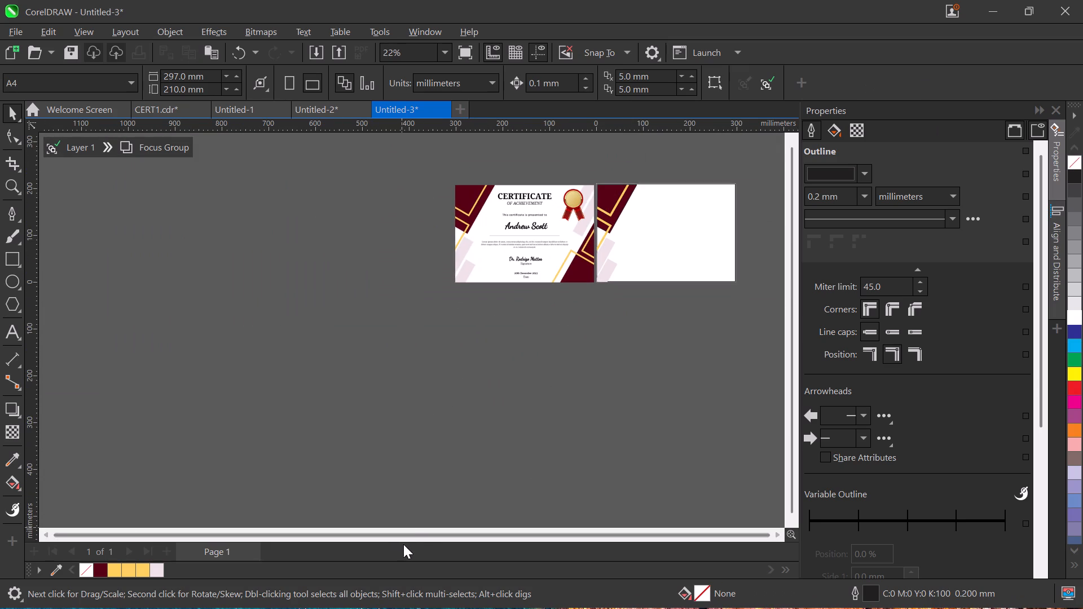
pyautogui.moveTo(420, 534); pyautogui.dragTo(453, 532)
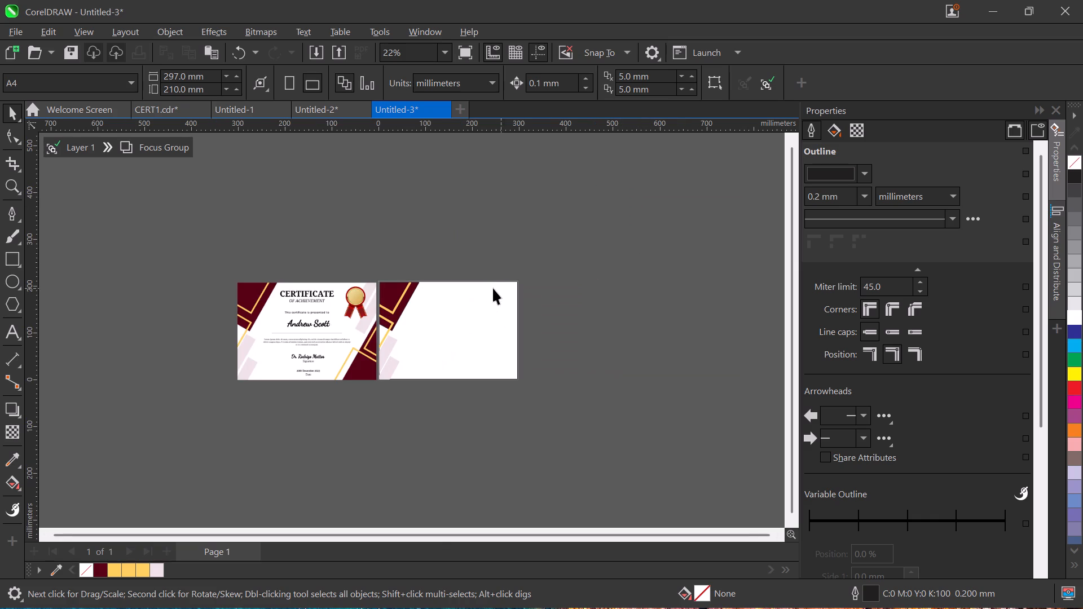
pyautogui.keyDown('ctrl'); pyautogui.scroll(-1, 466, 320); pyautogui.keyUp('ctrl')
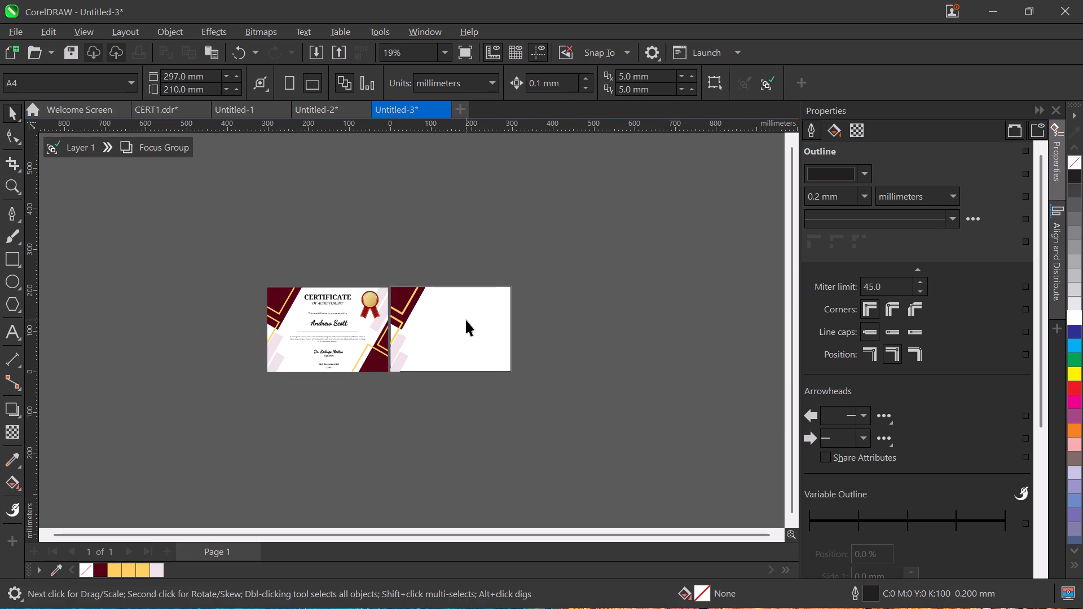
pyautogui.keyDown('ctrl'); pyautogui.scroll(5, 382, 325); pyautogui.keyUp('ctrl')
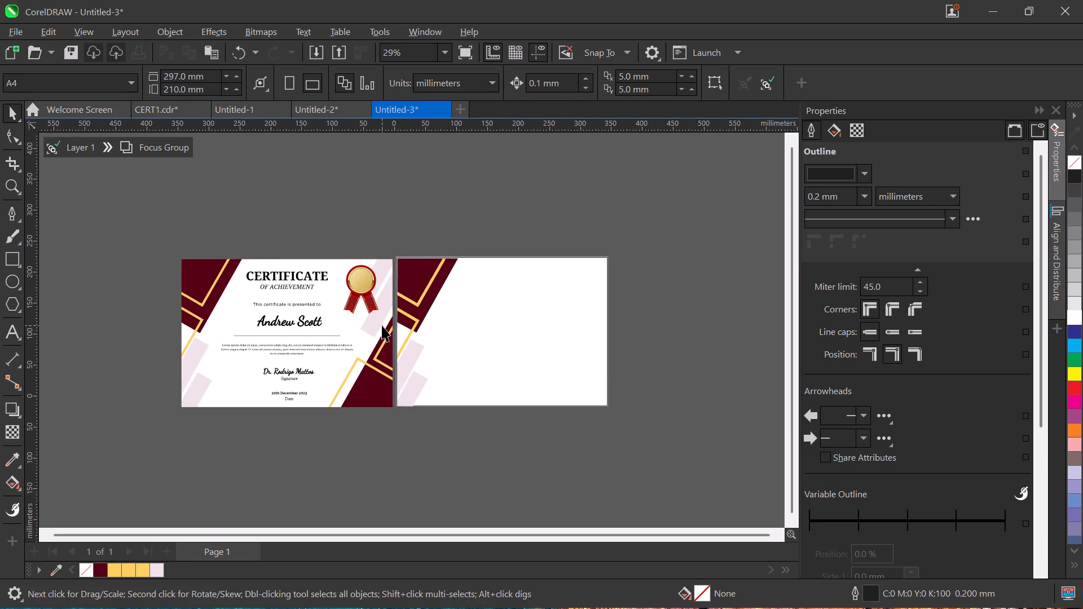
pyautogui.keyDown('ctrl'); pyautogui.scroll(3, 382, 325); pyautogui.keyUp('ctrl')
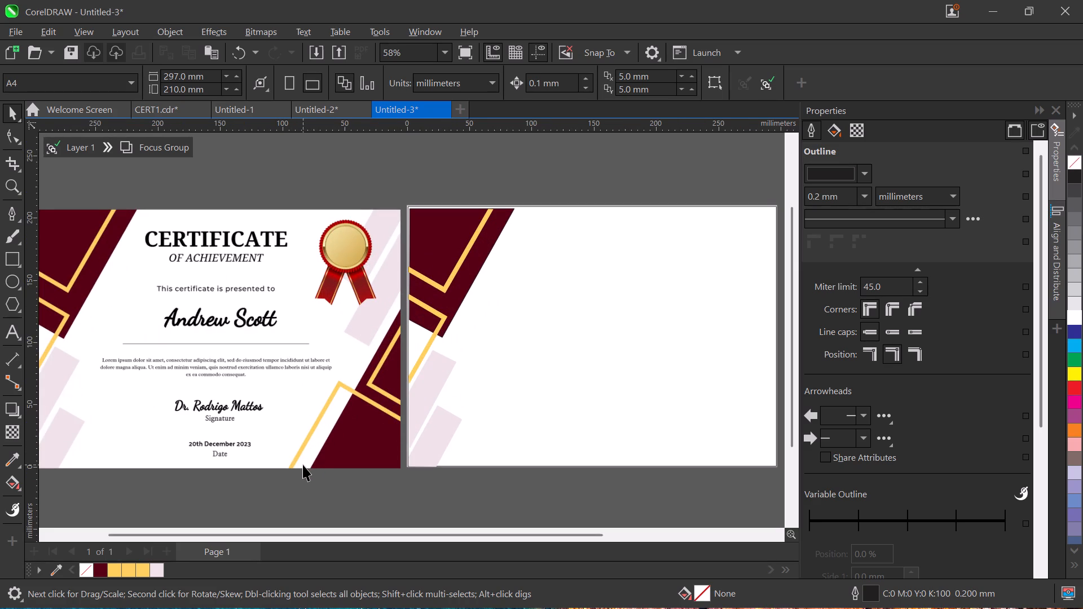
pyautogui.click(15, 213)
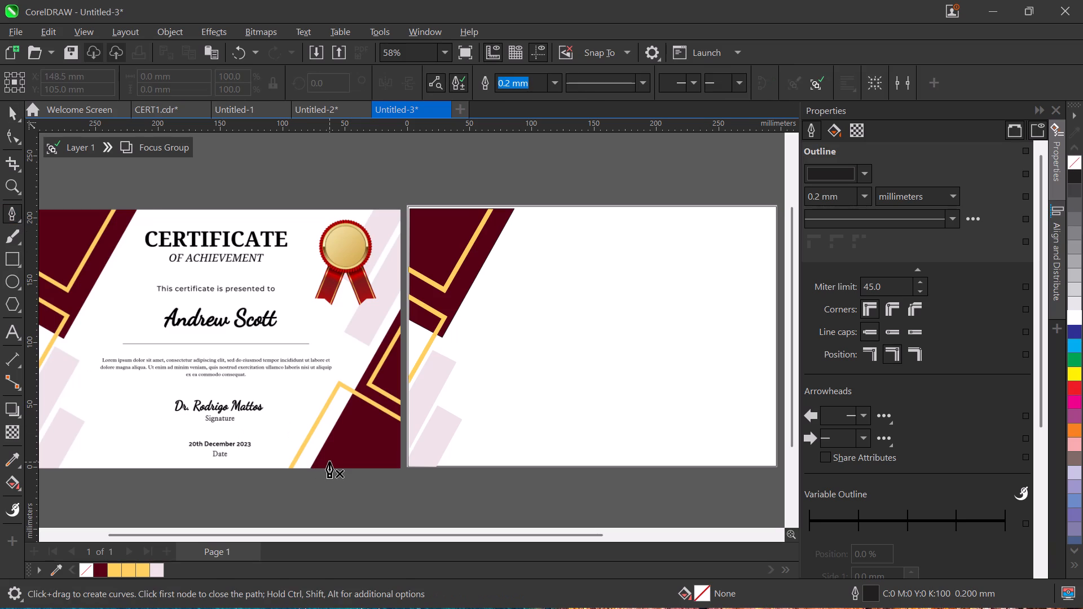
pyautogui.keyDown('ctrl'); pyautogui.scroll(7, 329, 462); pyautogui.keyUp('ctrl')
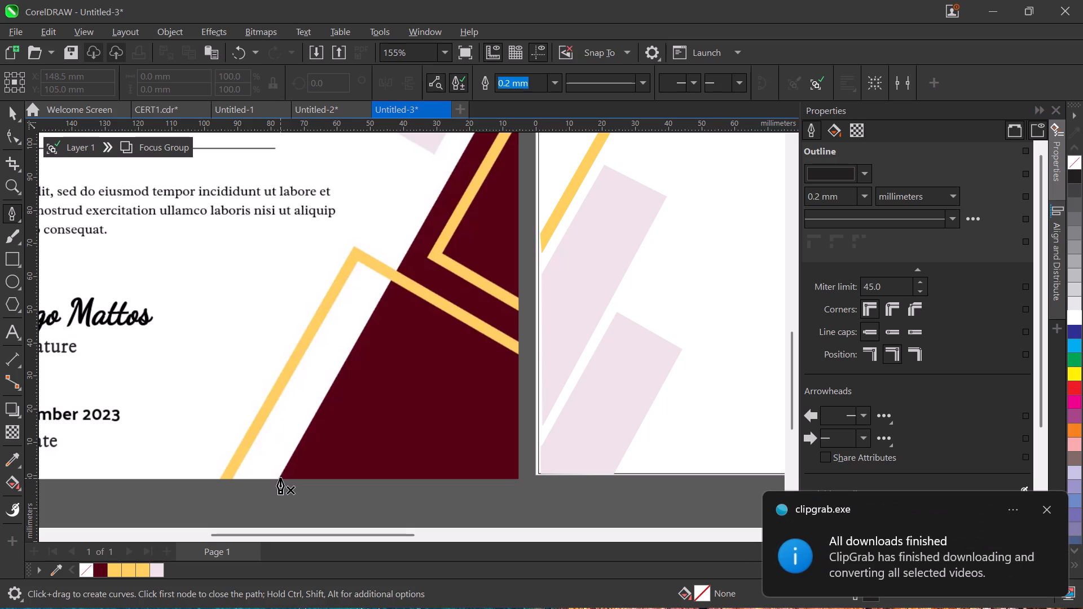
pyautogui.click(280, 479)
pyautogui.keyDown('ctrl'); pyautogui.scroll(-4, 466, 138); pyautogui.keyUp('ctrl')
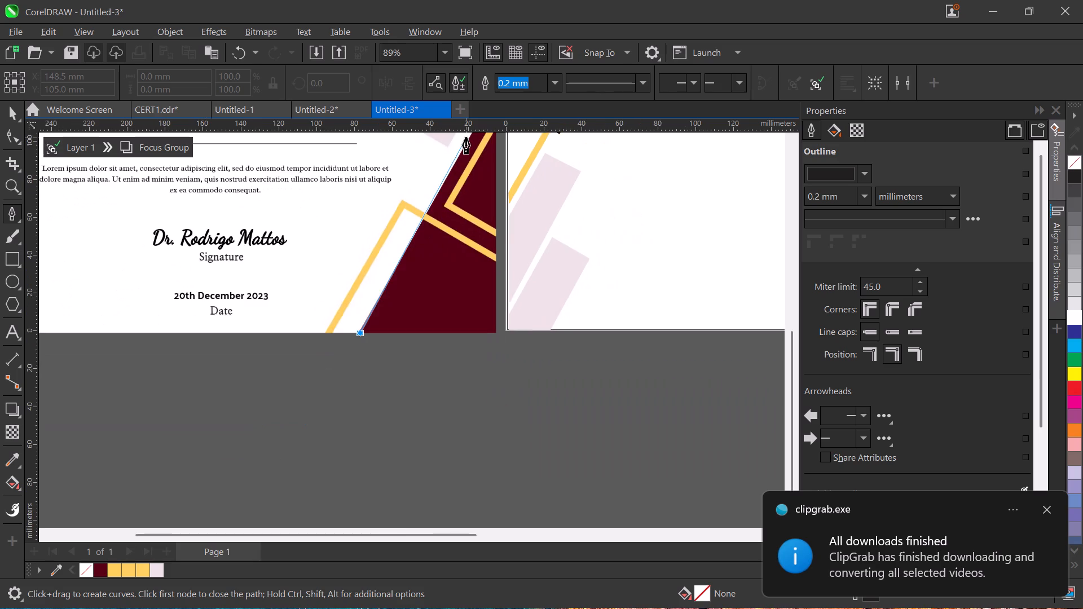
pyautogui.keyDown('ctrl'); pyautogui.scroll(-4, 466, 138); pyautogui.keyUp('ctrl')
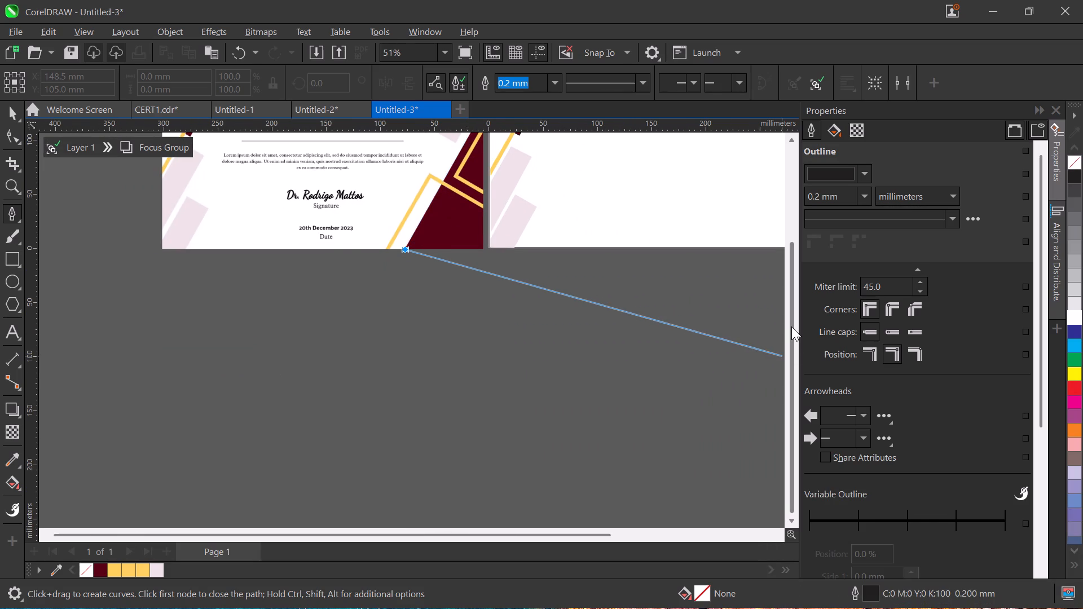
pyautogui.moveTo(791, 326); pyautogui.dragTo(785, 275)
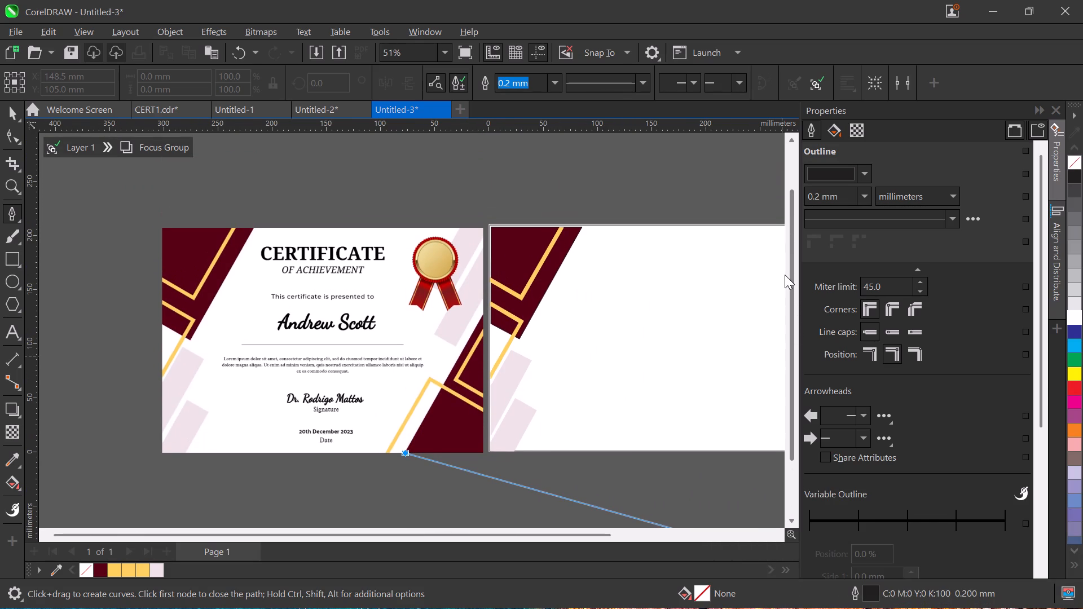
pyautogui.click(483, 316)
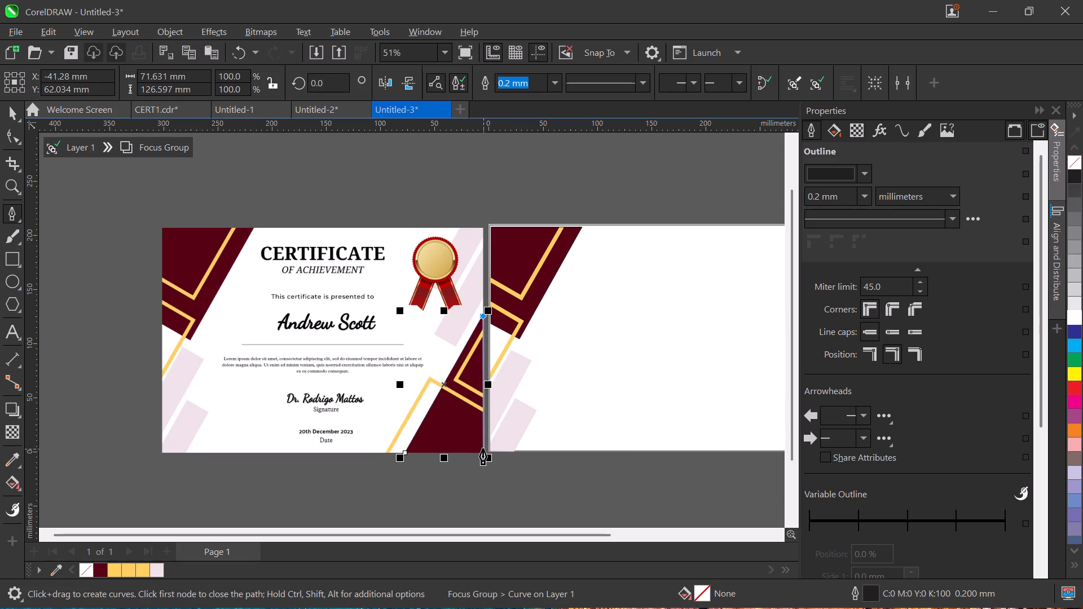
pyautogui.keyDown('ctrl'); pyautogui.scroll(1, 483, 449); pyautogui.keyUp('ctrl')
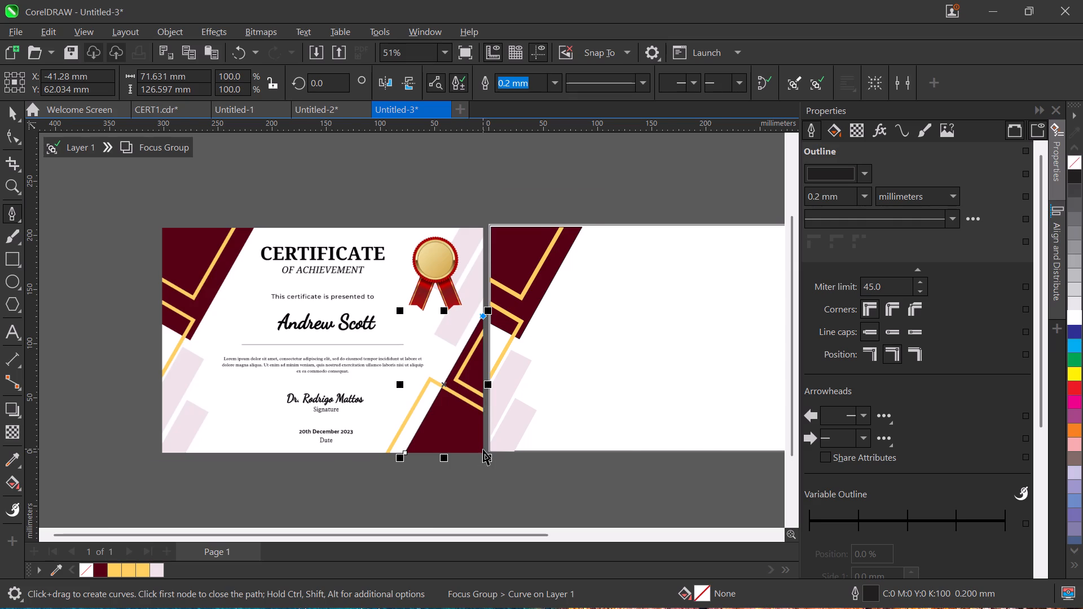
pyautogui.keyDown('ctrl'); pyautogui.scroll(5, 483, 449); pyautogui.keyUp('ctrl')
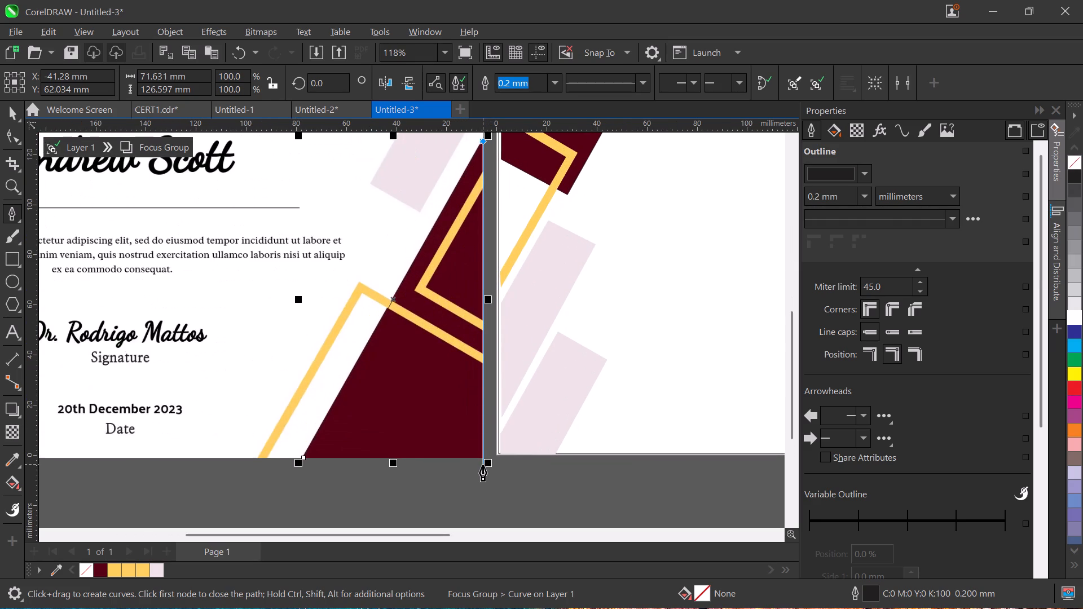
pyautogui.click(483, 458)
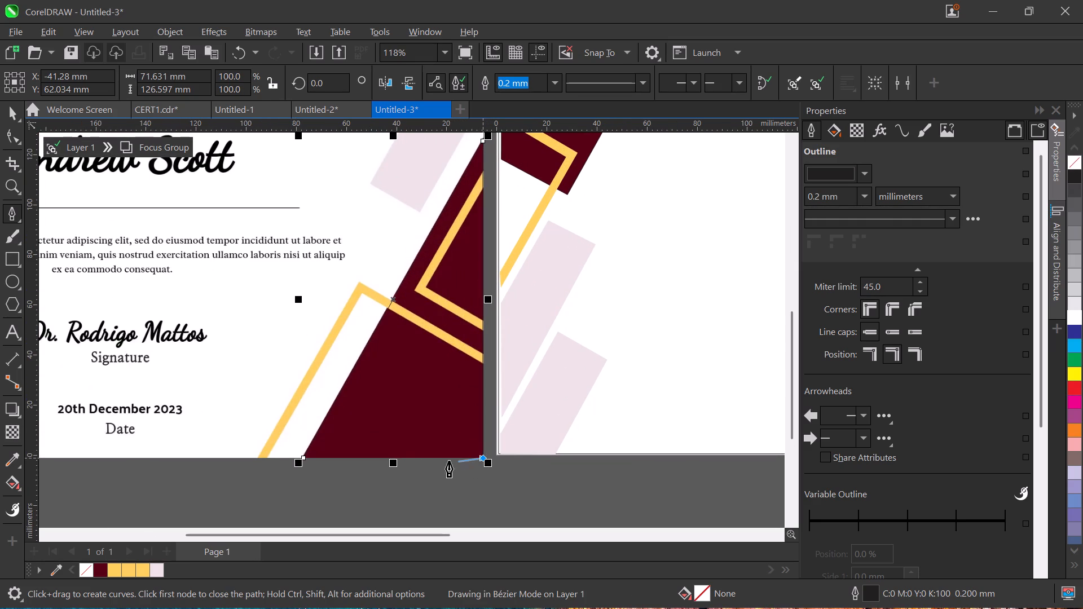
pyautogui.click(302, 458)
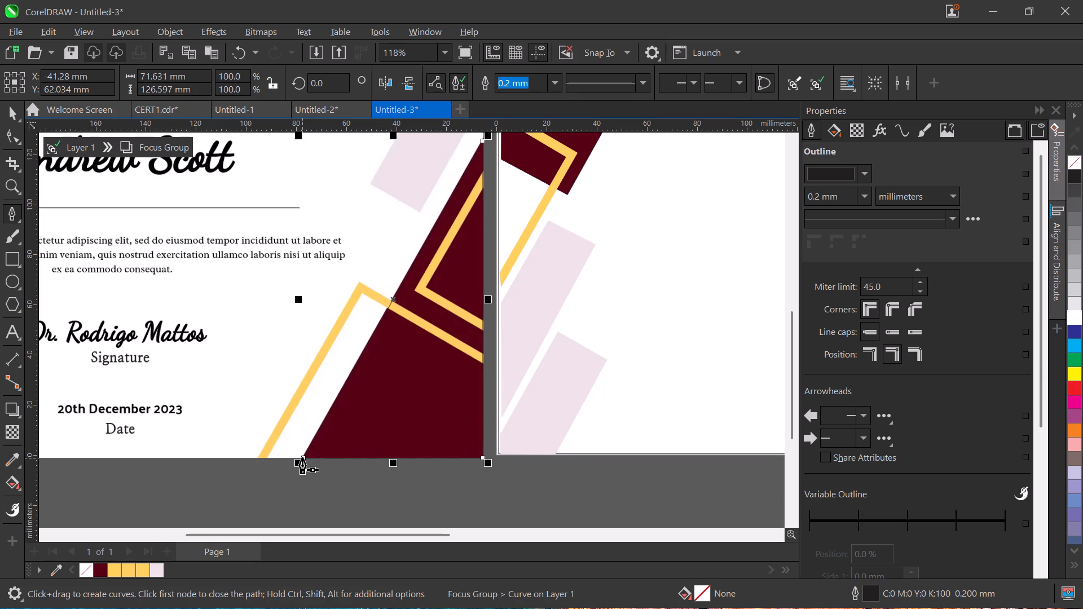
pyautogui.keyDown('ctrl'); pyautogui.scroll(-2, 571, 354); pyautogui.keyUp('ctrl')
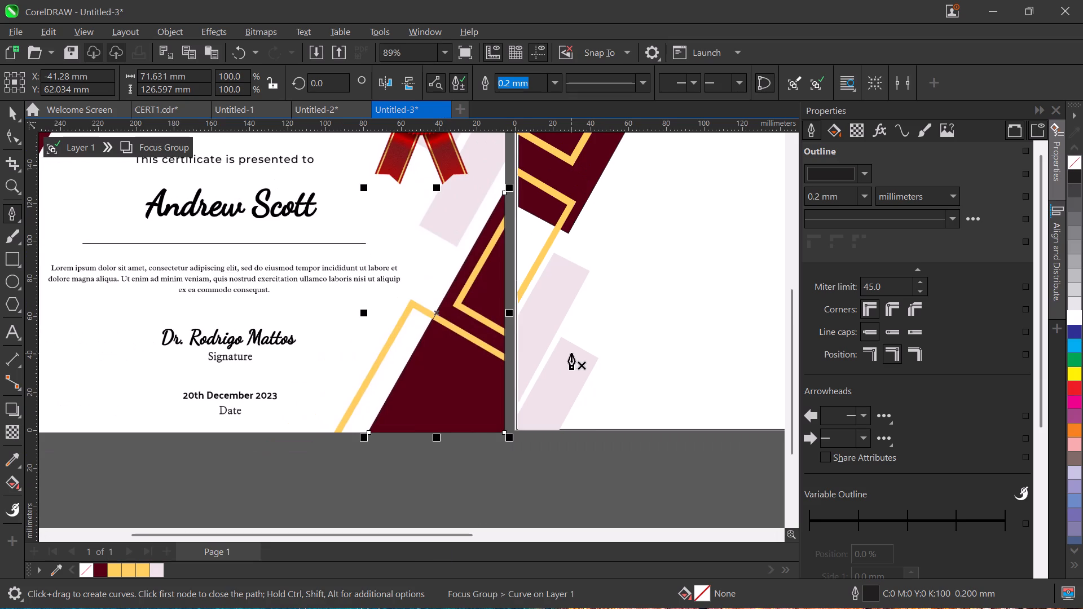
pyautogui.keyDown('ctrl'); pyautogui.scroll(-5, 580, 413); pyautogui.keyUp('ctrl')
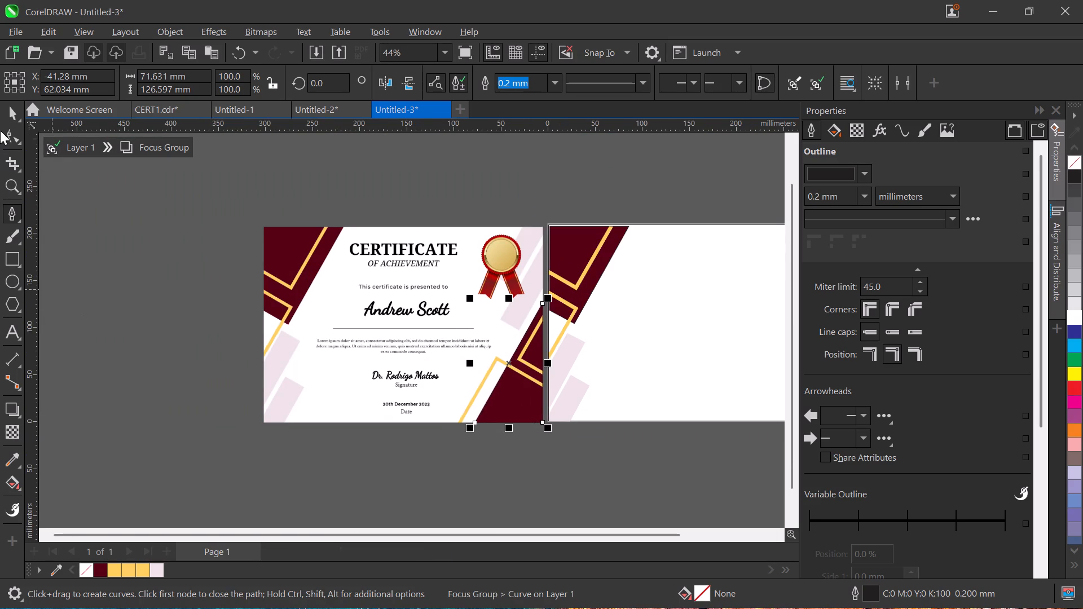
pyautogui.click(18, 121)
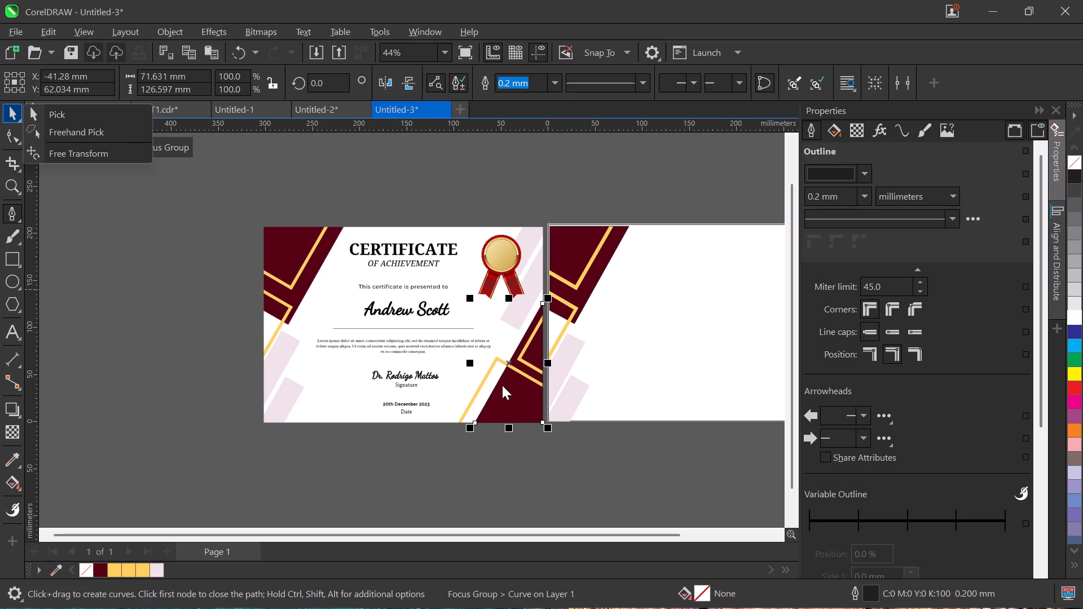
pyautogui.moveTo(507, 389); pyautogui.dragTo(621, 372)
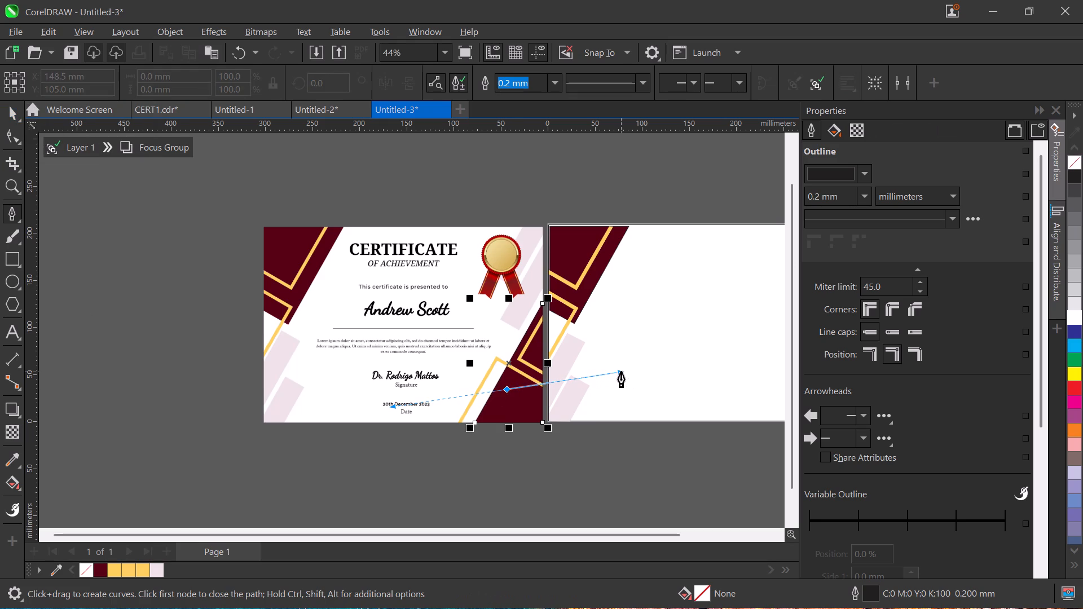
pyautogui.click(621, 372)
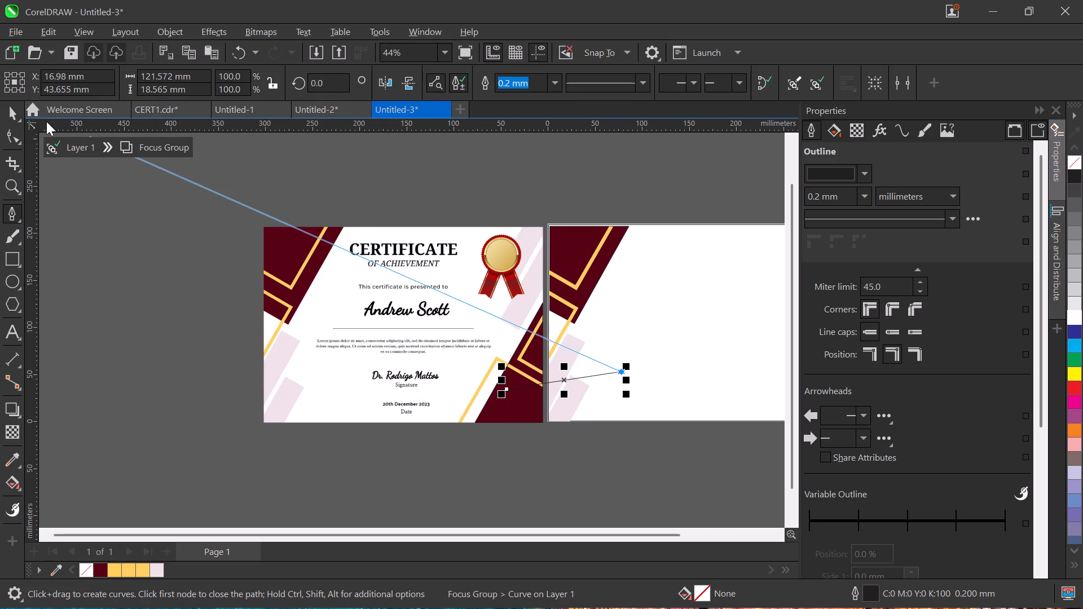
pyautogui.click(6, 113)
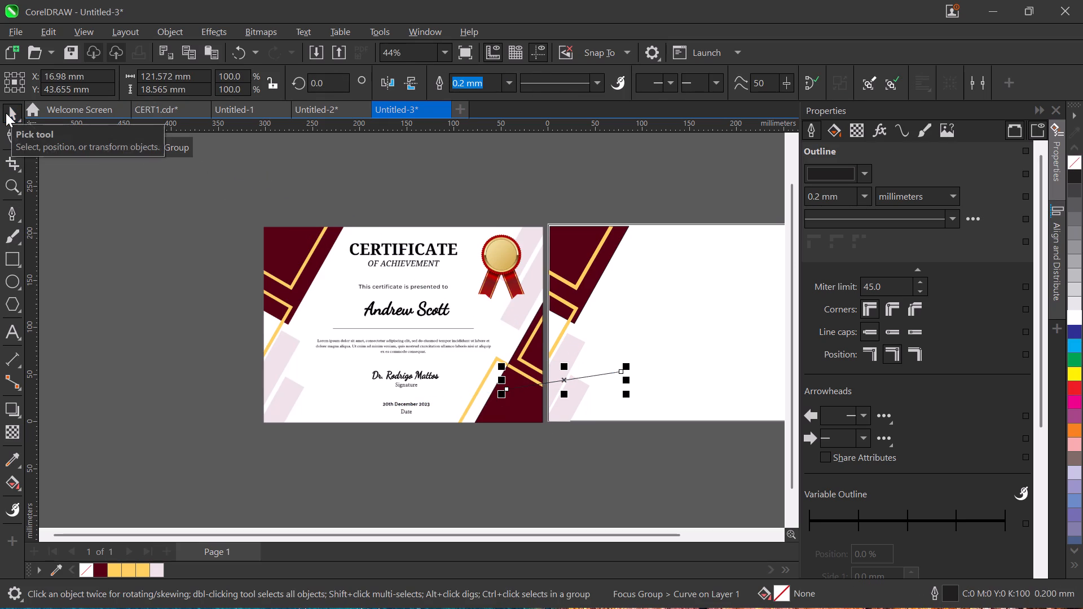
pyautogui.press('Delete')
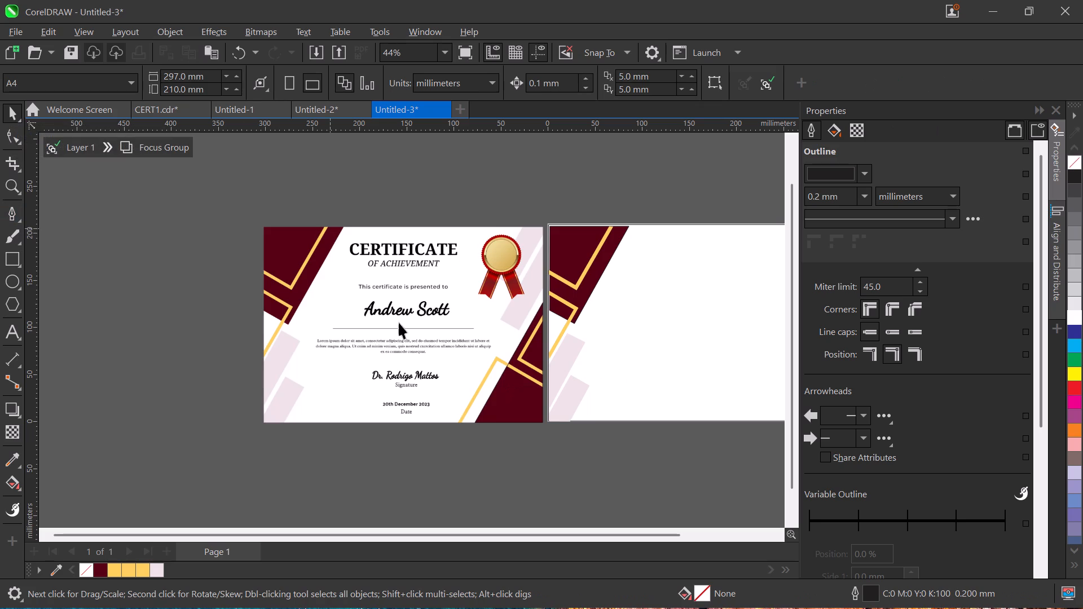
# Move the traced triangle outline from the certificate onto the blank page, centred at about X 124 mm, Y 82 mm.
pyautogui.click(508, 403)
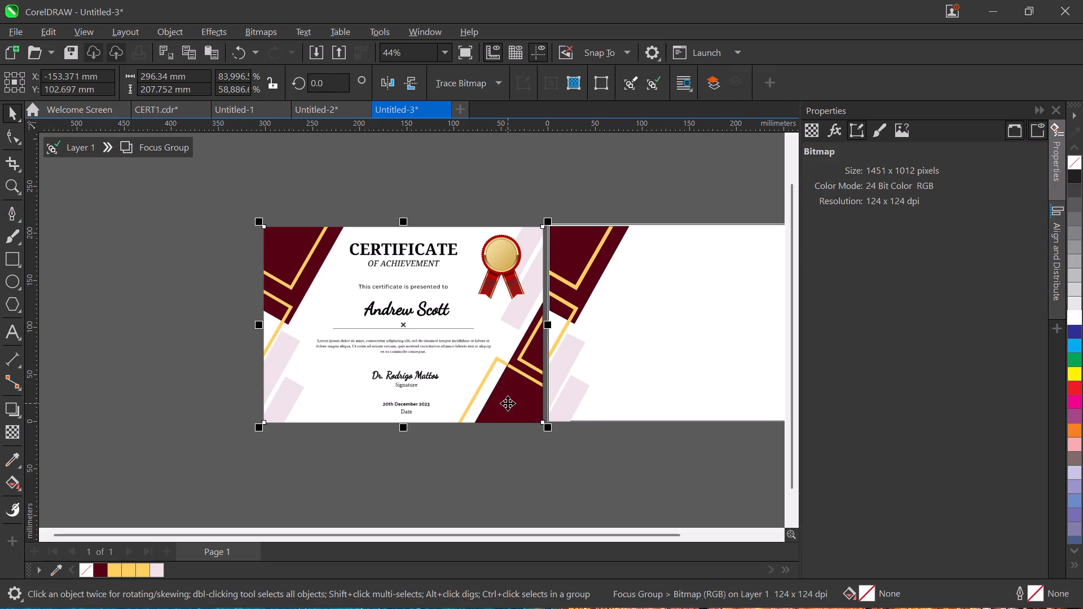
pyautogui.click(10, 118)
pyautogui.click(515, 403)
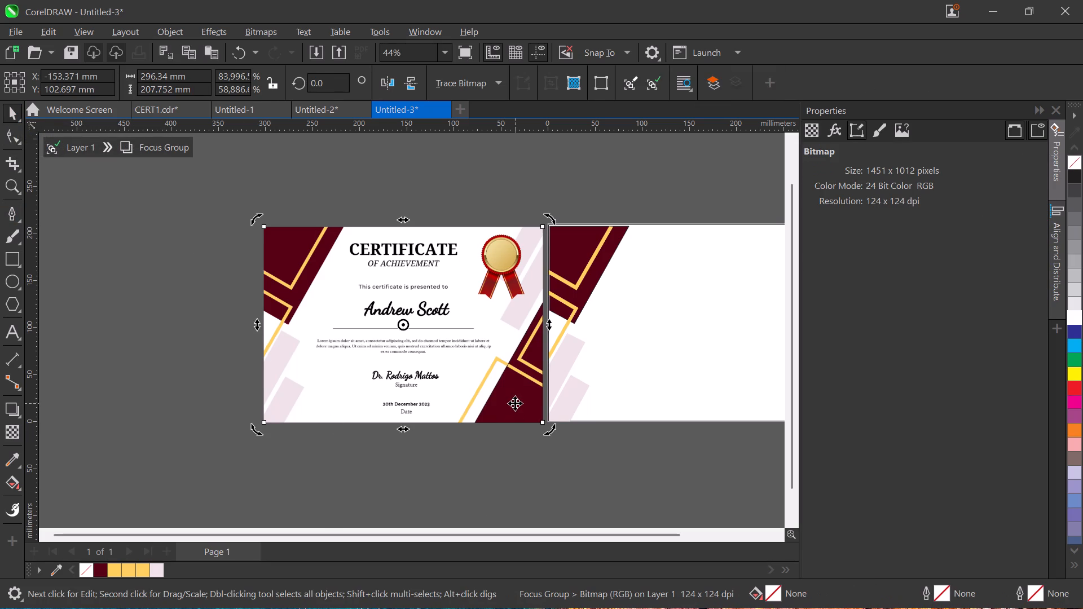
pyautogui.click(510, 362)
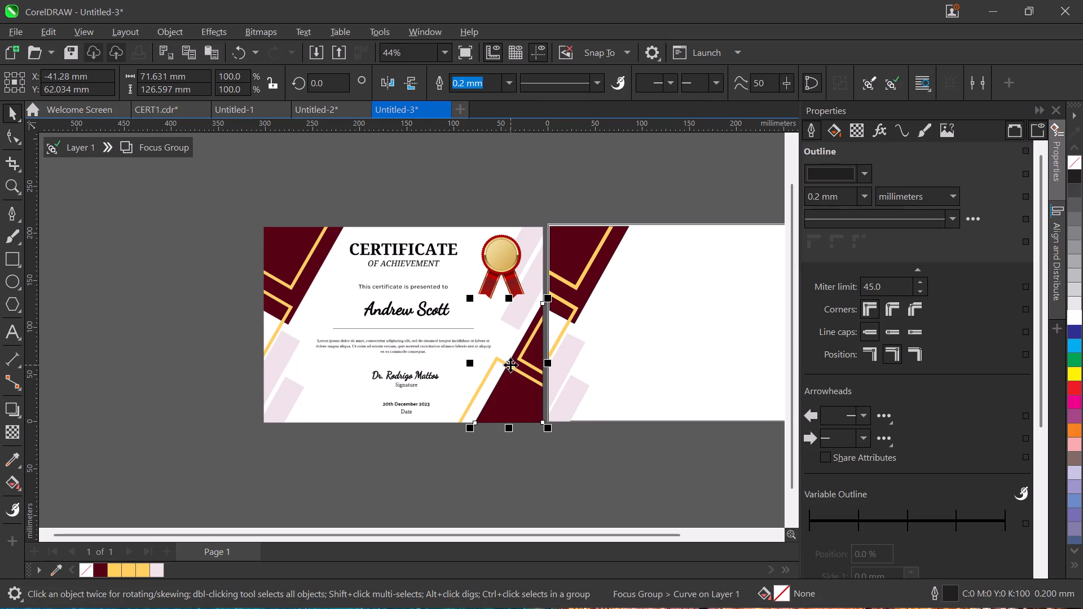
pyautogui.moveTo(510, 361); pyautogui.dragTo(666, 342)
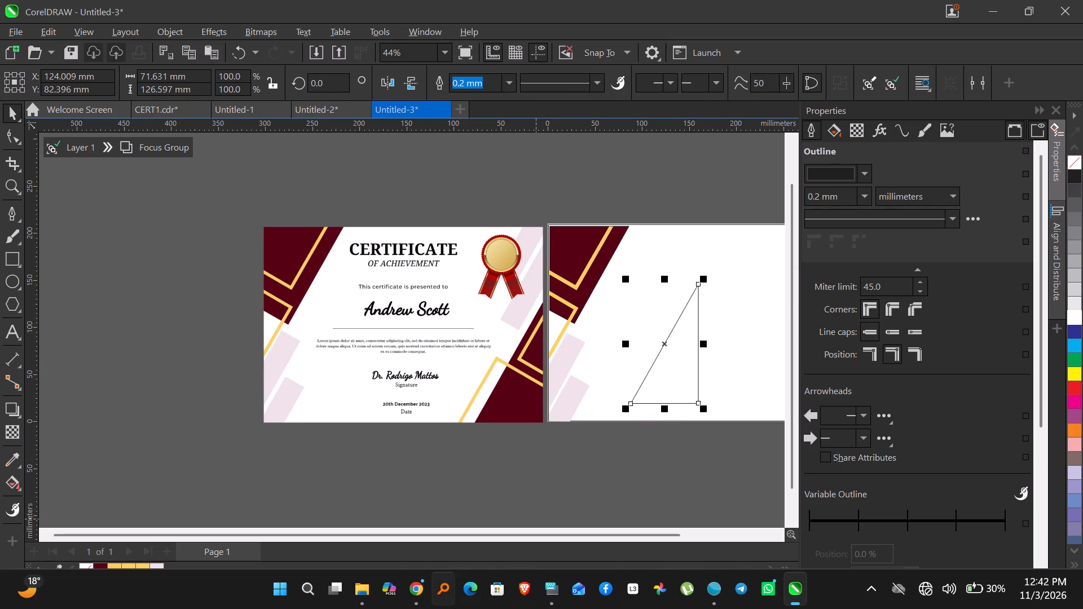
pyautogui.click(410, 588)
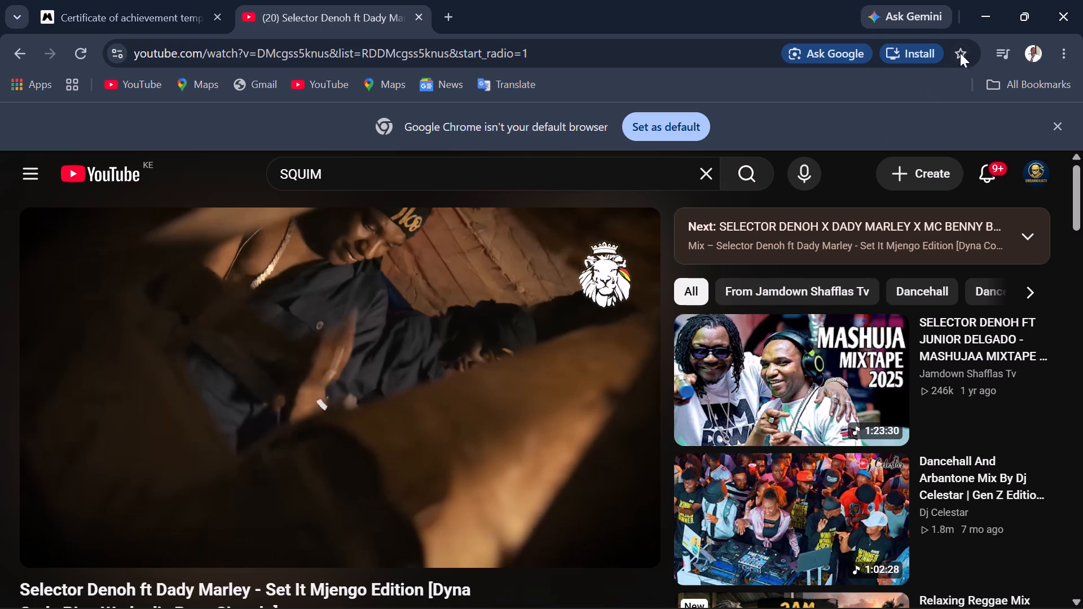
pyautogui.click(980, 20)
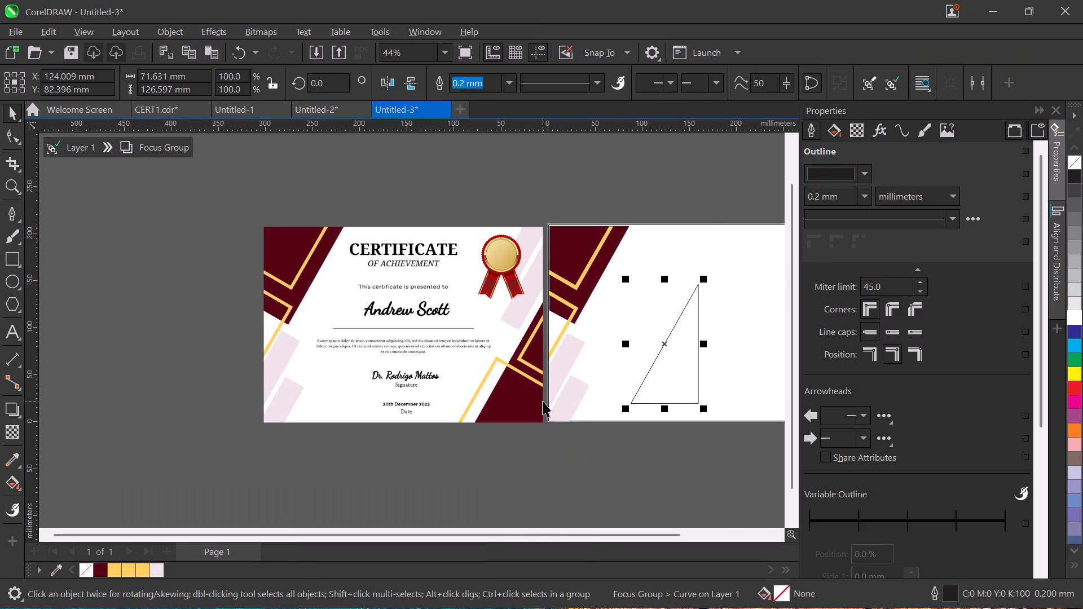
# Move the triangle outline into the page's bottom-right corner, centred at about X 260 mm, Y 66 mm.
pyautogui.keyDown('ctrl'); pyautogui.scroll(-3, 677, 380); pyautogui.keyUp('ctrl')
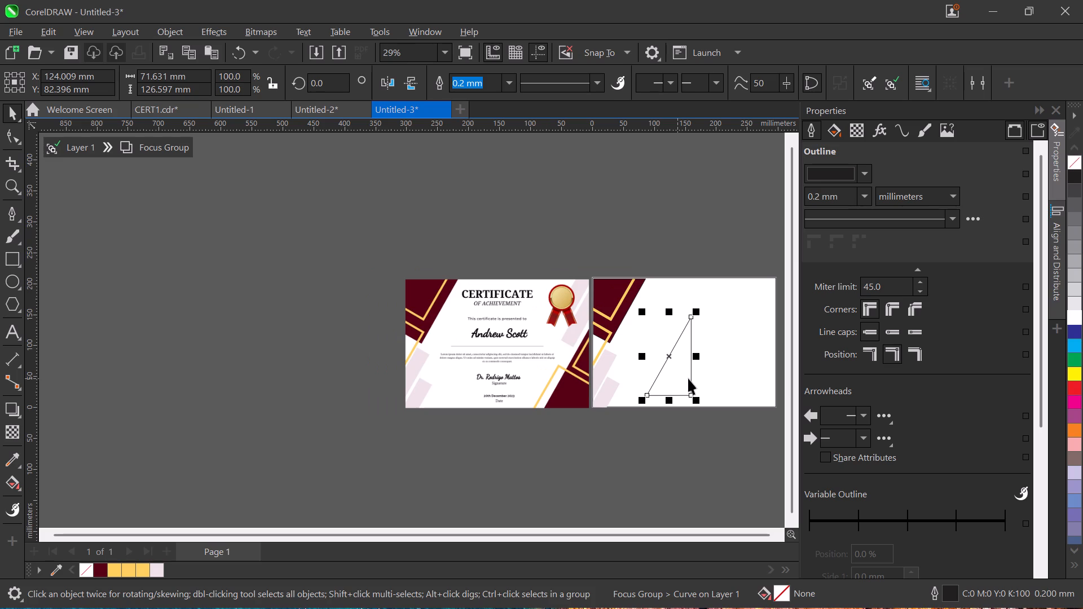
pyautogui.moveTo(670, 363); pyautogui.dragTo(717, 365)
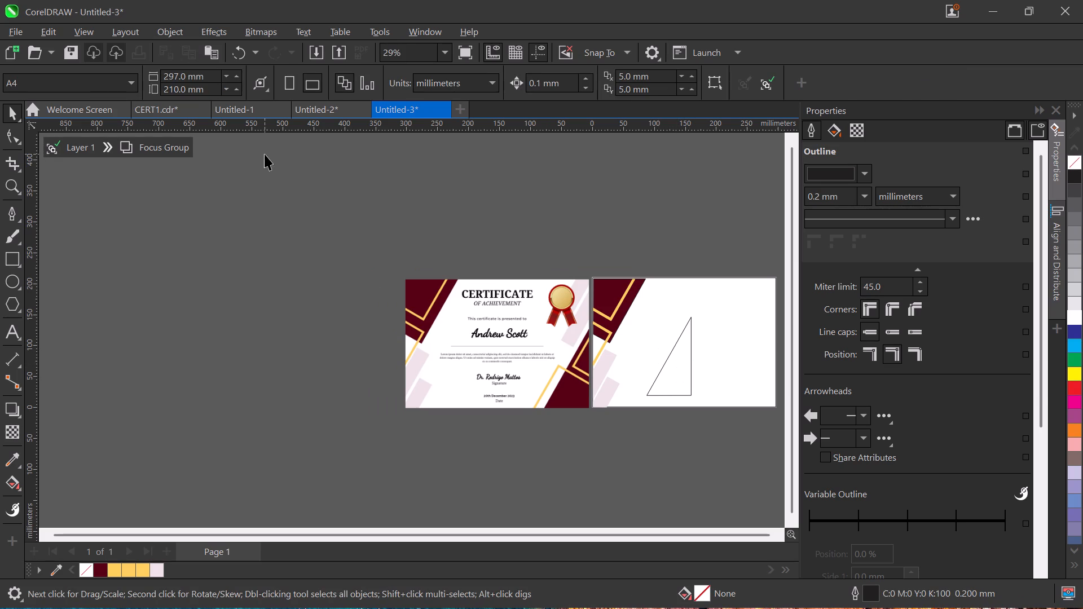
pyautogui.click(11, 109)
pyautogui.click(691, 392)
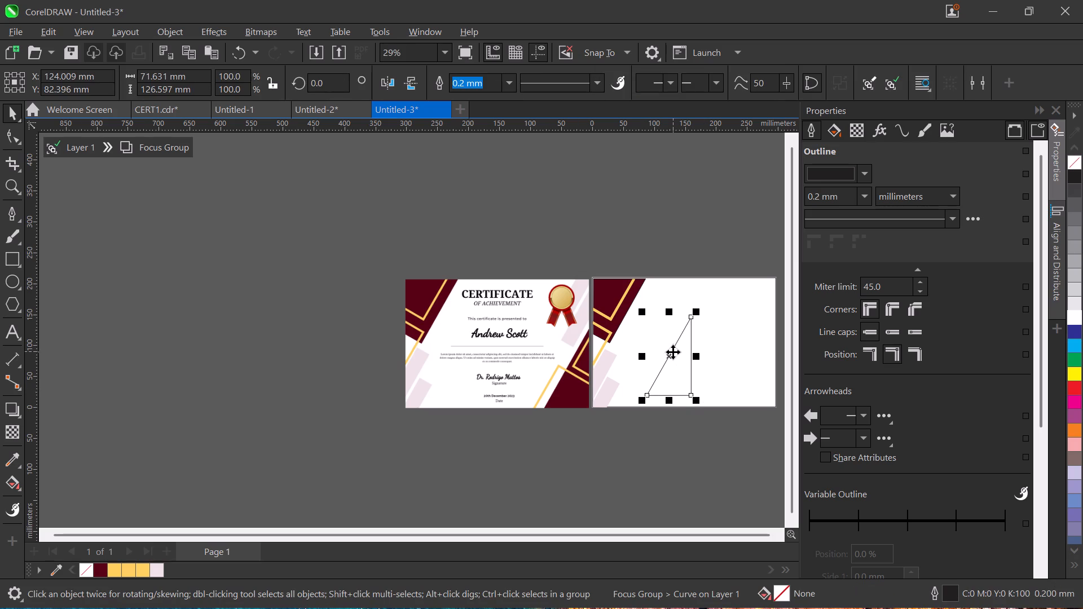
pyautogui.moveTo(670, 354); pyautogui.dragTo(741, 359)
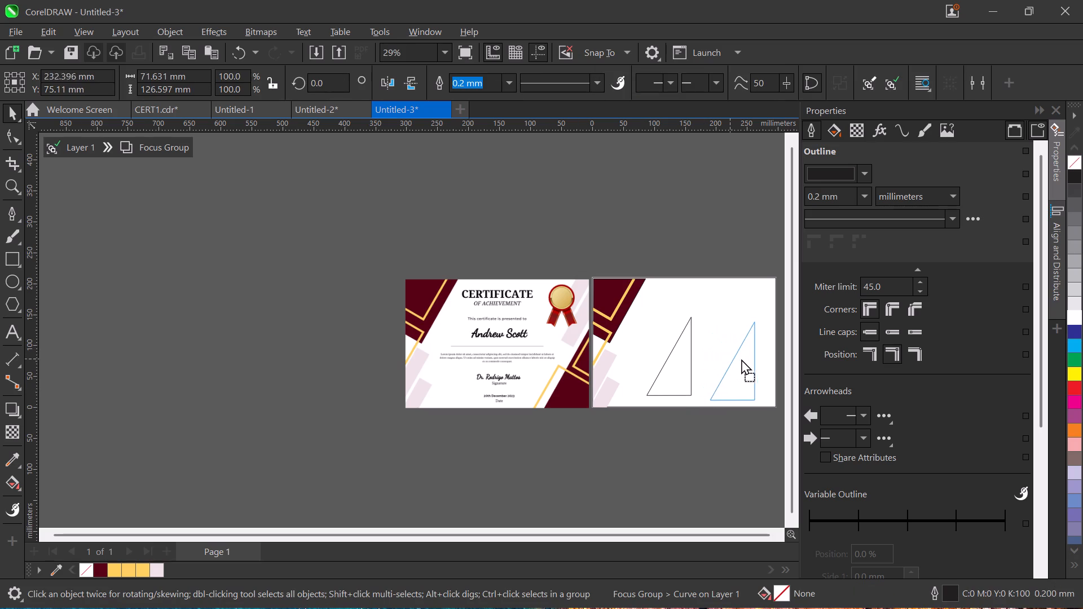
pyautogui.moveTo(741, 359); pyautogui.dragTo(755, 365)
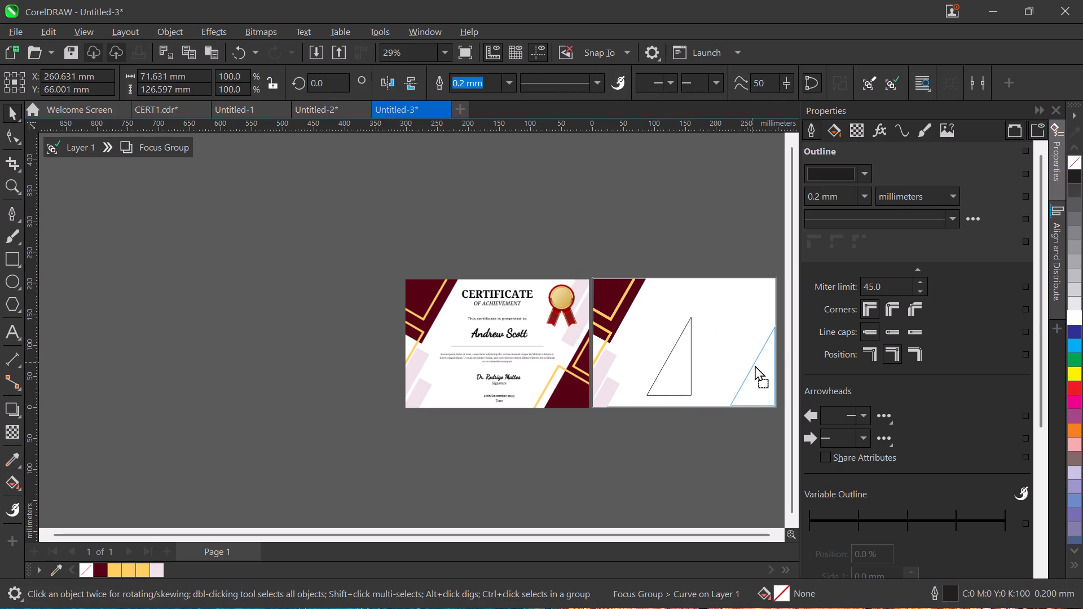
pyautogui.moveTo(755, 365); pyautogui.dragTo(755, 364)
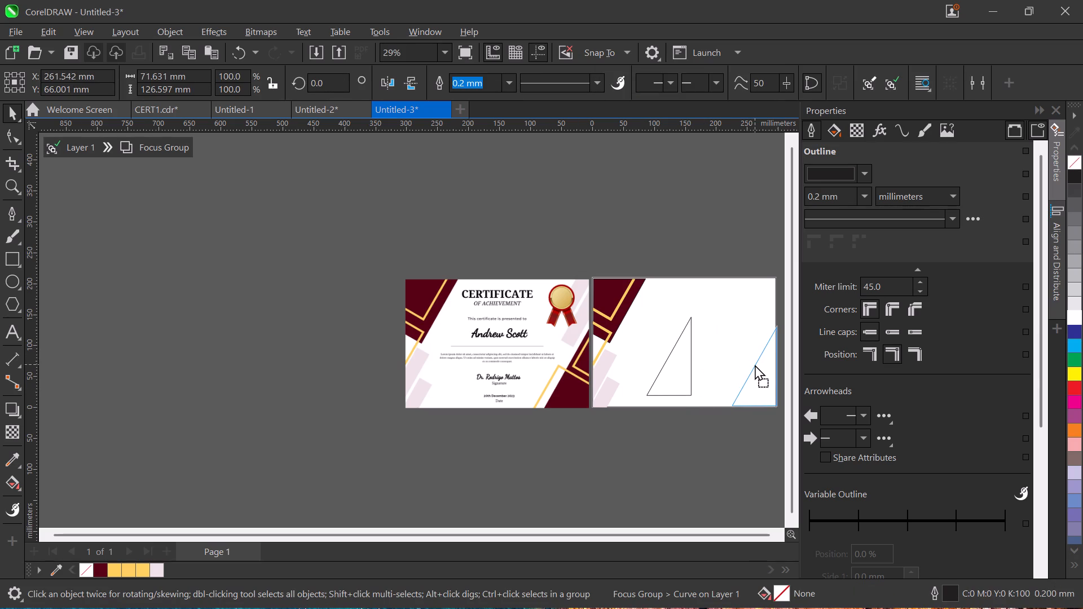
pyautogui.moveTo(755, 364); pyautogui.dragTo(754, 364)
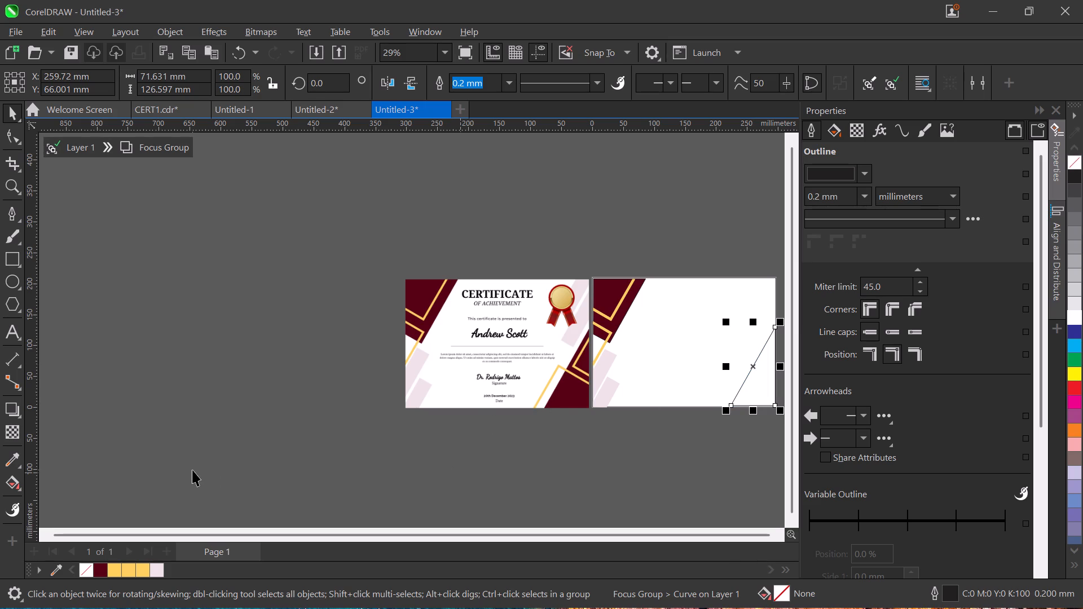
# Sample the certificate's maroon #560114, apply it to the traced triangle's fill and outline, and deselect the triangle.
pyautogui.click(11, 455)
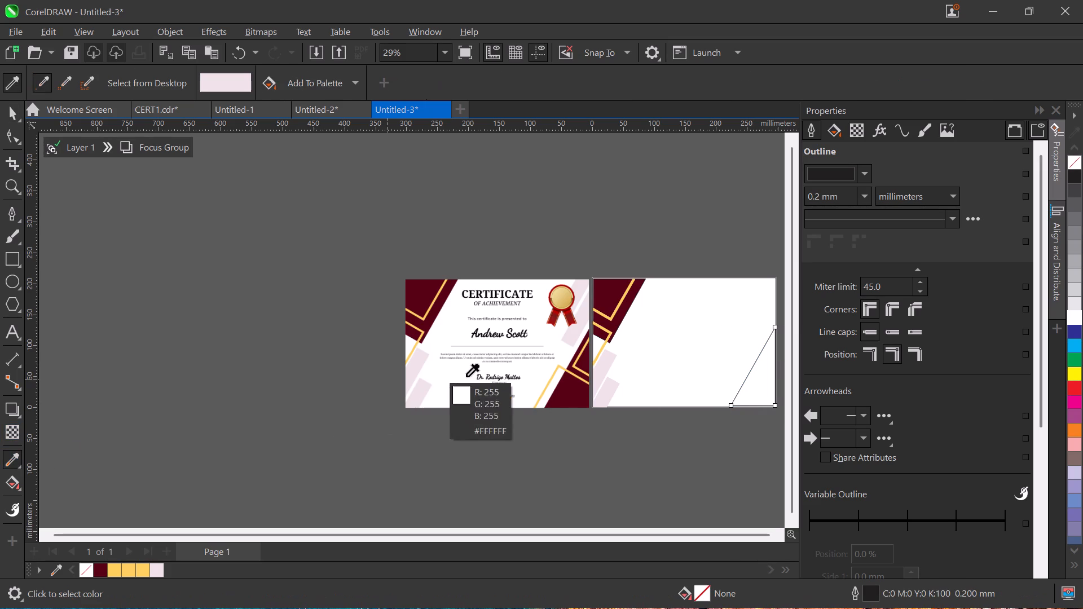
pyautogui.click(565, 388)
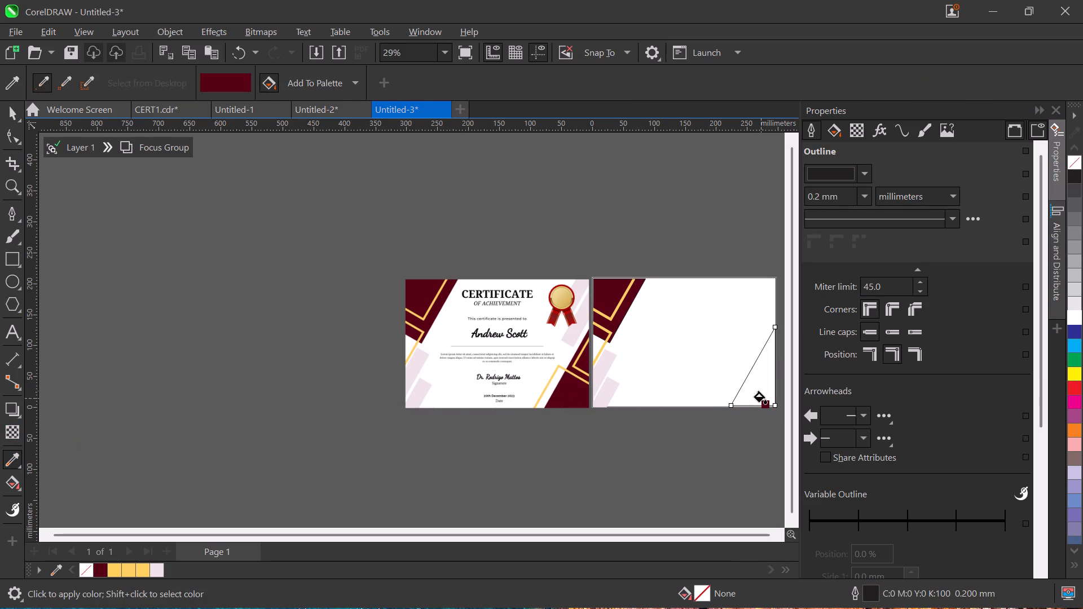
pyautogui.click(763, 387)
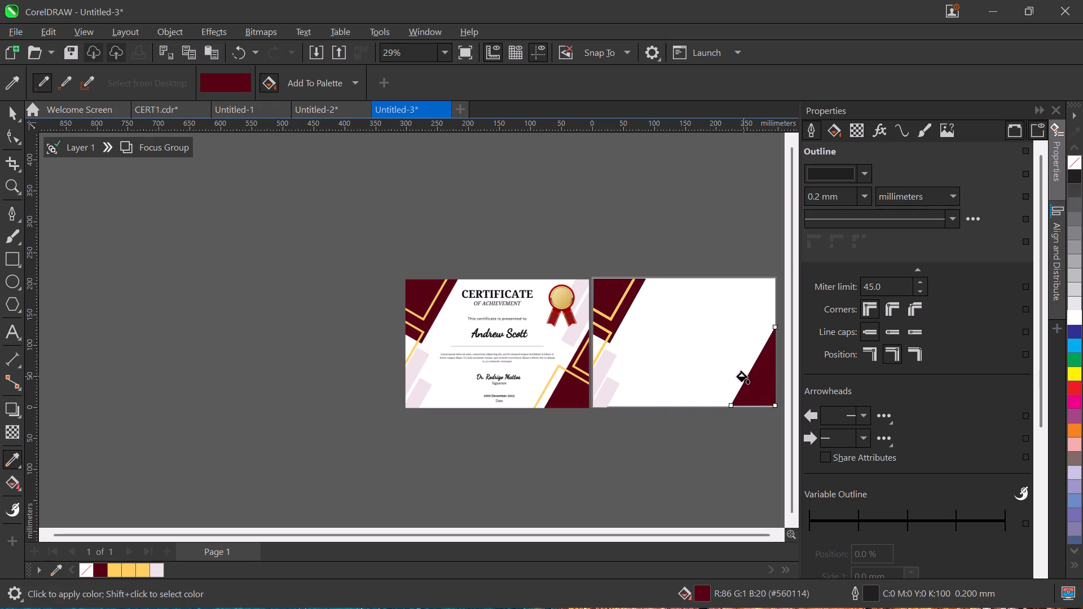
pyautogui.click(743, 379)
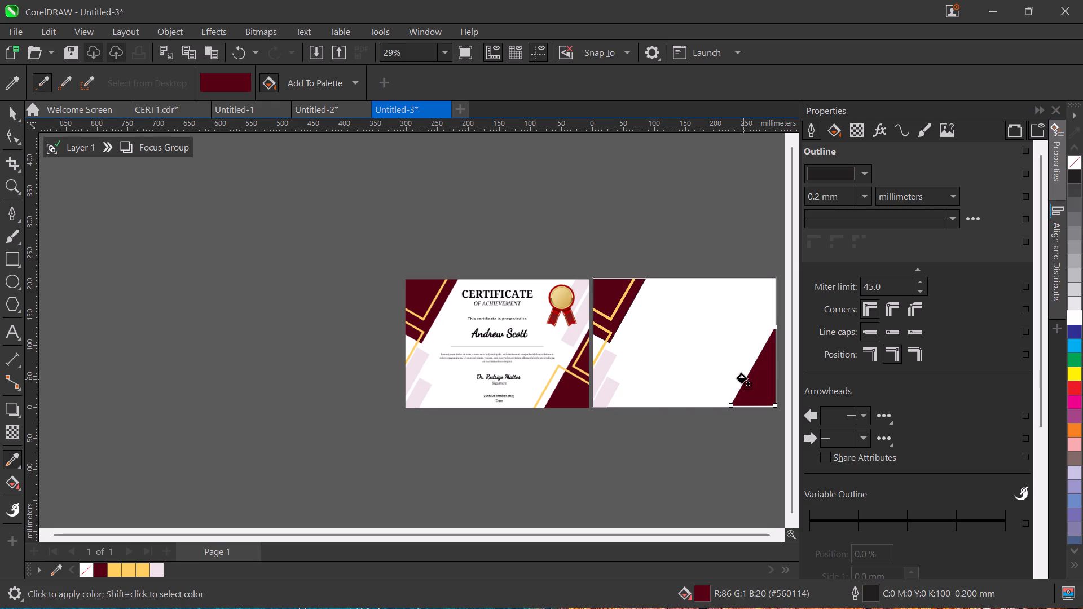
pyautogui.click(739, 379)
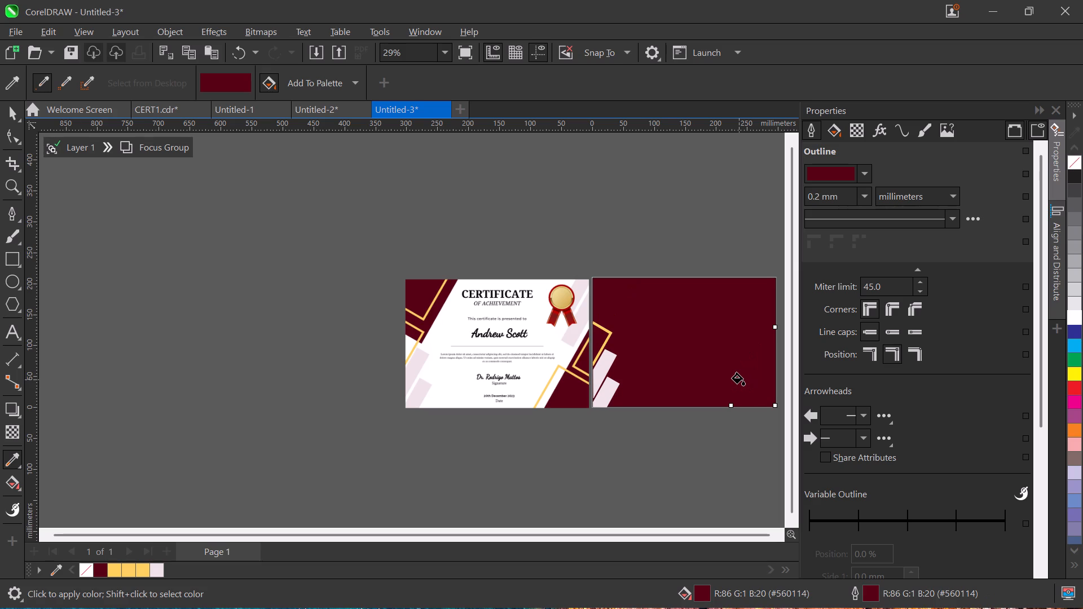
pyautogui.hotkey('ctrl', 'z')
pyautogui.click(756, 377)
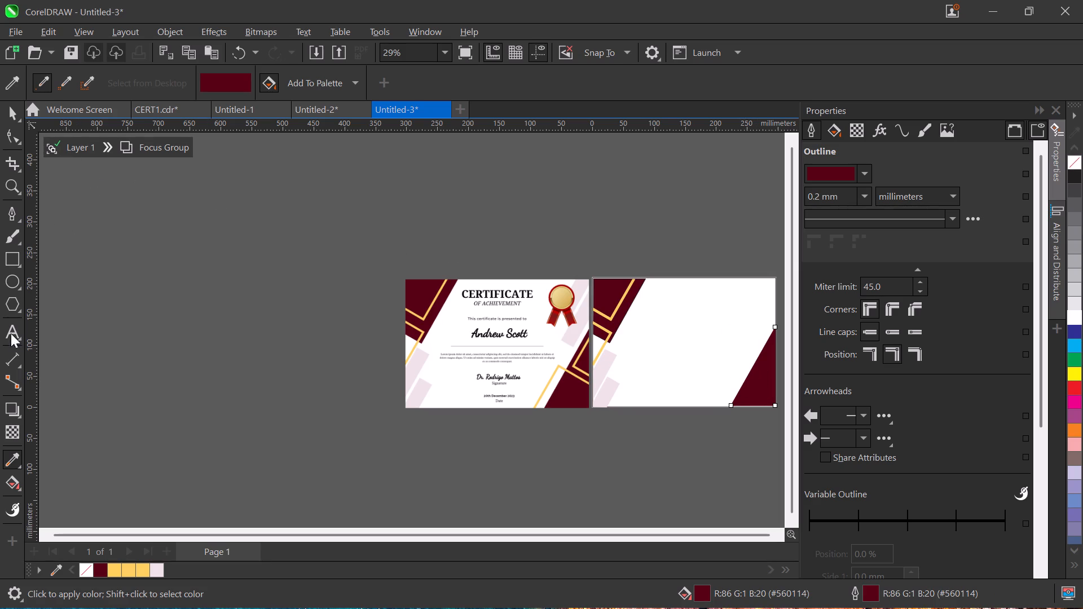
pyautogui.click(15, 121)
pyautogui.click(207, 354)
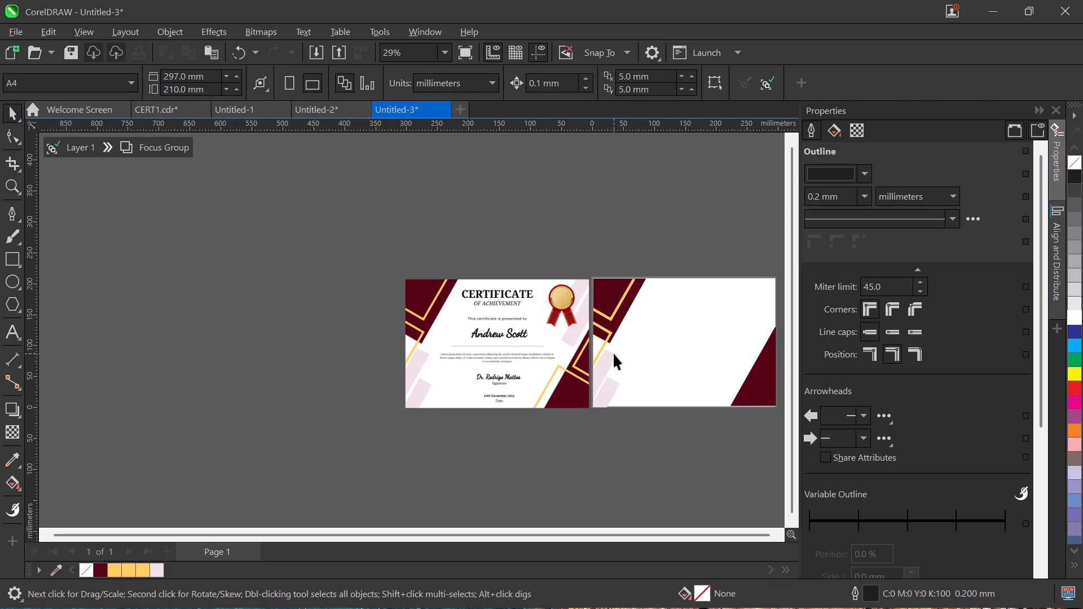
# Shift the maroon triangle about 1 mm right and 1.5 mm down to meet the page background's corner, and deselect it.
pyautogui.keyDown('ctrl'); pyautogui.scroll(-2, 614, 354); pyautogui.keyUp('ctrl')
pyautogui.keyDown('ctrl'); pyautogui.scroll(4, 710, 343); pyautogui.keyUp('ctrl')
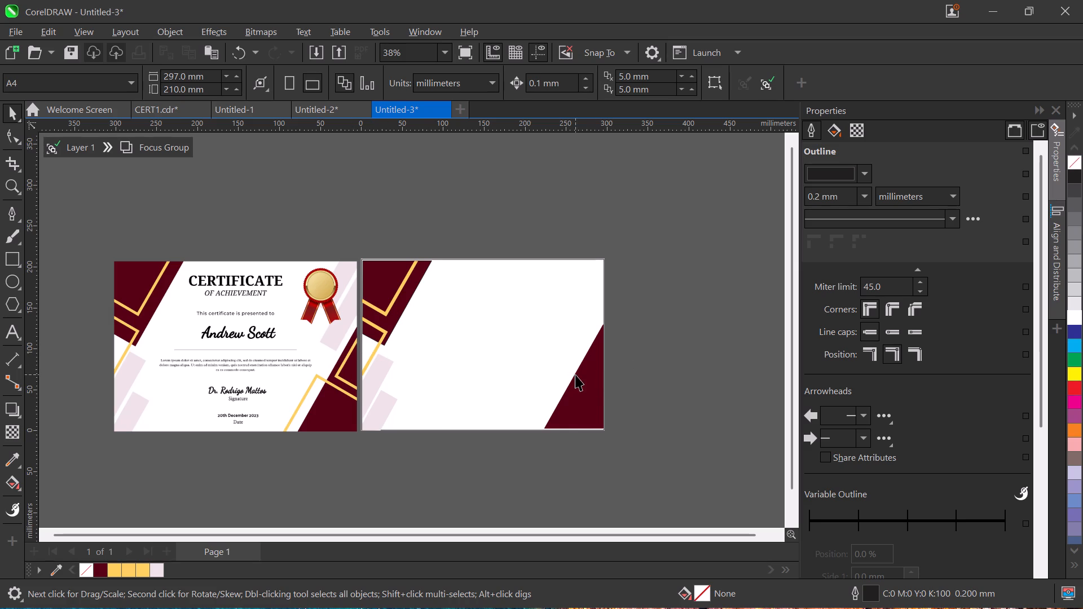
pyautogui.keyDown('ctrl'); pyautogui.scroll(6, 584, 394); pyautogui.keyUp('ctrl')
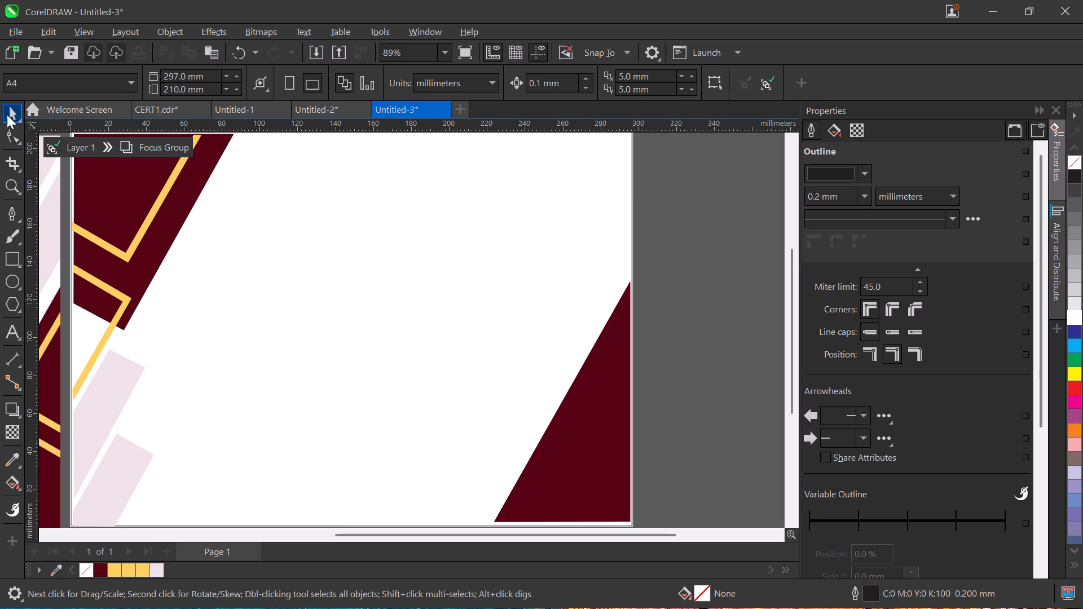
pyautogui.click(7, 114)
pyautogui.click(557, 467)
pyautogui.click(560, 401)
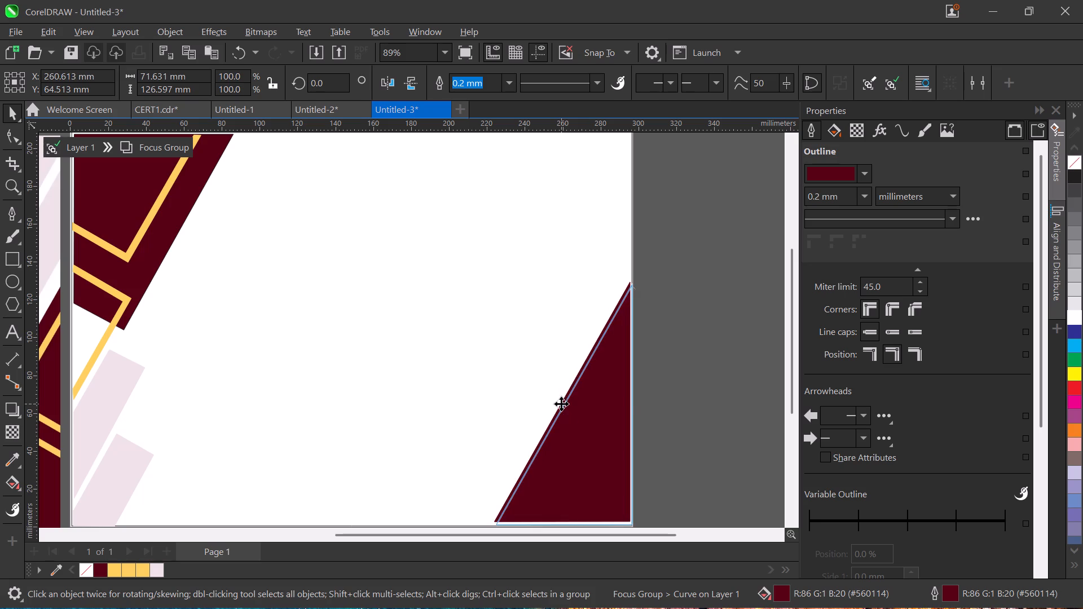
pyautogui.click(401, 370)
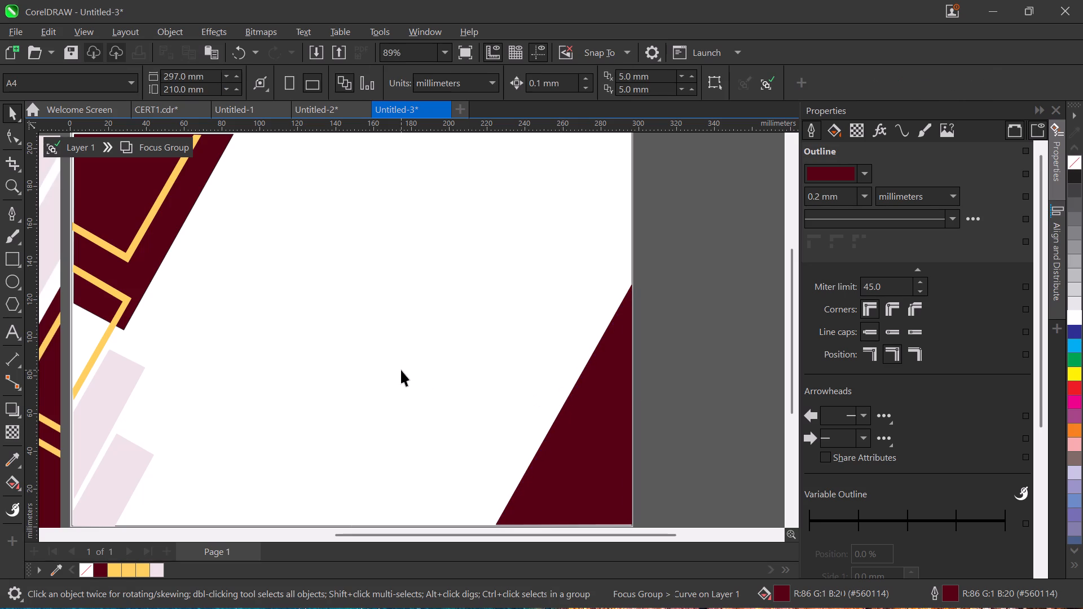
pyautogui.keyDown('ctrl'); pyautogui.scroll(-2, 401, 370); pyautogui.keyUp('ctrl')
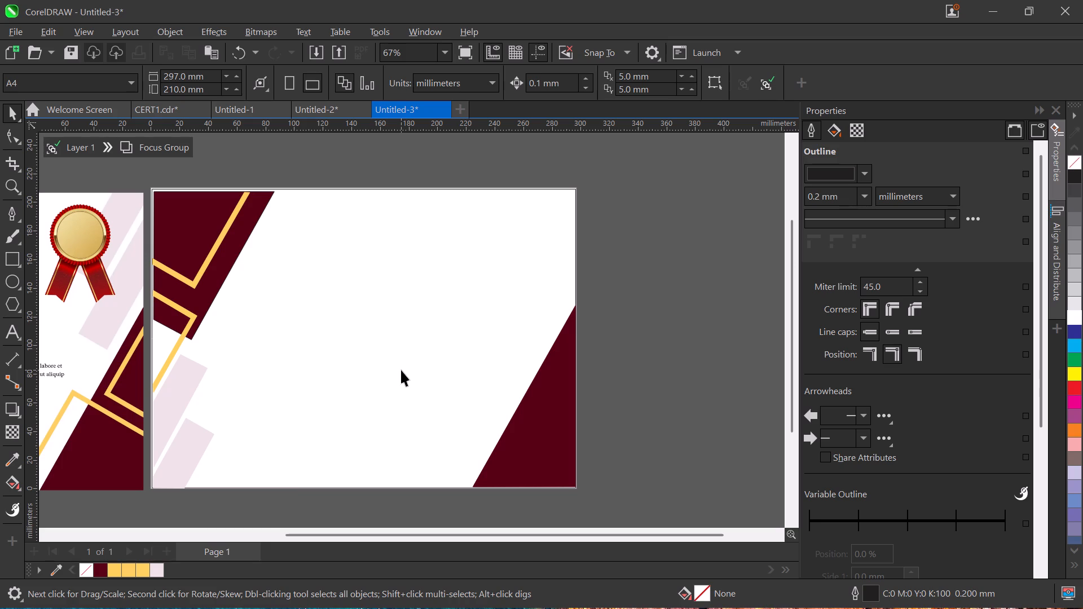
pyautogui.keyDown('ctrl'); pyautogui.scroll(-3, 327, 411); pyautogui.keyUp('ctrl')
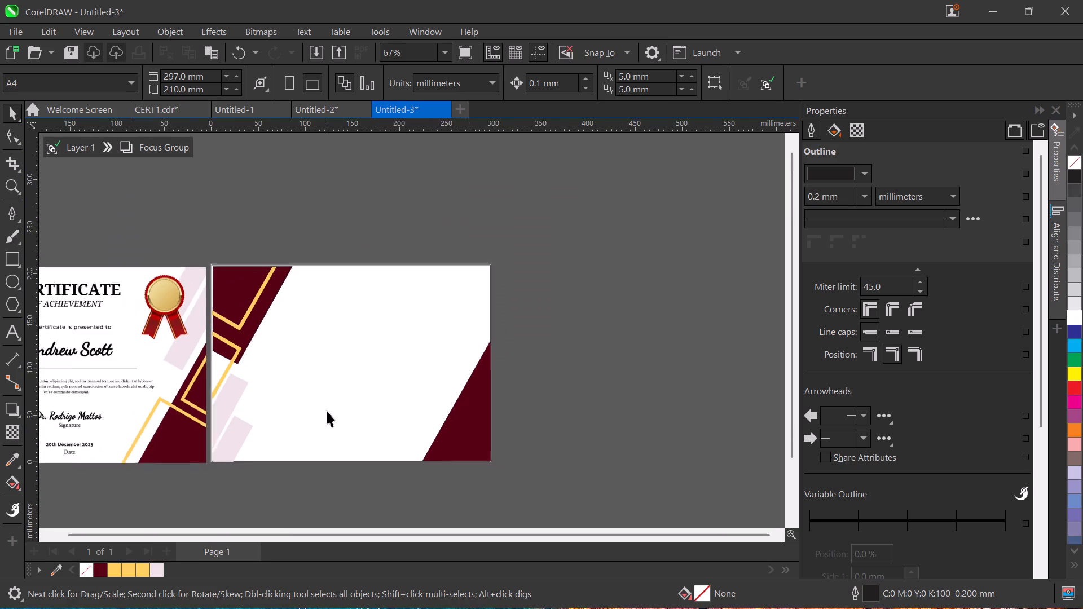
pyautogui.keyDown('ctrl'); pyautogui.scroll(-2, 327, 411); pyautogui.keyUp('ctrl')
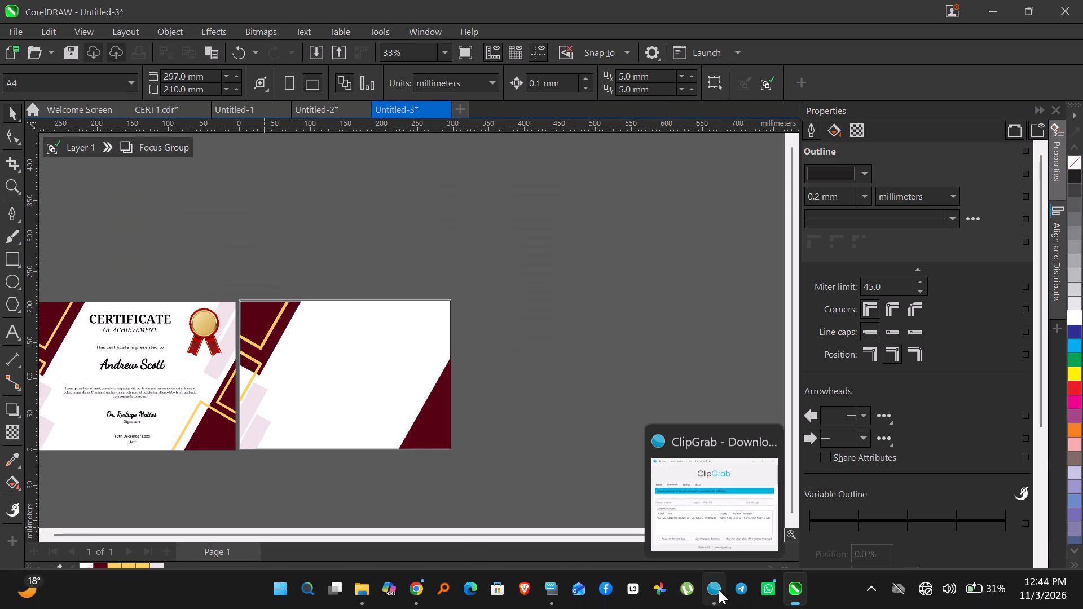
# Show the hidden background app icons in the Windows system tray.
pyautogui.click(866, 589)
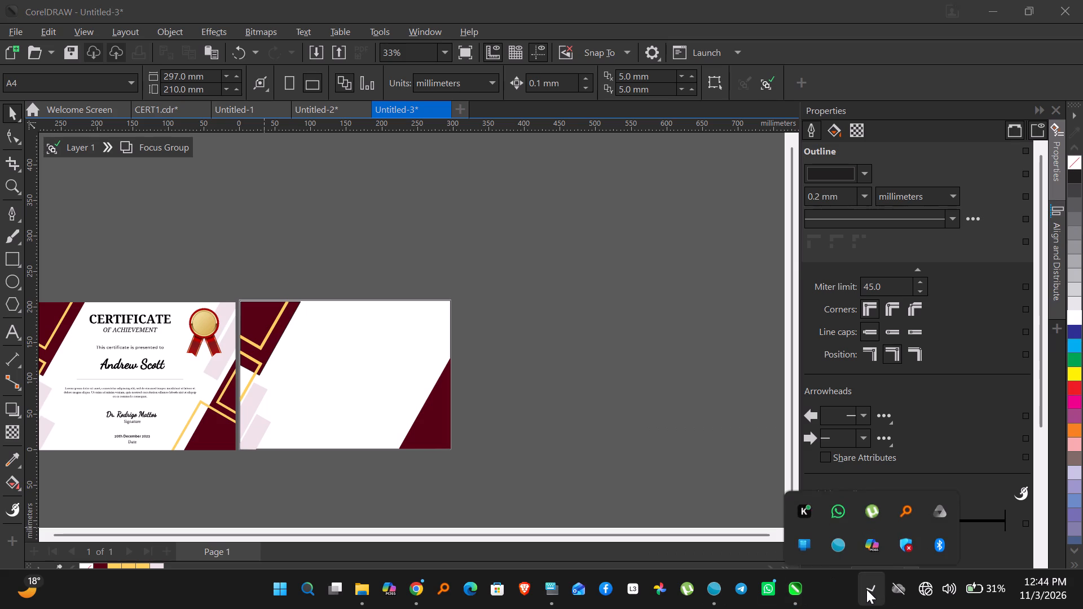
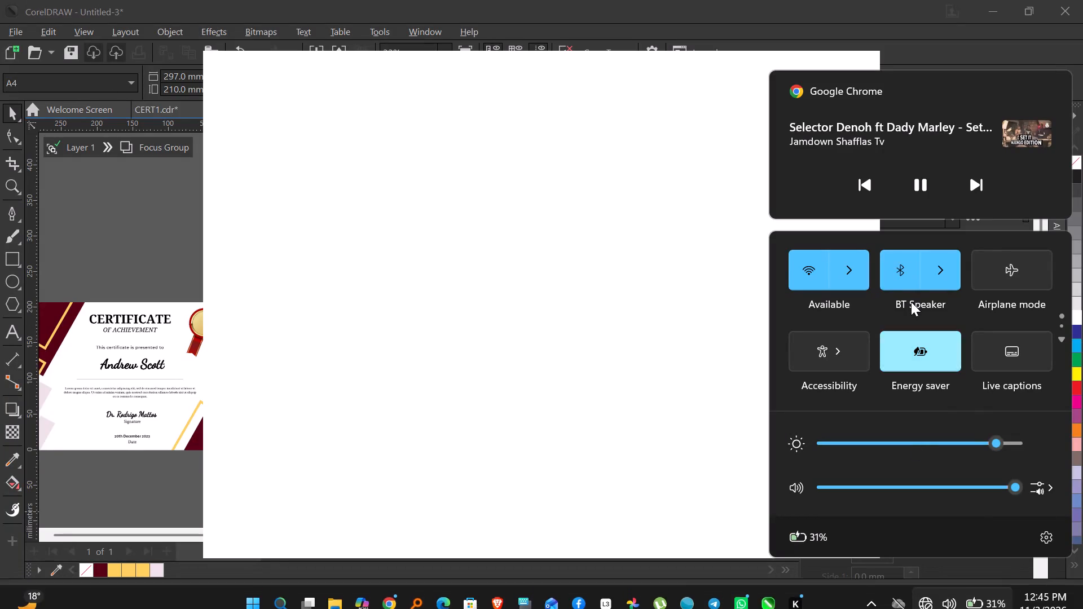
# Connect the computer to the open Wi-Fi network WIFI@10BOB from the system's available networks.
pyautogui.click(832, 256)
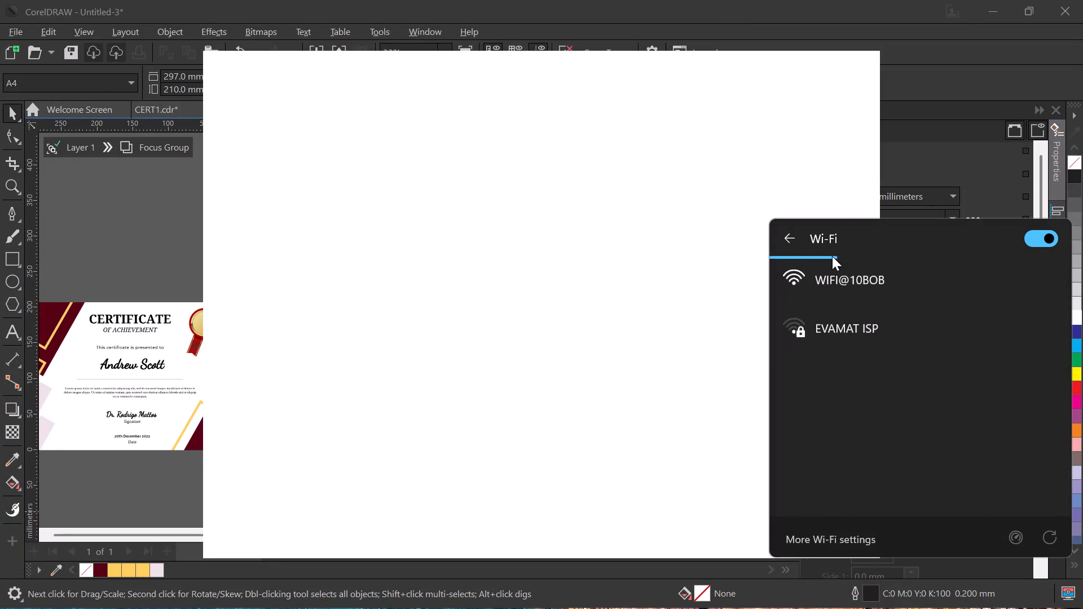
pyautogui.click(888, 285)
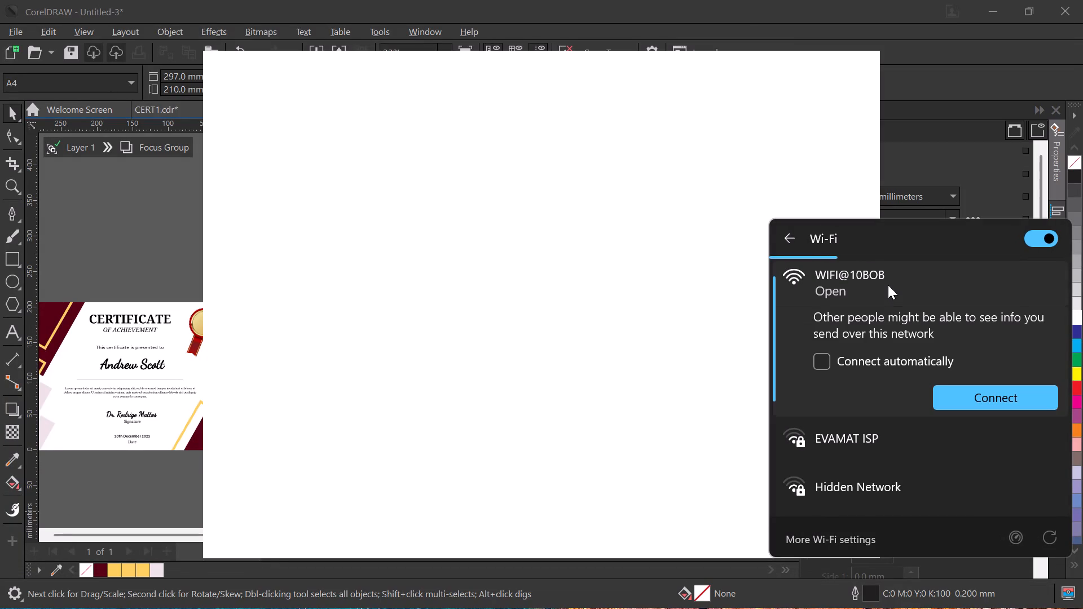
pyautogui.click(958, 400)
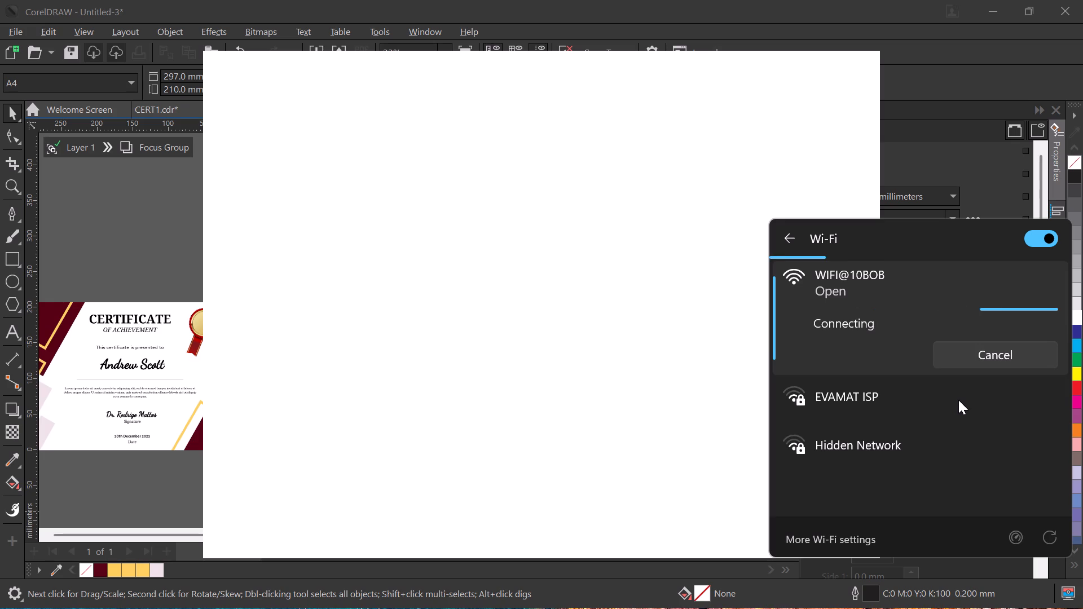
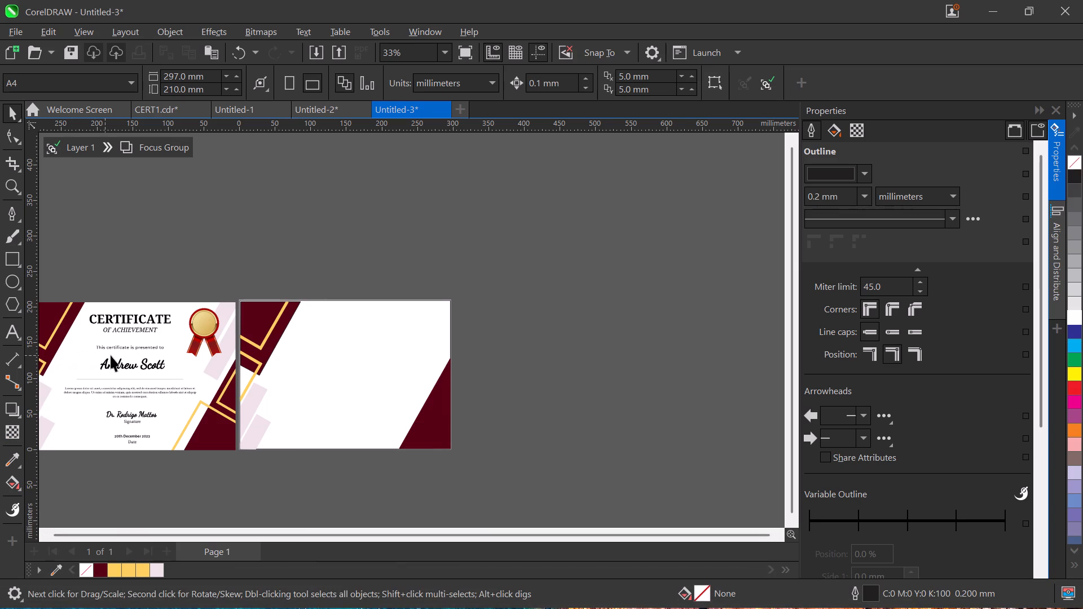
# Enter the nested group of the reference certificate to work on its contents in isolation.
pyautogui.click(111, 355)
pyautogui.moveTo(111, 355); pyautogui.dragTo(187, 342)
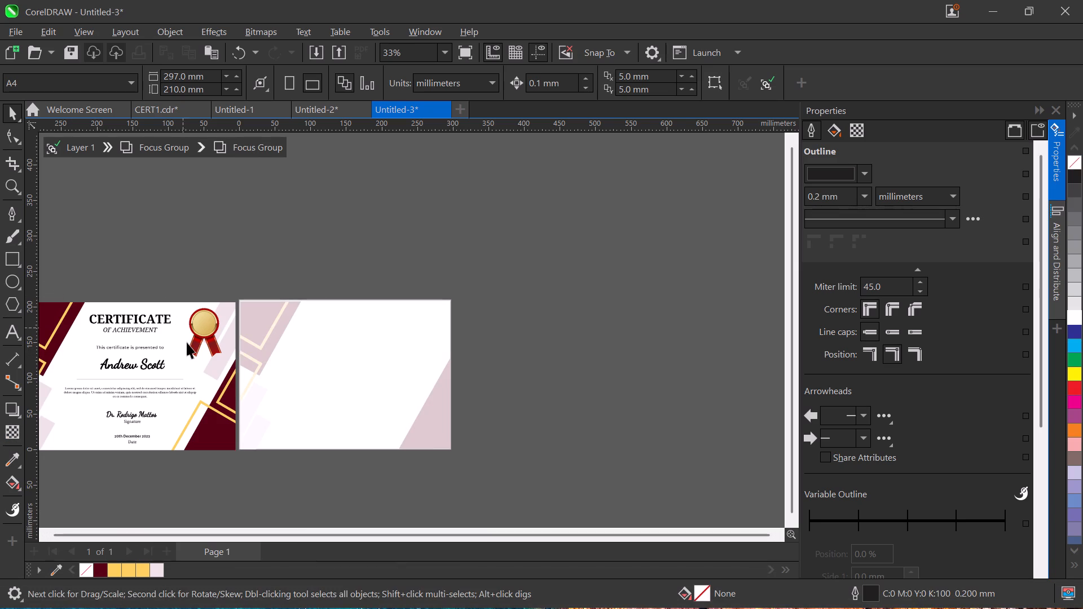
# Move the certificate reference image clear of the page, centred at about X -178 mm, Y 271 mm, and deselect it.
pyautogui.moveTo(187, 342); pyautogui.dragTo(181, 381)
pyautogui.click(181, 381)
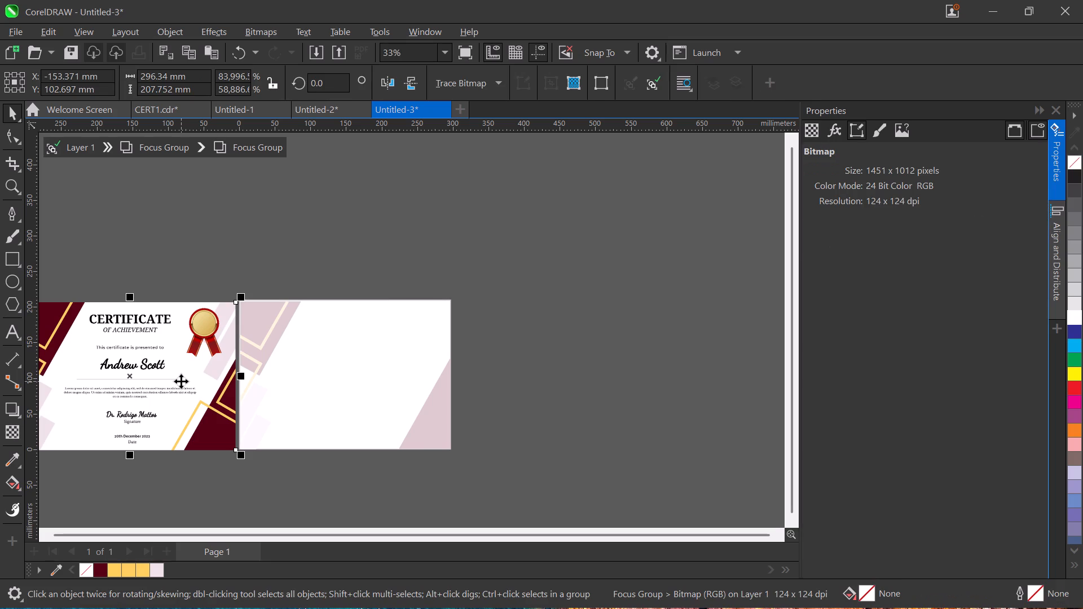
pyautogui.moveTo(181, 381); pyautogui.dragTo(164, 262)
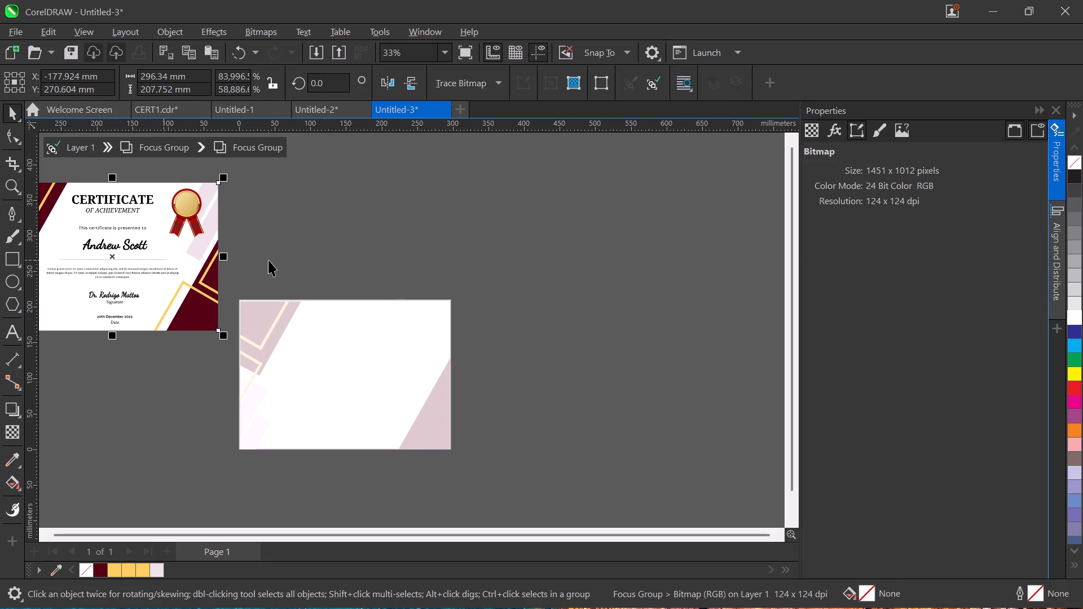
pyautogui.click(411, 380)
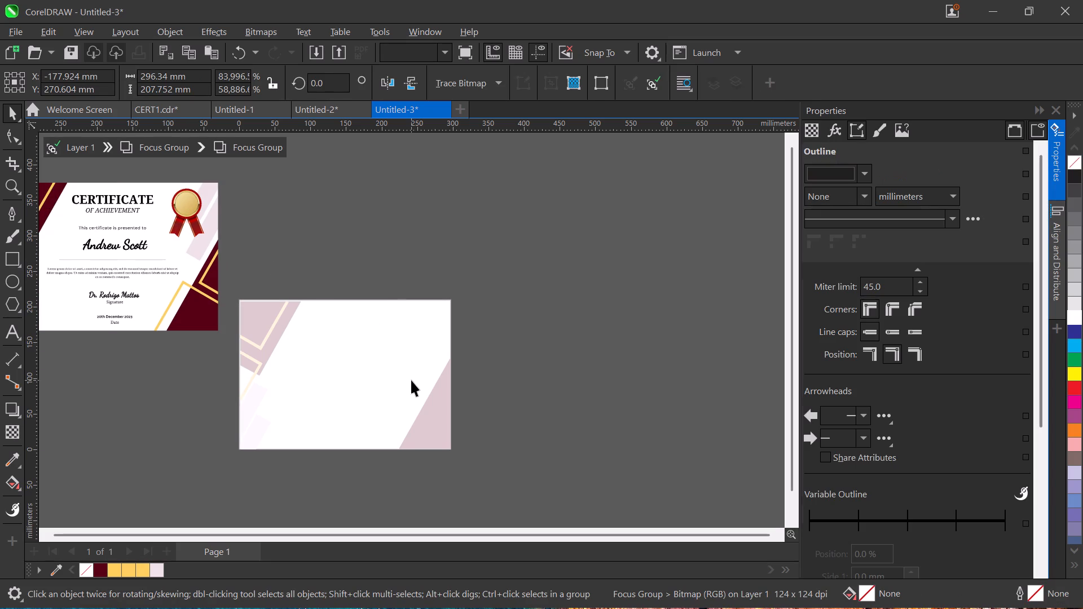
# Leave the nested focus groups to return to editing the whole layer.
pyautogui.click(377, 362)
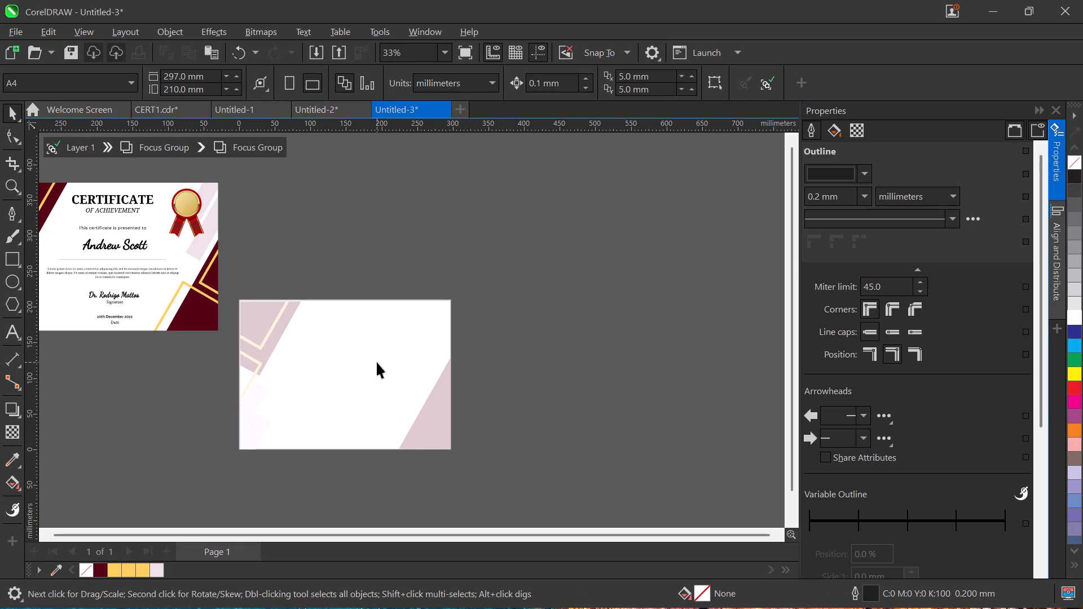
pyautogui.doubleClick(374, 351)
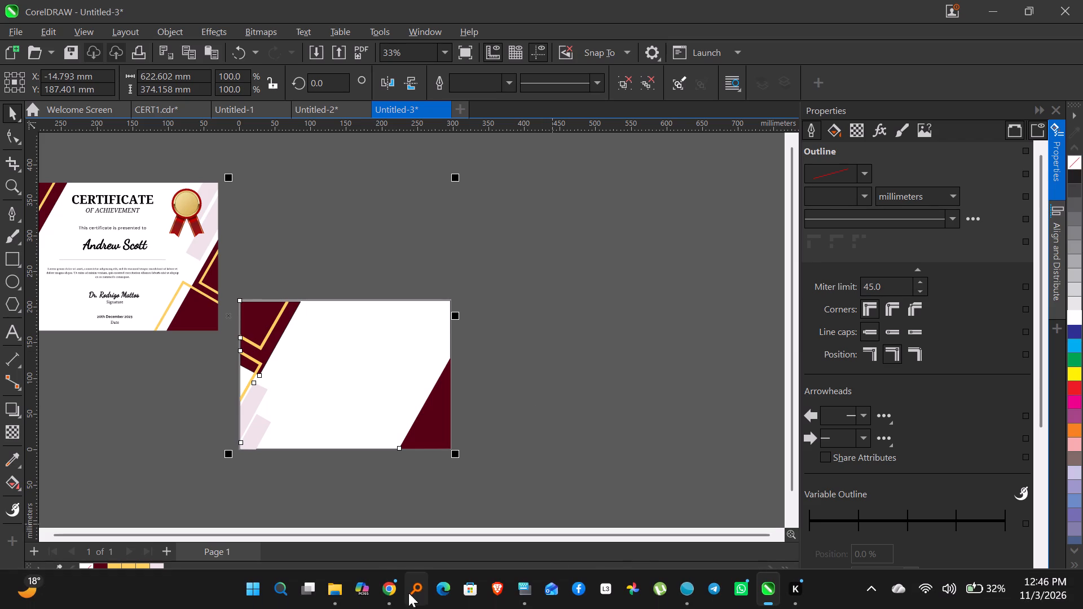
# Switch to Google Chrome and open YouTube in a new tab, ready for a search.
pyautogui.click(390, 592)
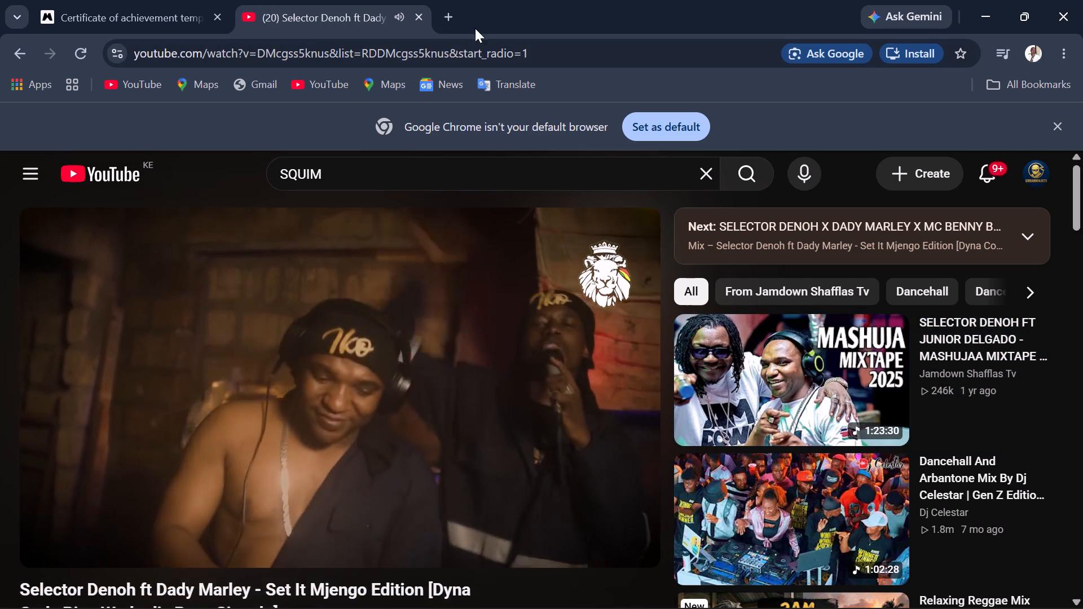
pyautogui.click(443, 10)
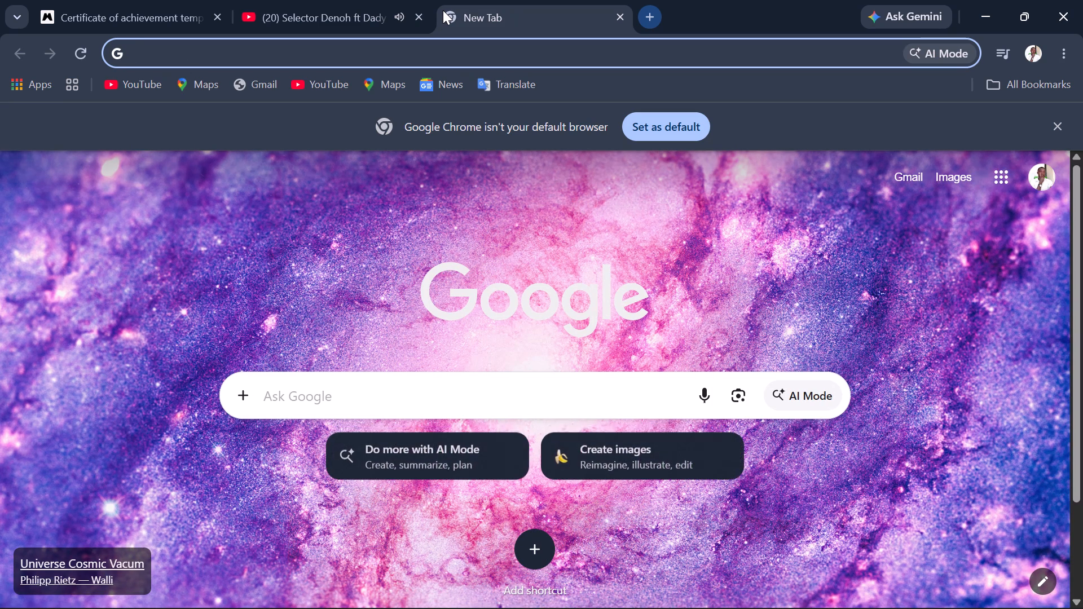
pyautogui.click(309, 94)
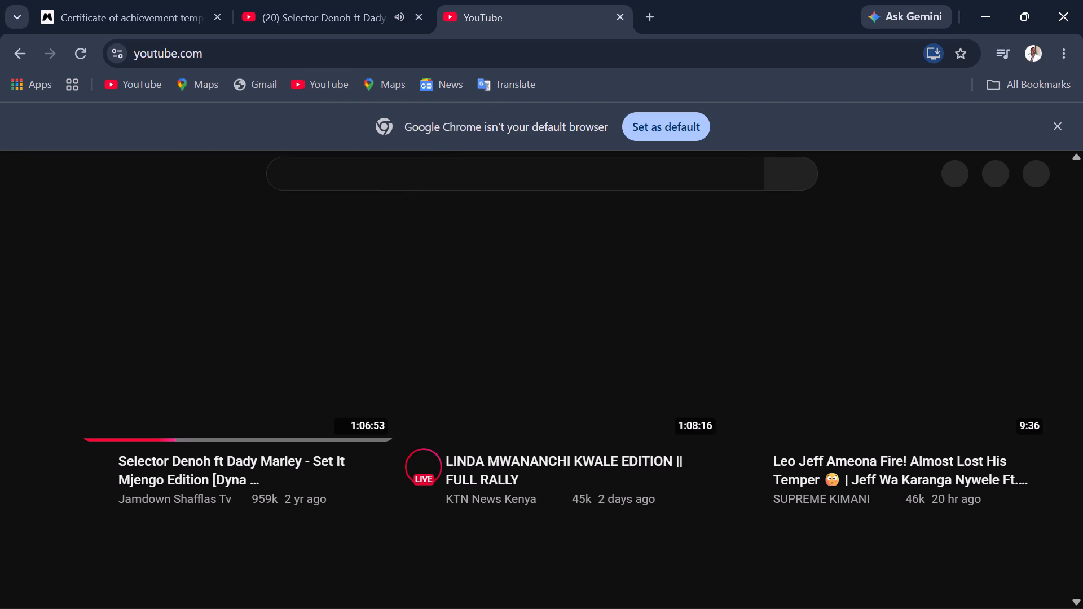
pyautogui.click(408, 174)
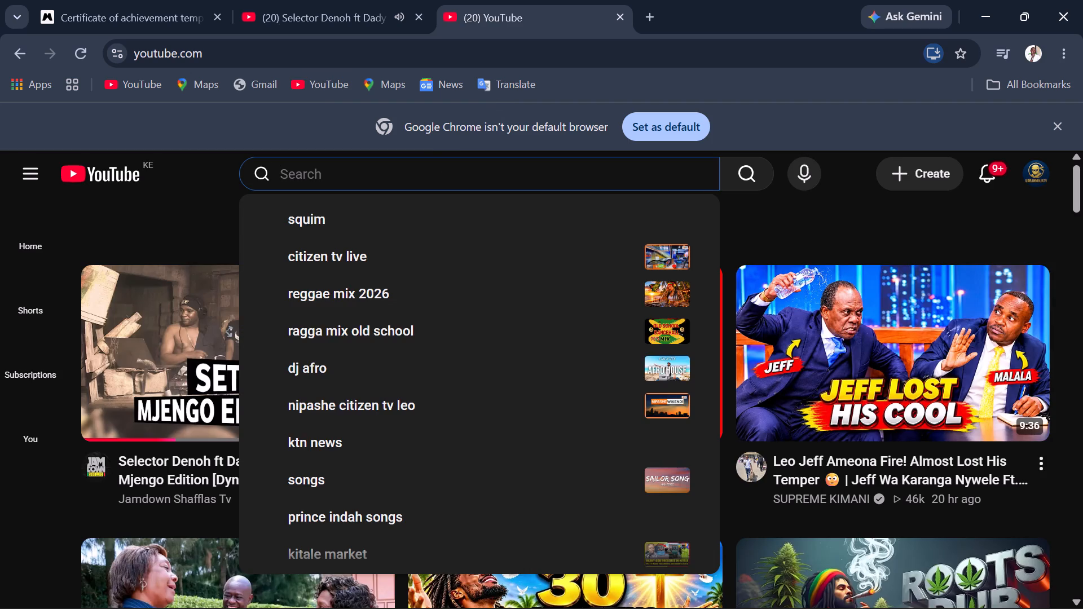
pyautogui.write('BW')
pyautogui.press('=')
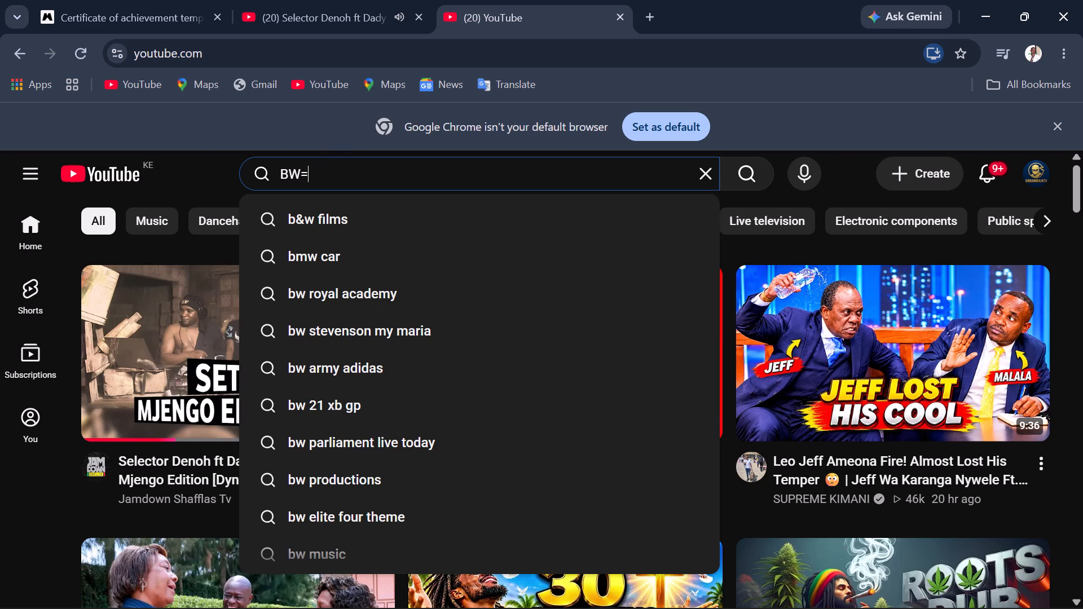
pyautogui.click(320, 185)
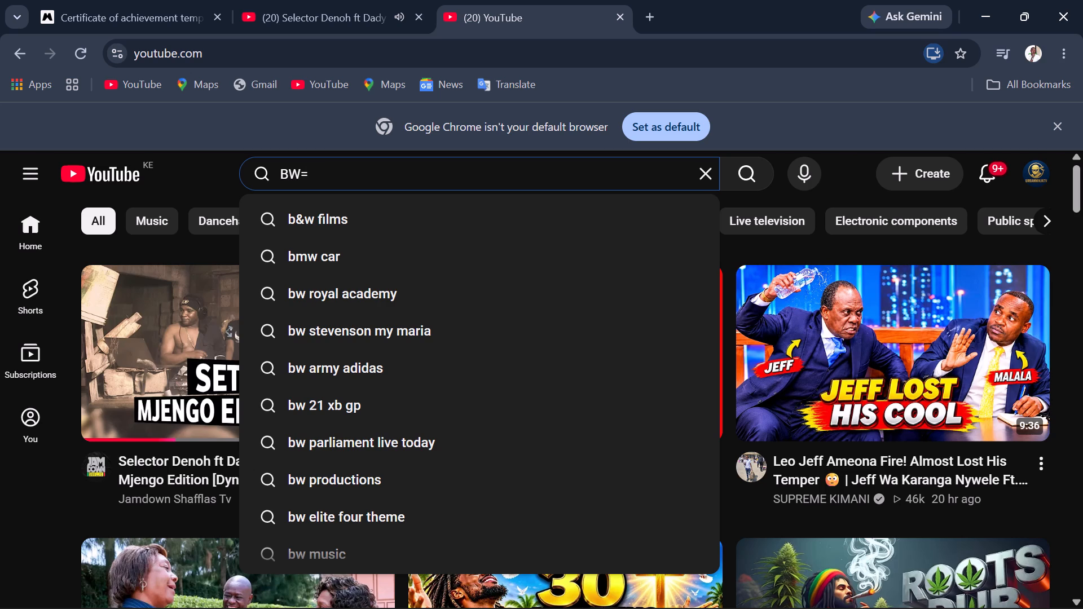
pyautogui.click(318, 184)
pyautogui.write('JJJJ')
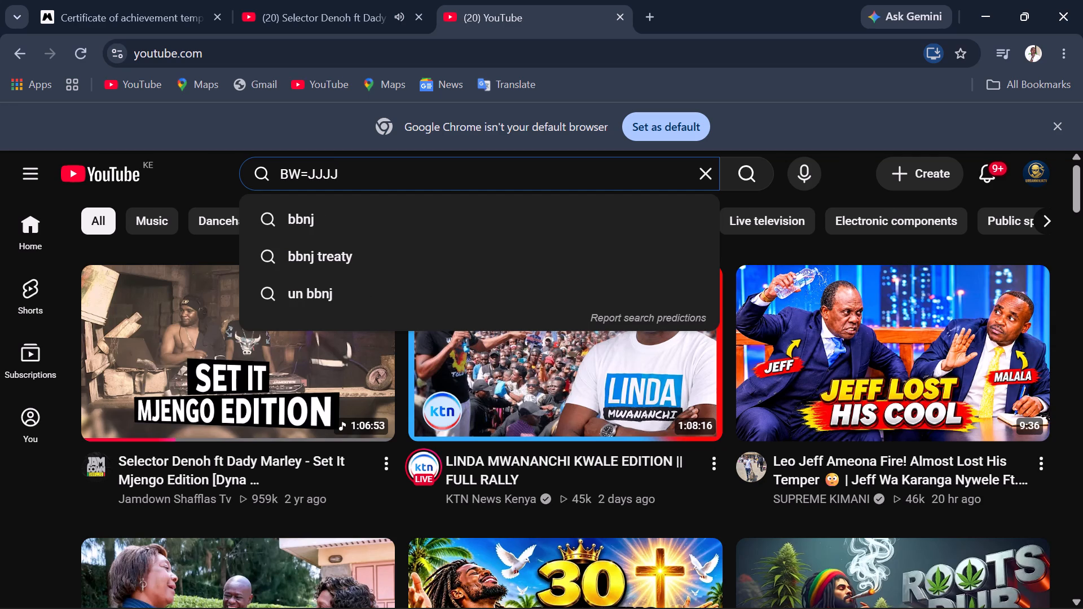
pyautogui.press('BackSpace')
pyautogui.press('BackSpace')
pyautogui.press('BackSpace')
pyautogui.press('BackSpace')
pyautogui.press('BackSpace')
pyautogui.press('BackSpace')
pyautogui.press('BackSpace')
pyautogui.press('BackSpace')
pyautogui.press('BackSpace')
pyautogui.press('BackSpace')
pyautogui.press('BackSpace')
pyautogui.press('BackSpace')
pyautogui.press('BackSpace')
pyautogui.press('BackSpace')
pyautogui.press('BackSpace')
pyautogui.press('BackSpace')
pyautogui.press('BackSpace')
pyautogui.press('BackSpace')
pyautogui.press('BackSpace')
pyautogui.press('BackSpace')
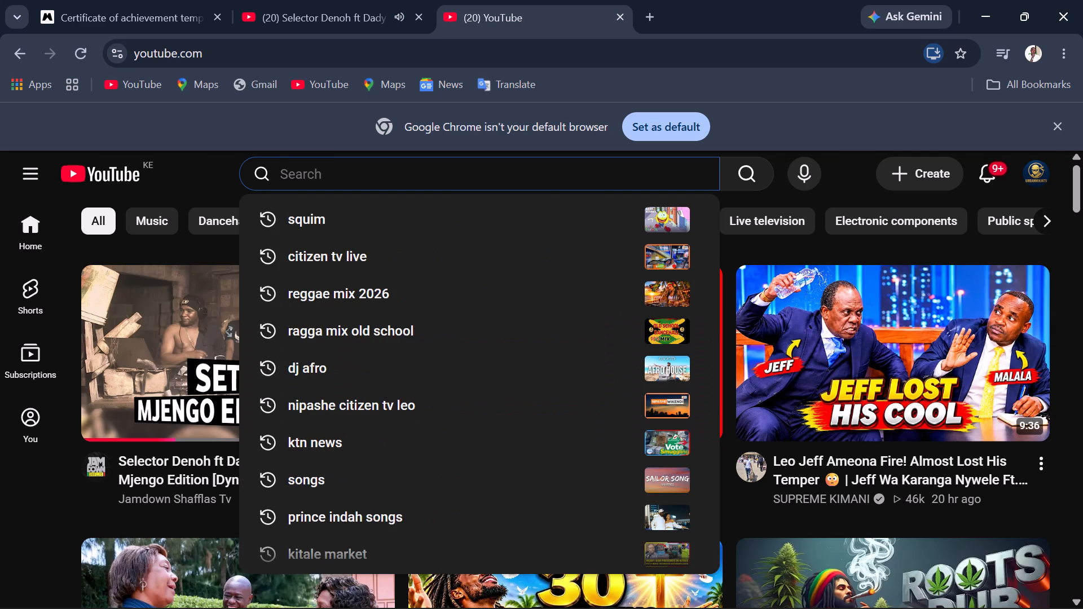
# Search YouTube for "benny bwoy" using the suggested query.
pyautogui.write('BENNY')
pyautogui.press('space')
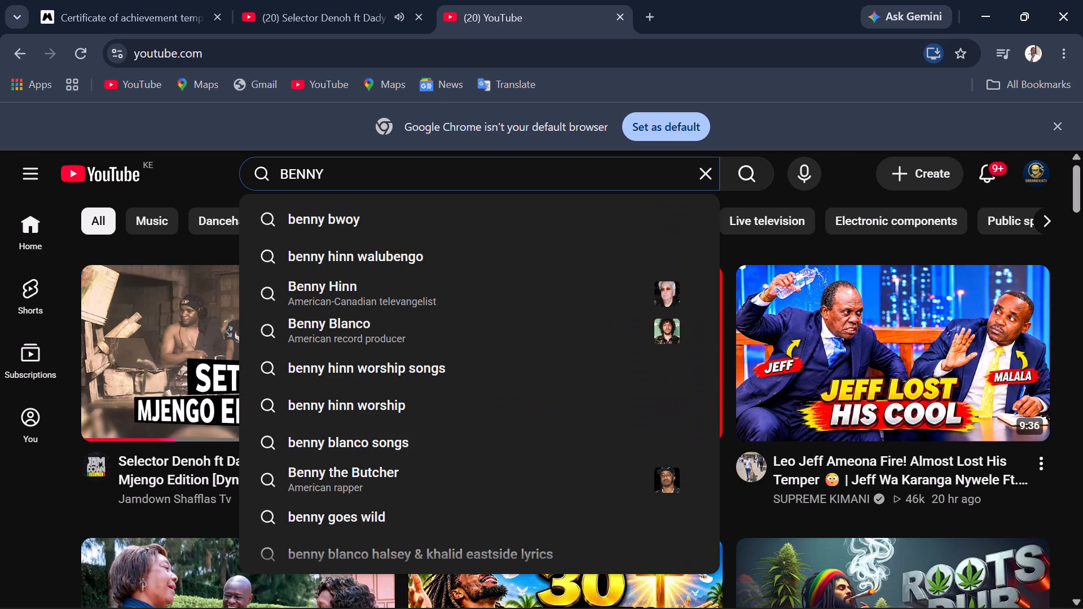
pyautogui.click(332, 220)
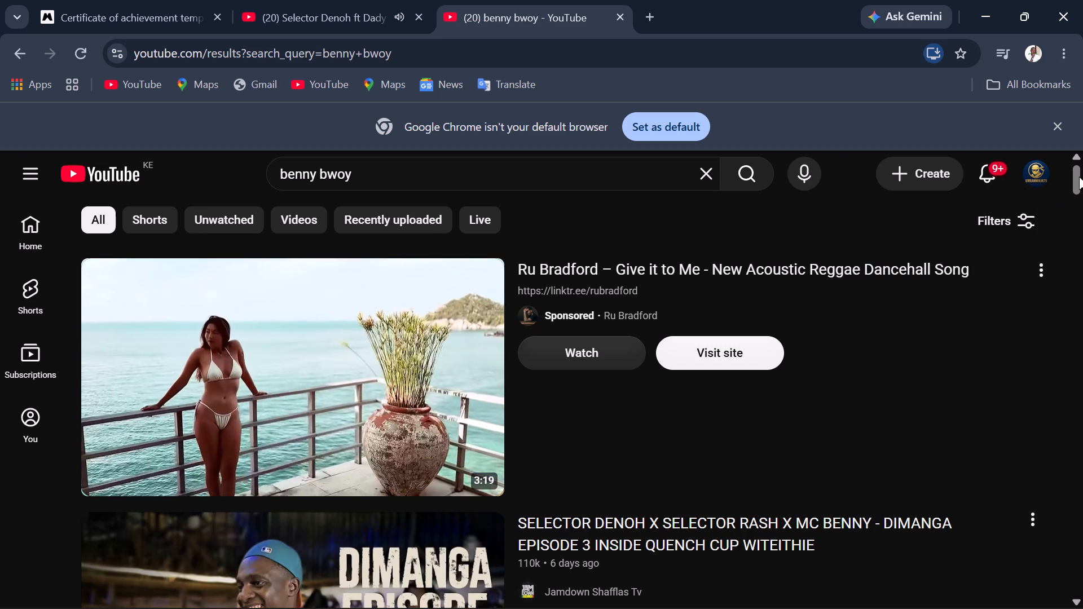
# Find and open the video "SELECTOR DENOH FT MC BENNY BWOY - REGGAE MASSACRE EP 1" from the search results.
pyautogui.moveTo(1079, 176); pyautogui.dragTo(1079, 187)
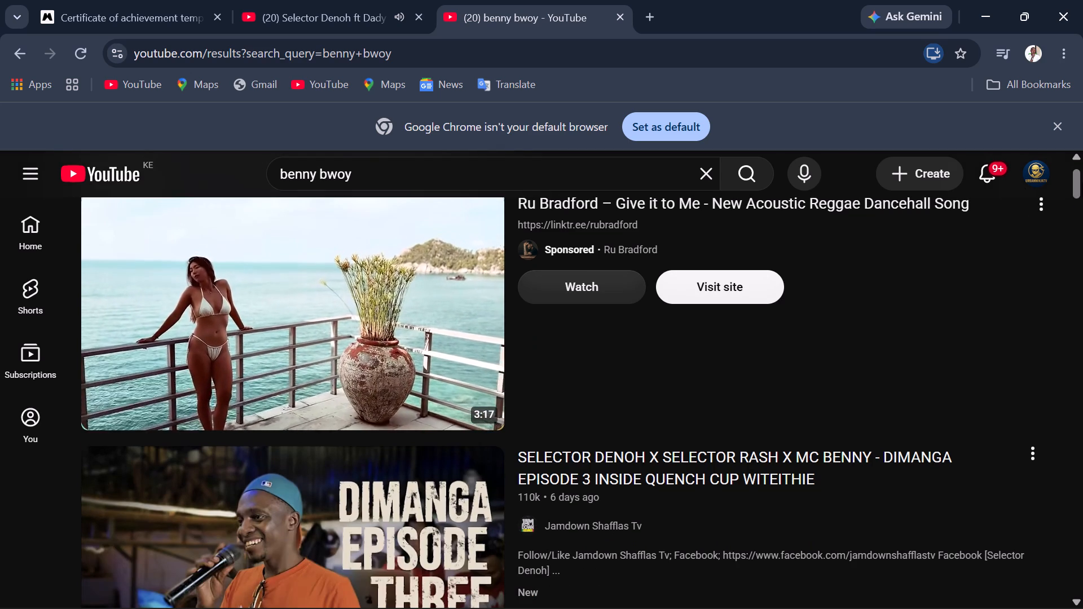
pyautogui.moveTo(1076, 186); pyautogui.dragTo(1076, 191)
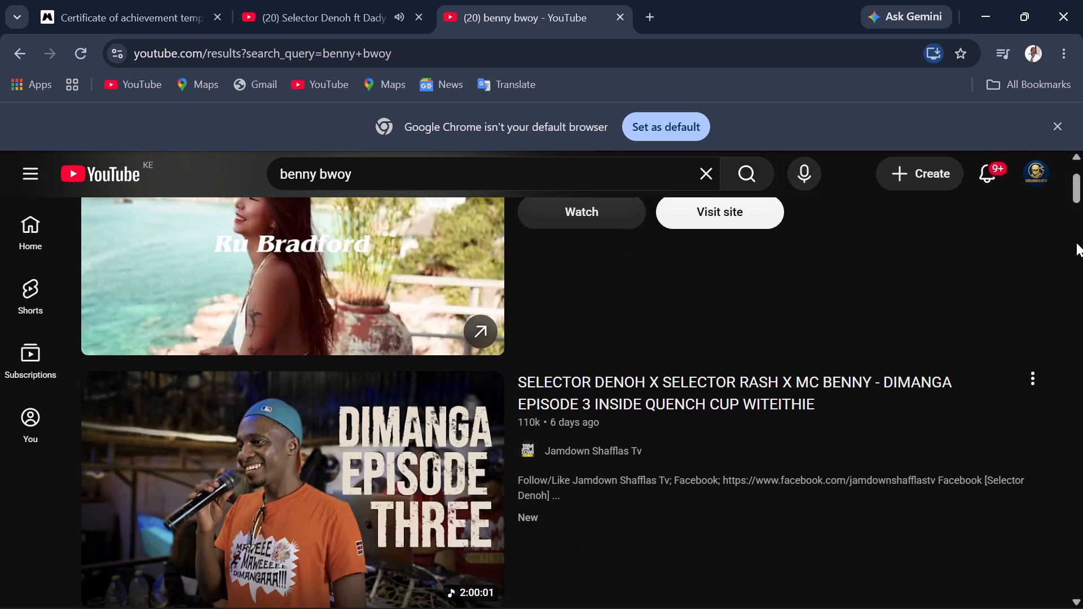
pyautogui.scroll(-3, 709, 355)
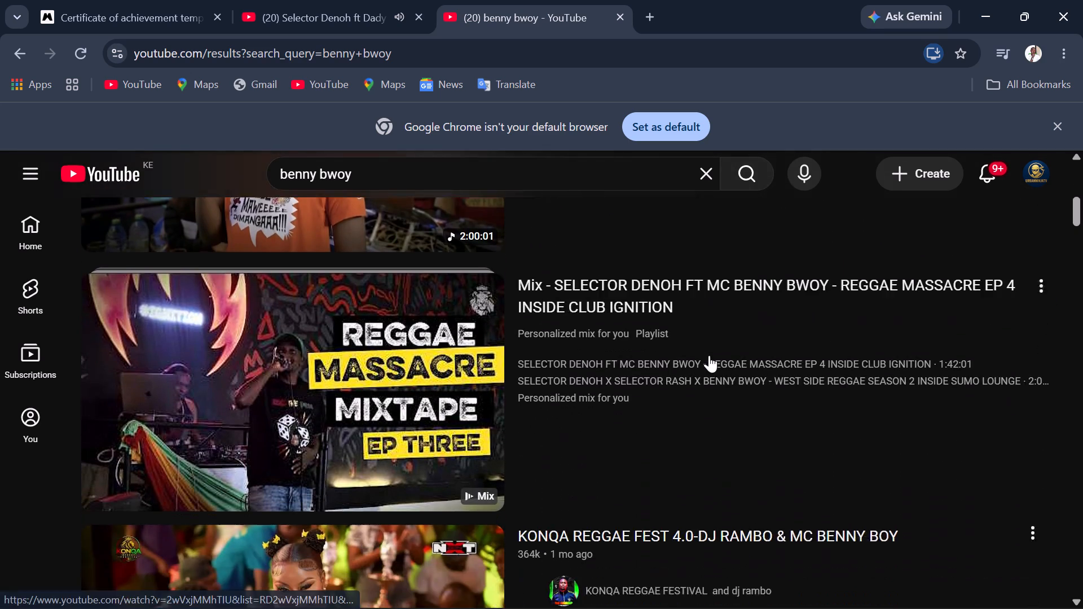
pyautogui.scroll(-4, 709, 355)
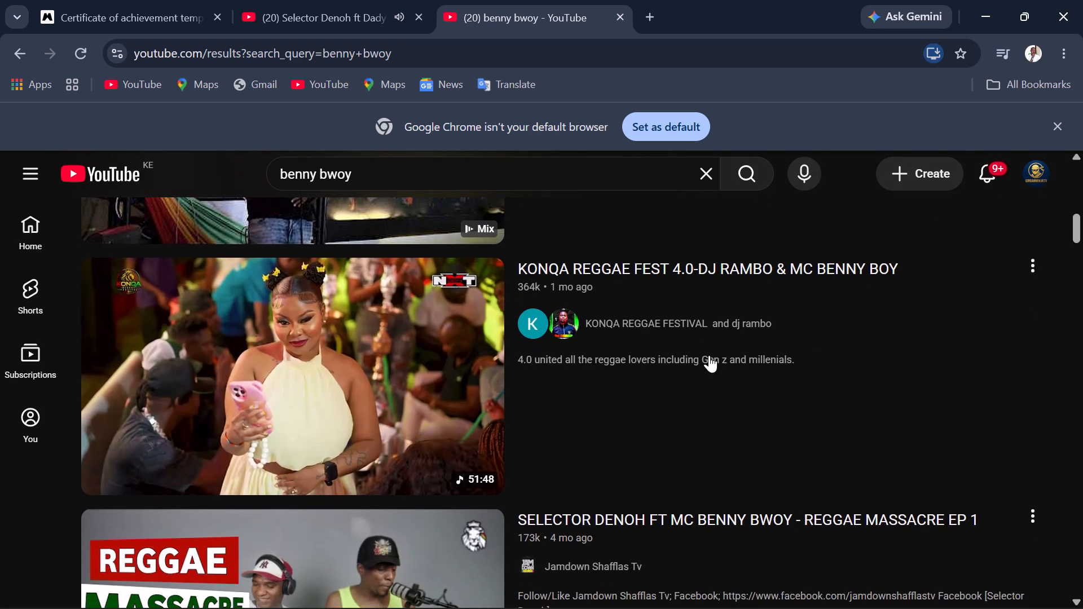
pyautogui.scroll(-4, 709, 355)
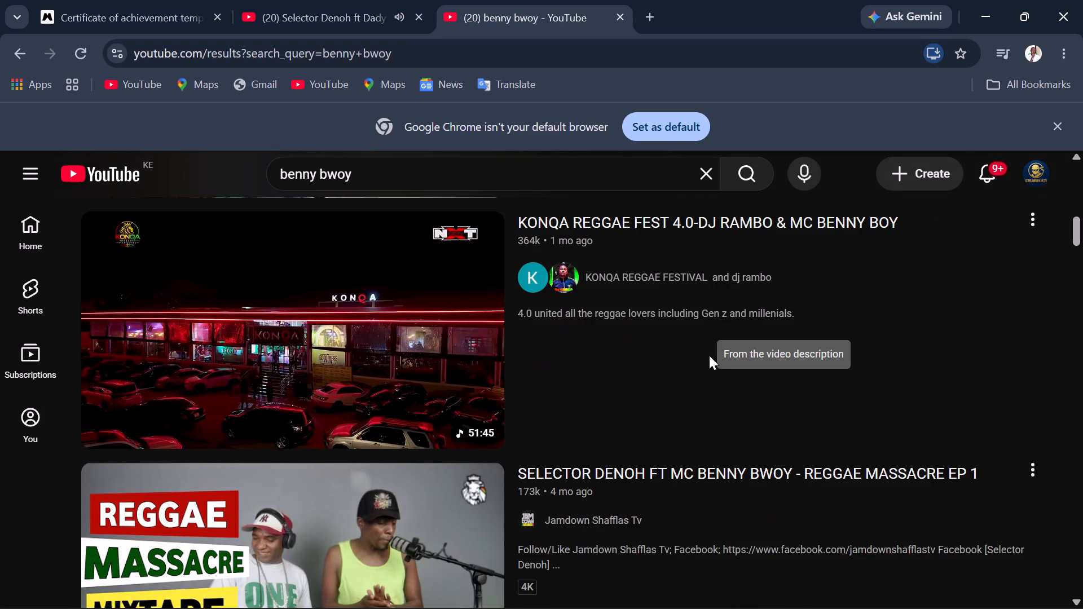
pyautogui.scroll(-3, 709, 355)
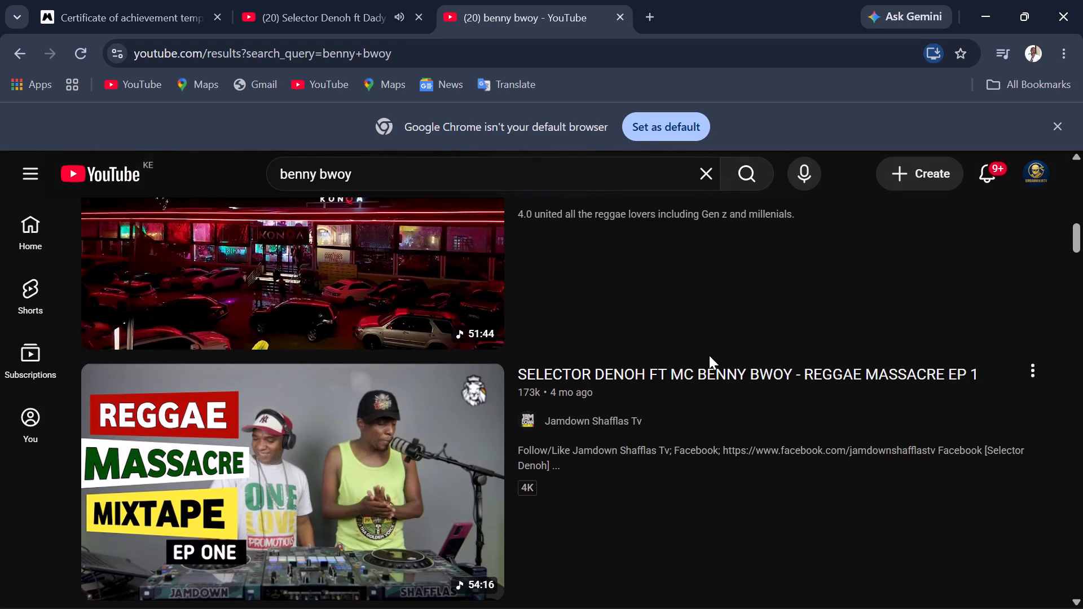
pyautogui.scroll(-1, 709, 355)
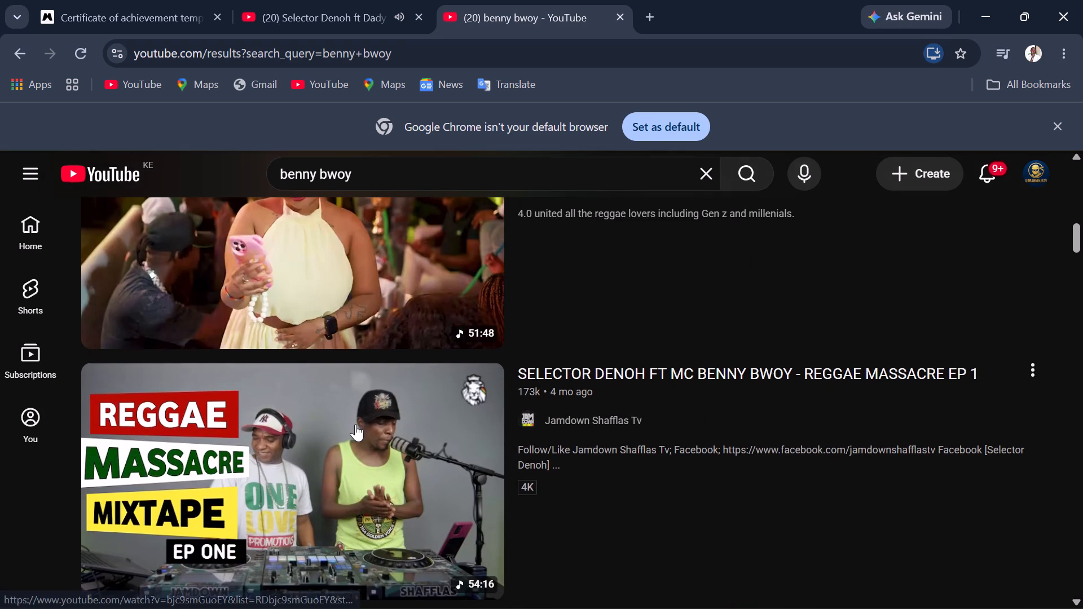
pyautogui.click(355, 424)
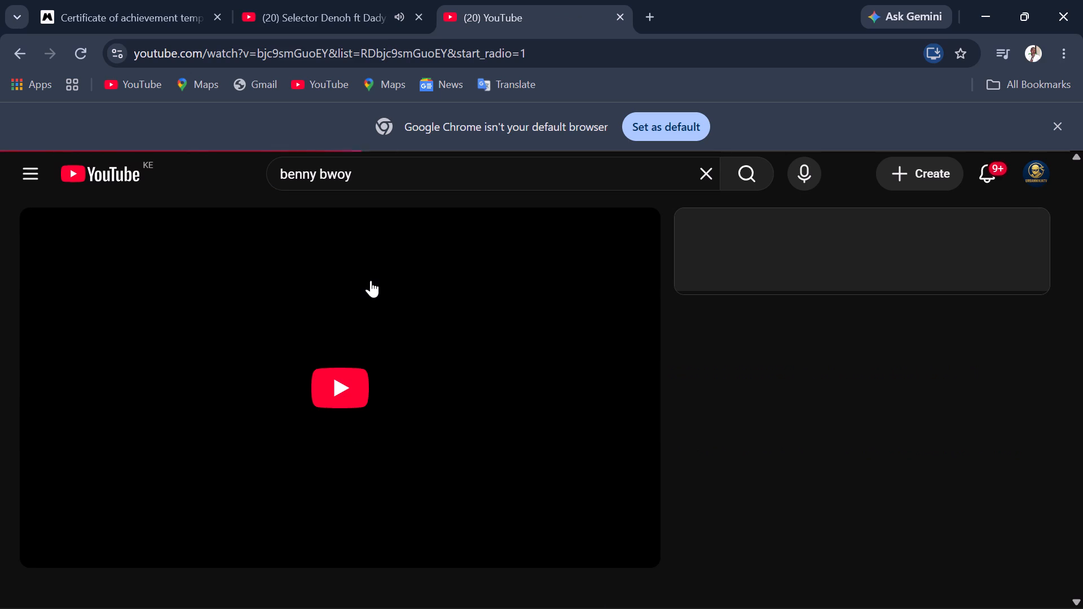
# Pause the Selector Denoh ft Dady Marley video in its own tab and return to the REGGAE MASSACRE EP 1 video.
pyautogui.click(358, 21)
pyautogui.click(284, 303)
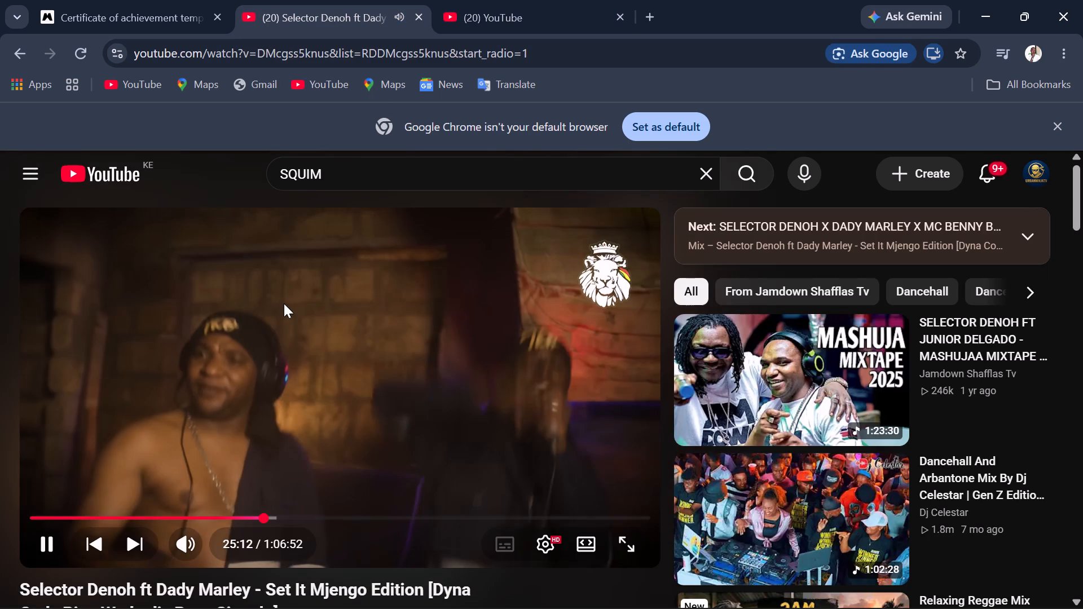
pyautogui.click(538, 8)
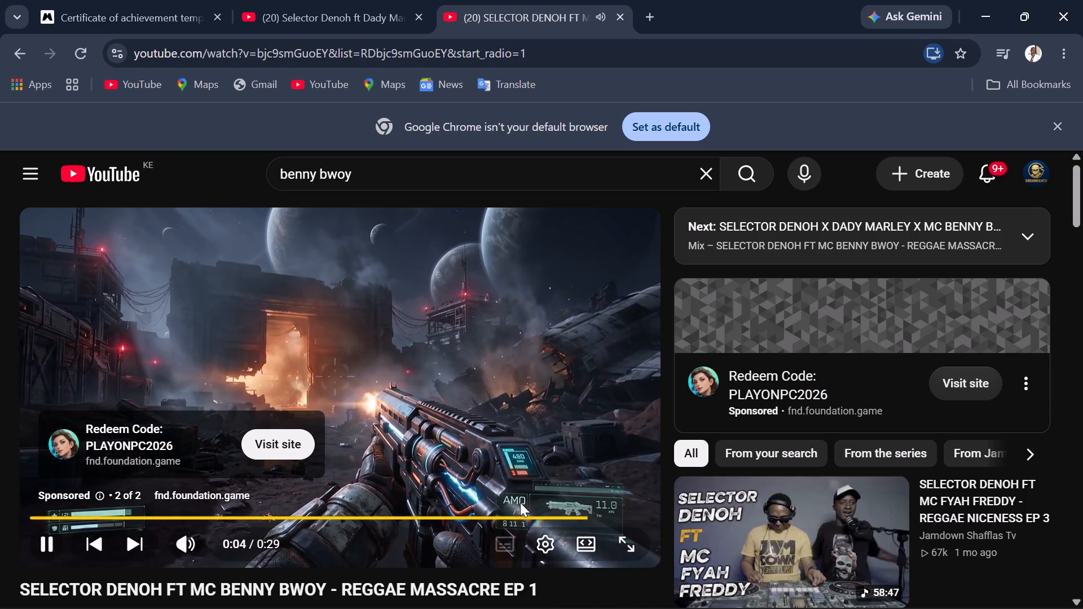
# Skip the sponsored ad playing before the REGGAE MASSACRE EP 1 video.
pyautogui.click(625, 492)
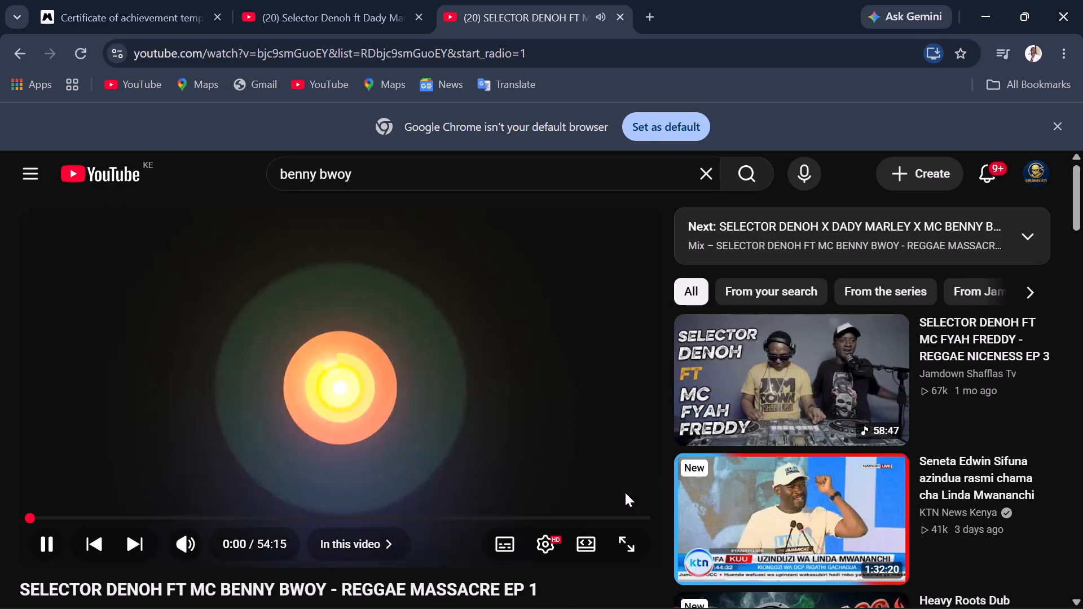
# Open a new browser tab, ready for entering a web address or search.
pyautogui.click(646, 17)
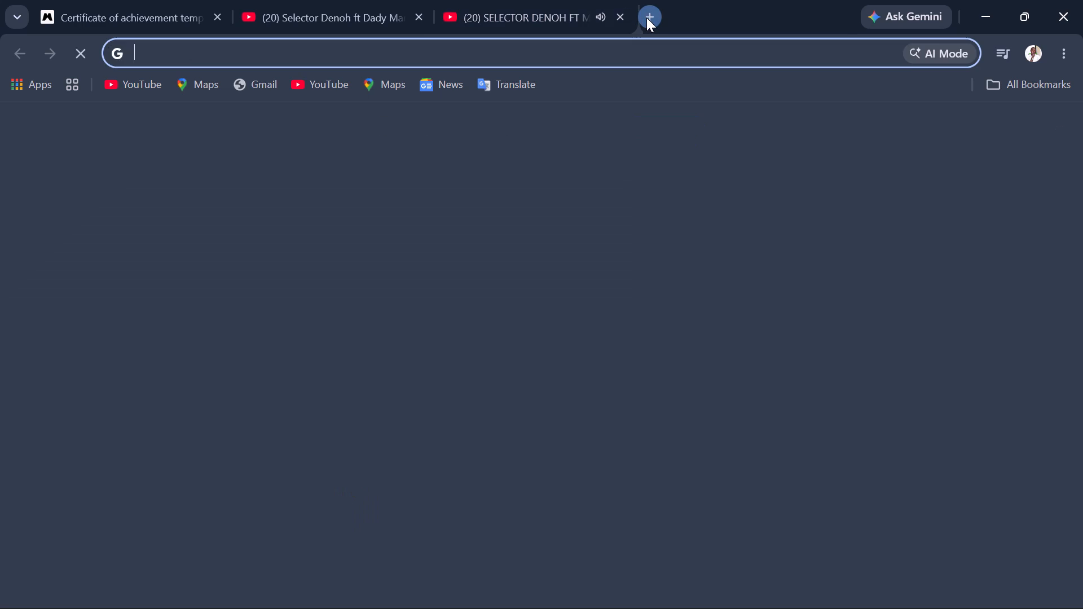
pyautogui.click(500, 52)
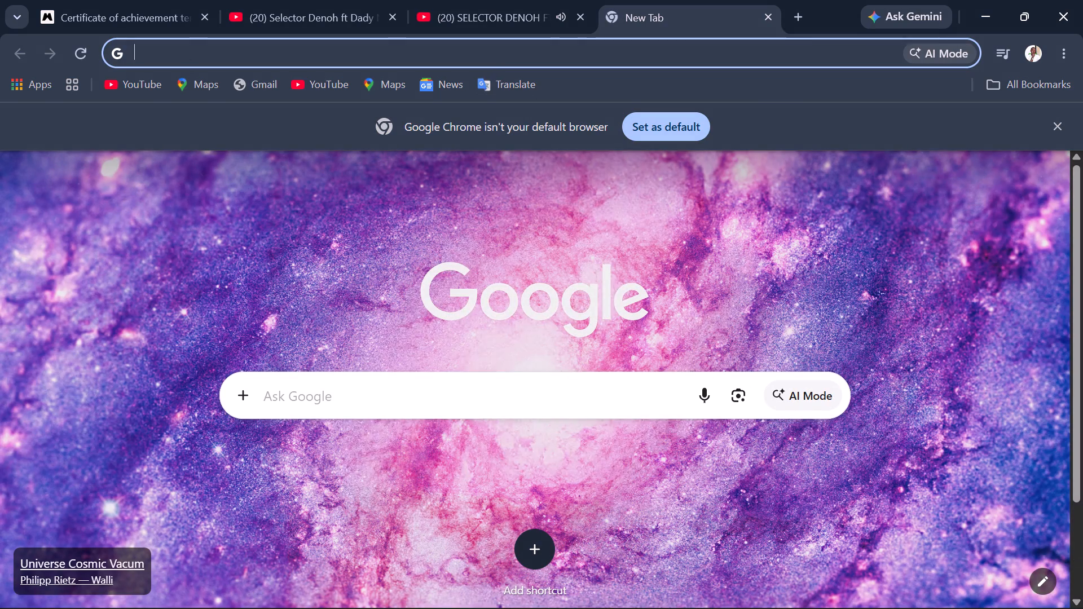